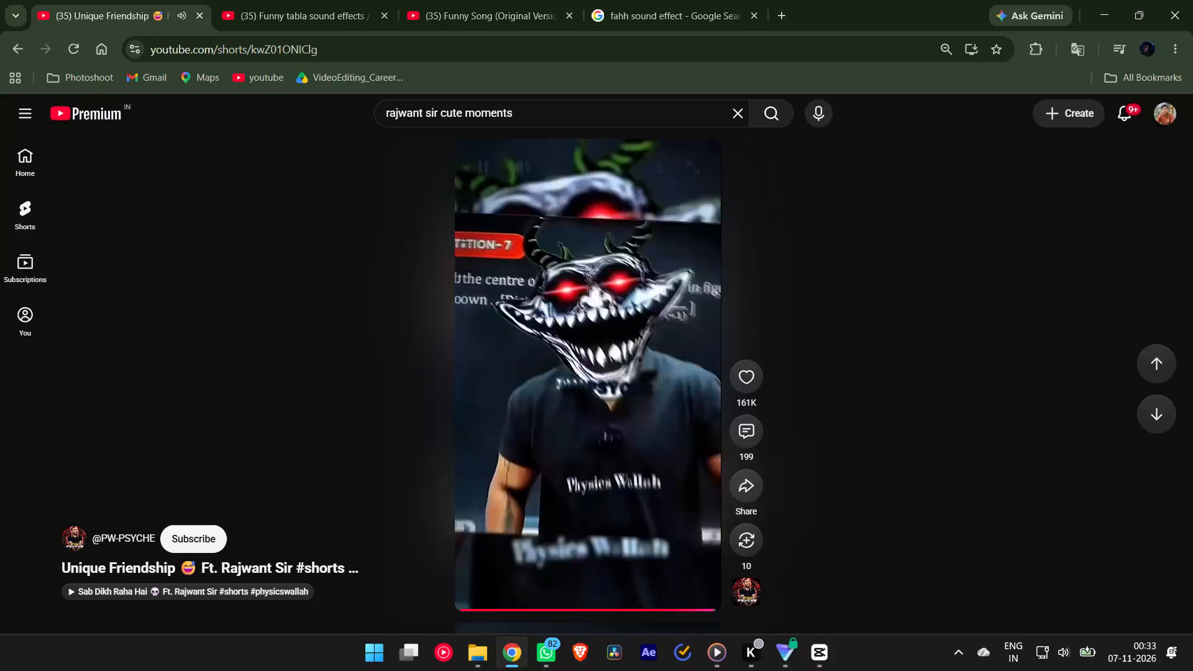
Browse the Rajwant Sir comedy Shorts and view the descriptions of Unique Friendship and Unexpected Gift.
{"action": "left_click", "coordinate": [162, 573]}
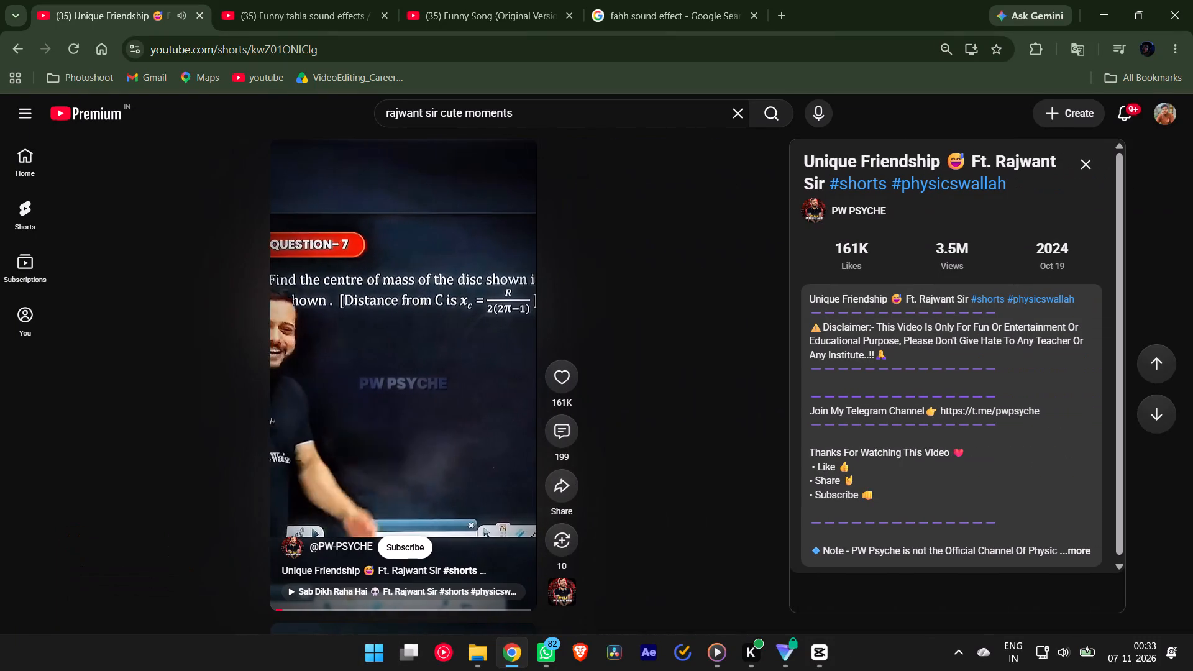
{"action": "left_click", "coordinate": [1086, 178]}
{"action": "scroll", "coordinate": [741, 316], "scroll_direction": "down", "scroll_amount": 1}
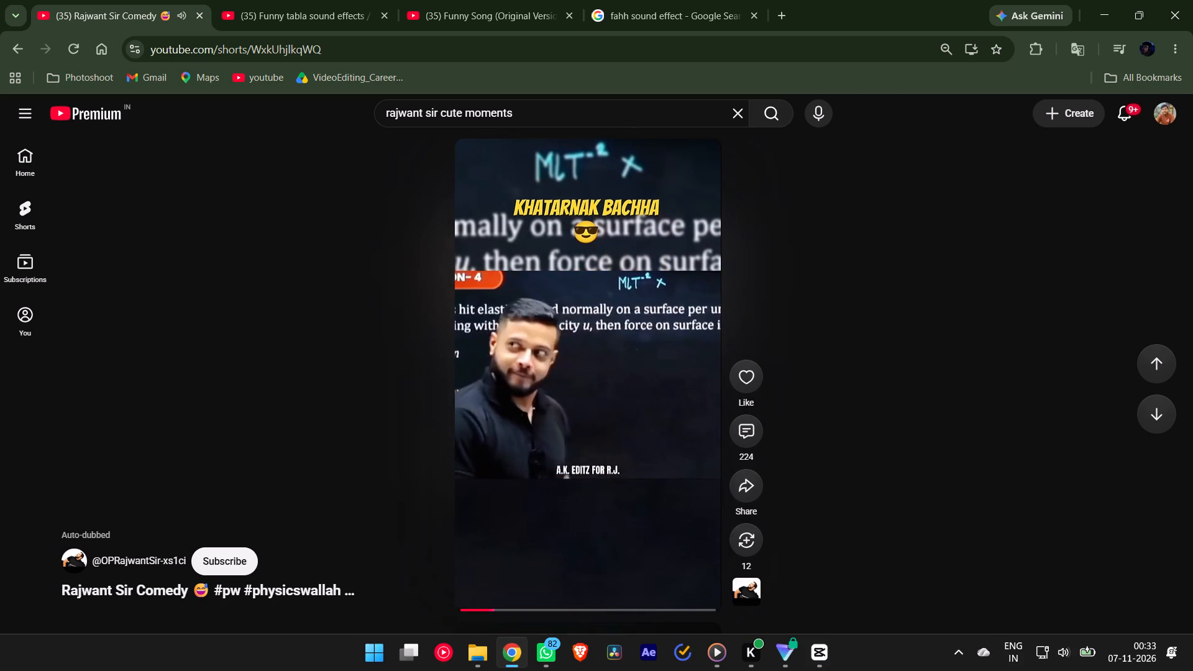
{"action": "left_click", "coordinate": [119, 601]}
{"action": "left_click", "coordinate": [134, 591]}
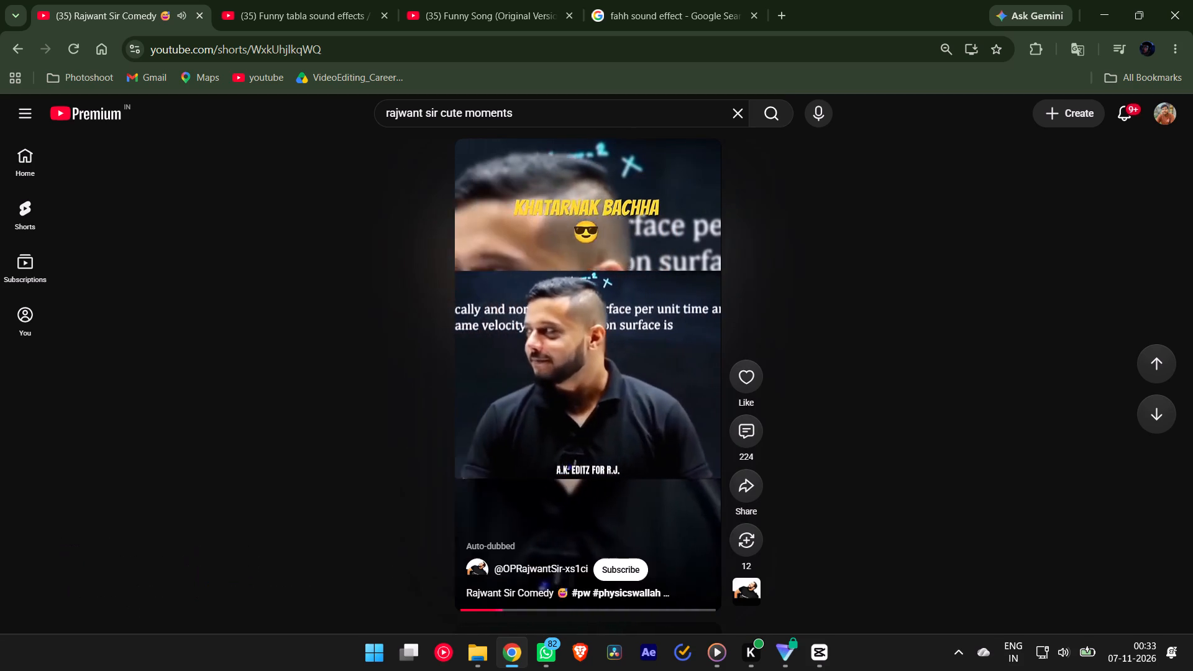
{"action": "left_click", "coordinate": [1100, 168]}
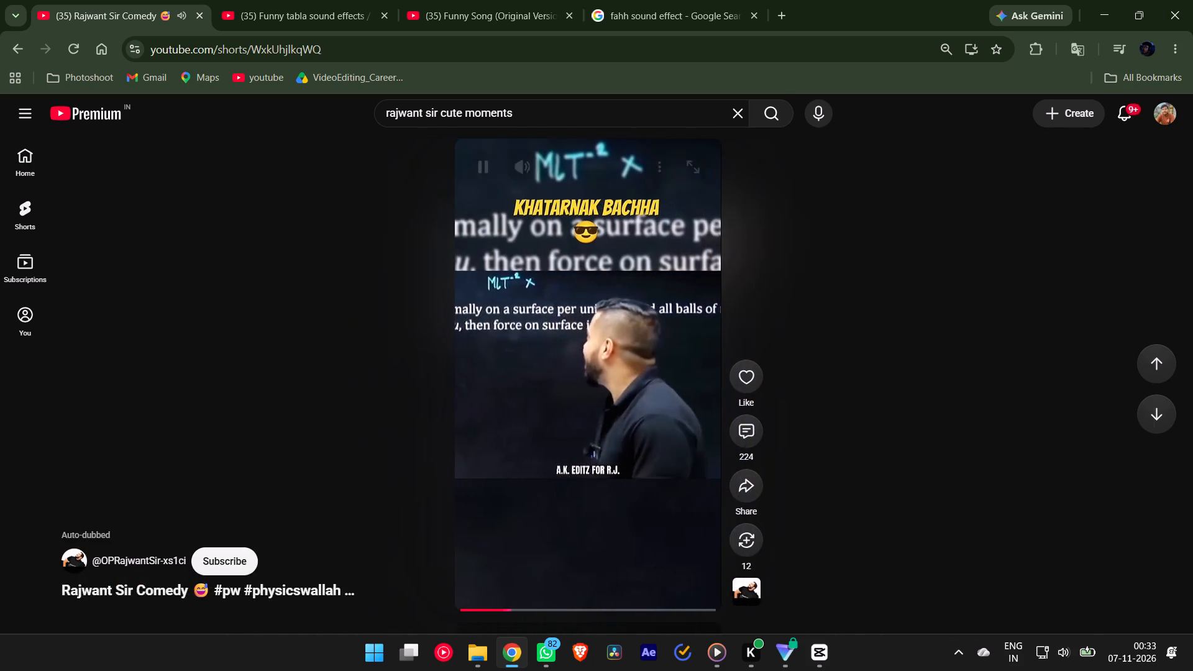
{"action": "scroll", "coordinate": [570, 350], "scroll_direction": "up", "scroll_amount": 9}
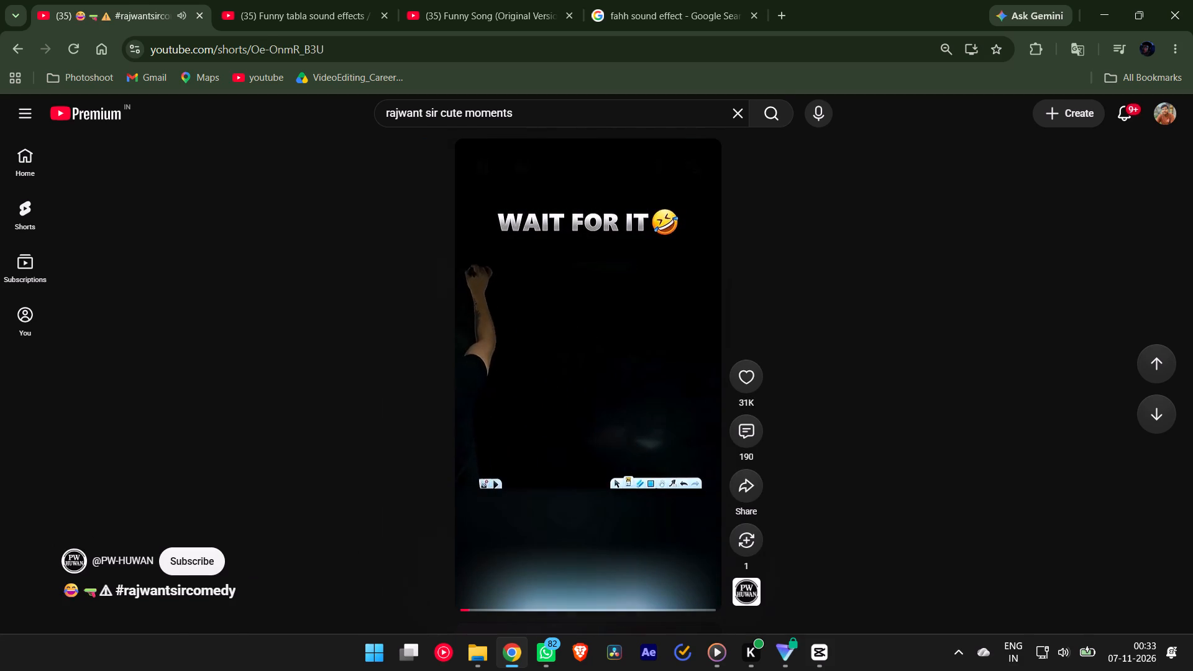
{"action": "scroll", "coordinate": [436, 467], "scroll_direction": "up", "scroll_amount": 3}
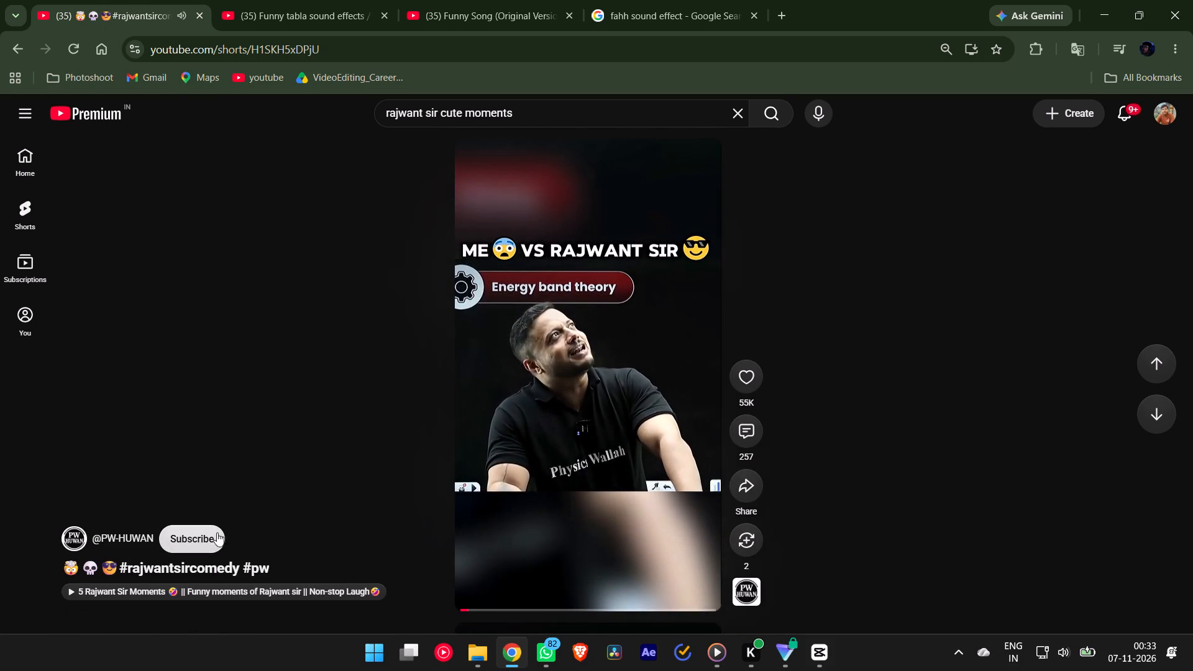
{"action": "scroll", "coordinate": [565, 456], "scroll_direction": "down", "scroll_amount": 1}
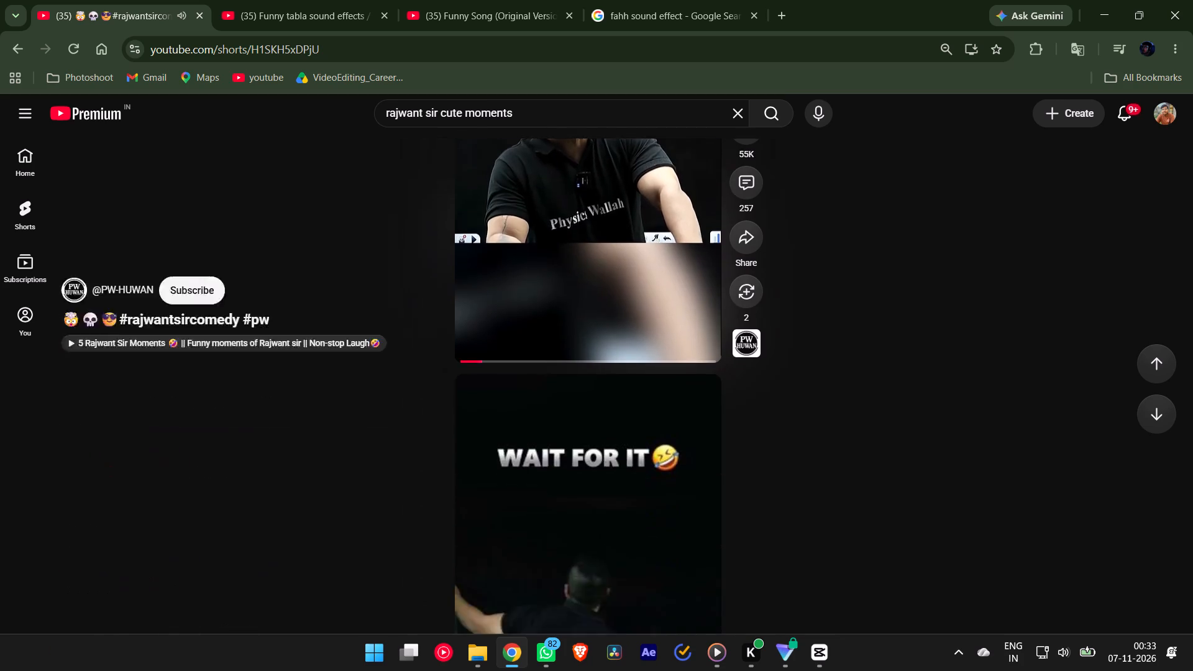
{"action": "scroll", "coordinate": [565, 456], "scroll_direction": "down", "scroll_amount": 1}
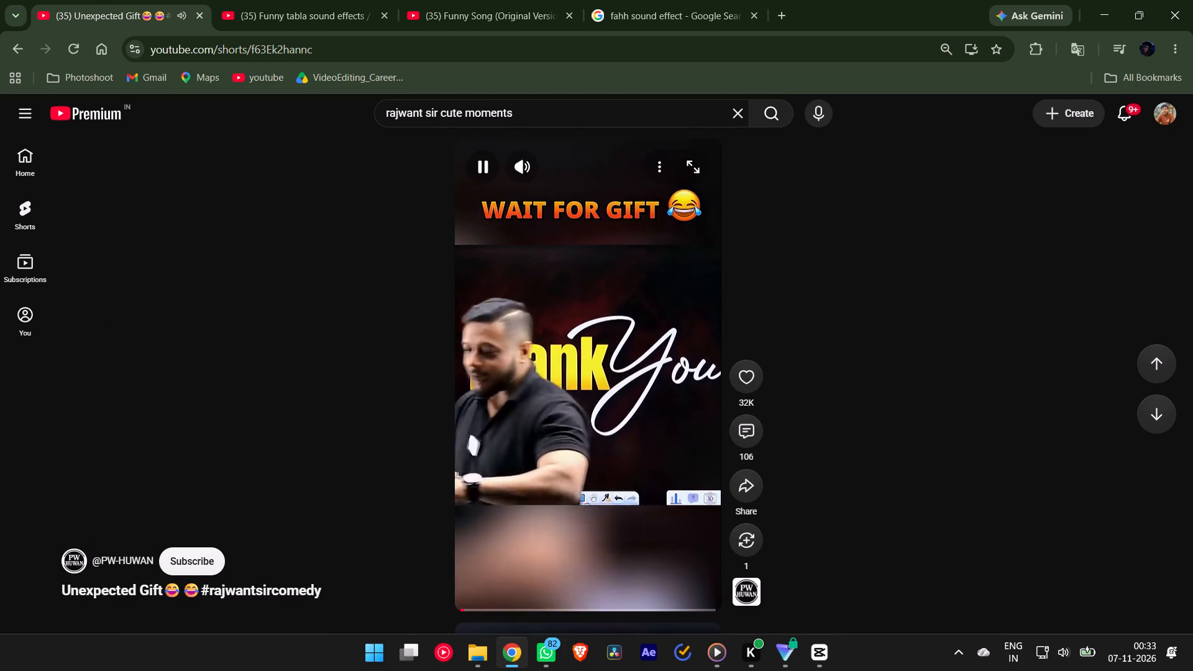
{"action": "left_click", "coordinate": [137, 588]}
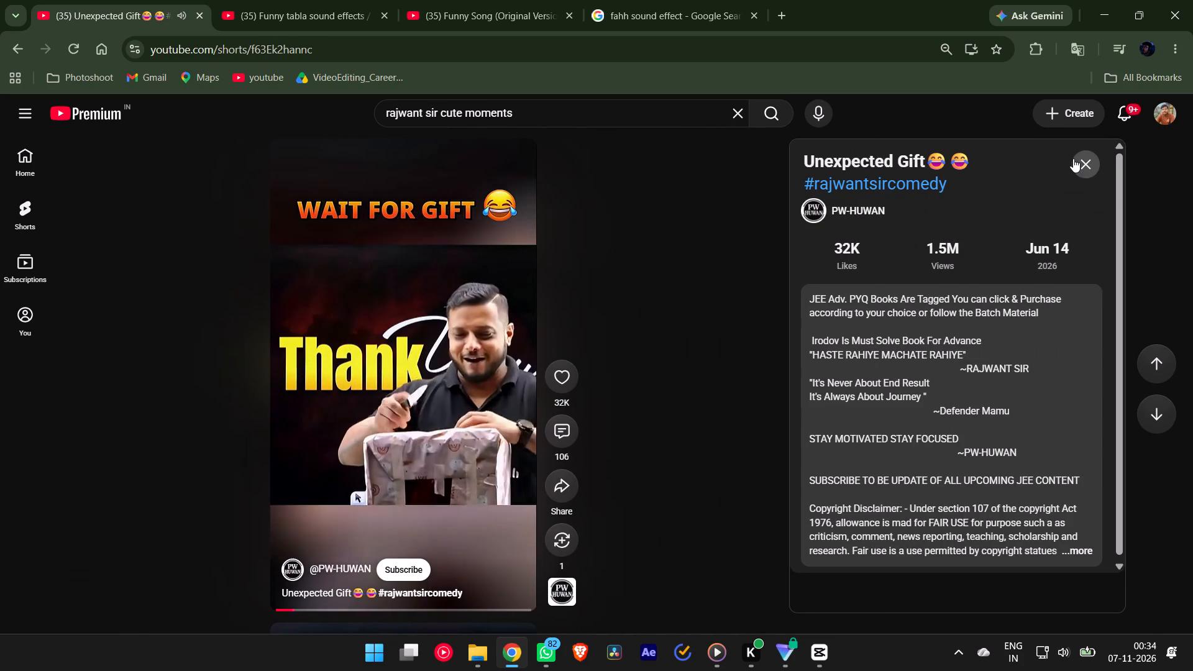
{"action": "left_click", "coordinate": [1082, 170]}
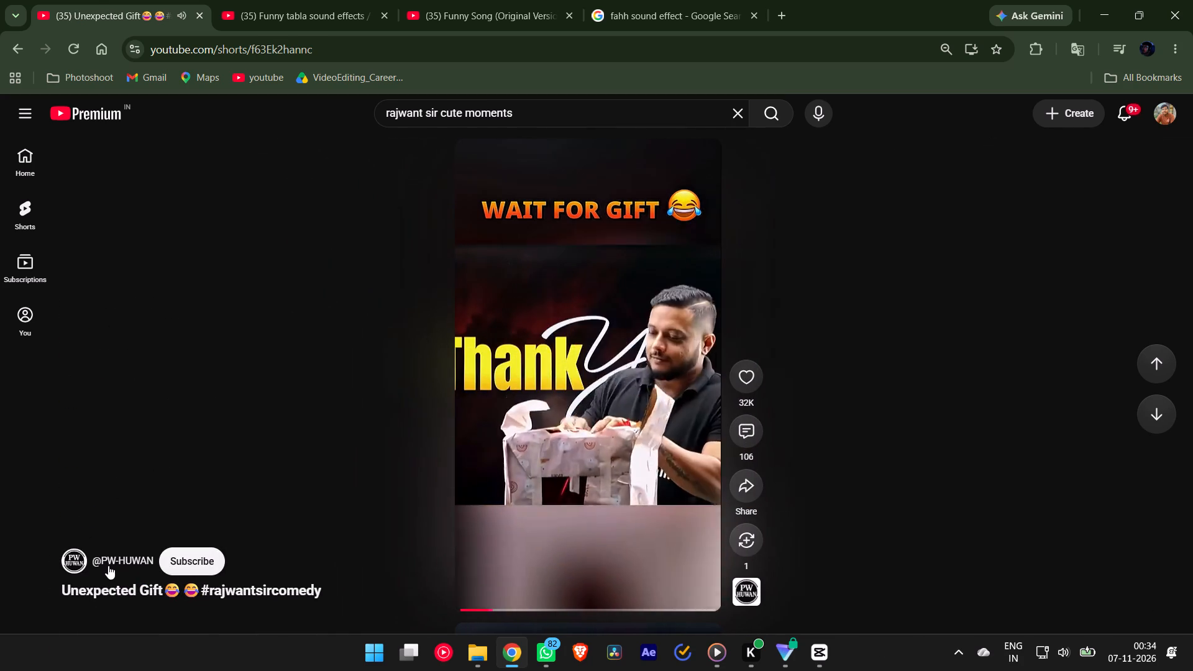
Open the PW-HUWAN channel's Shorts and watch from the newest one through Bhagwan Ka Ishara, viewing video descriptions along the way.
{"action": "double_click", "coordinate": [117, 565]}
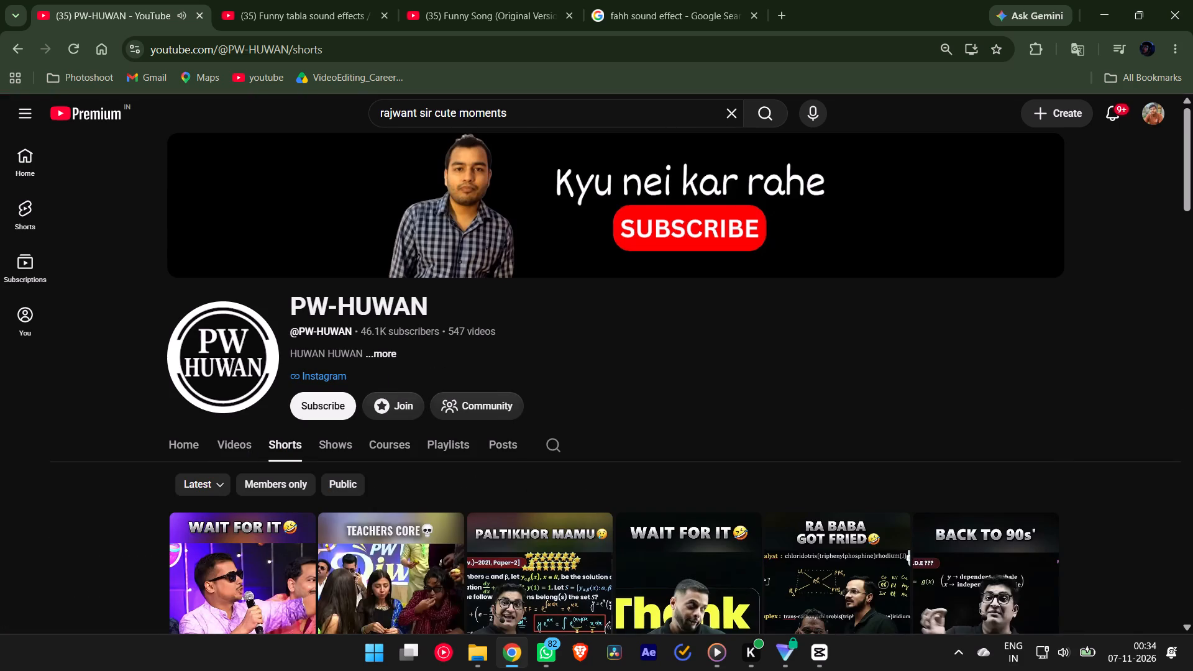
{"action": "scroll", "coordinate": [345, 468], "scroll_direction": "down", "scroll_amount": 1}
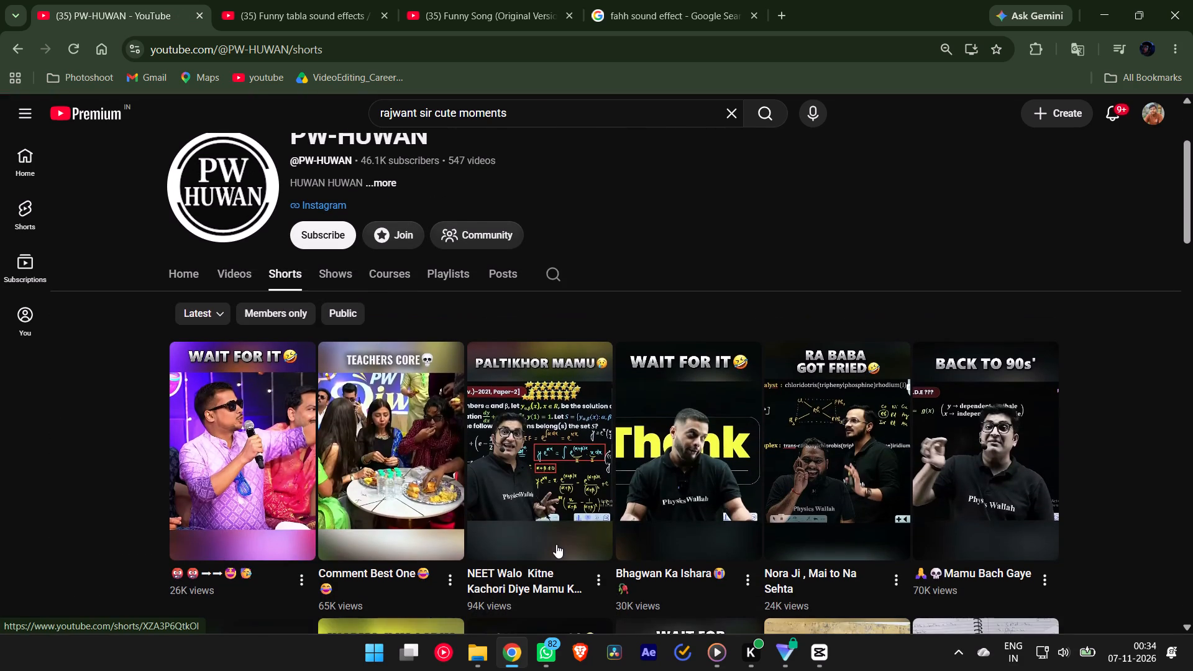
{"action": "left_click", "coordinate": [226, 485]}
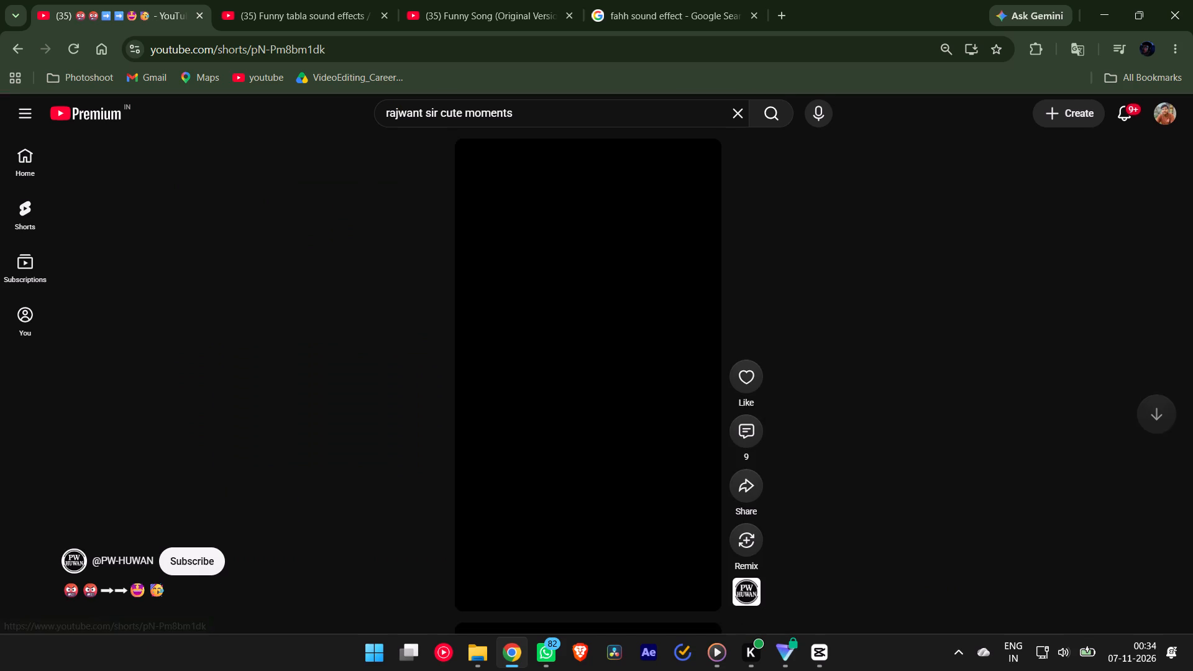
{"action": "left_click", "coordinate": [103, 593]}
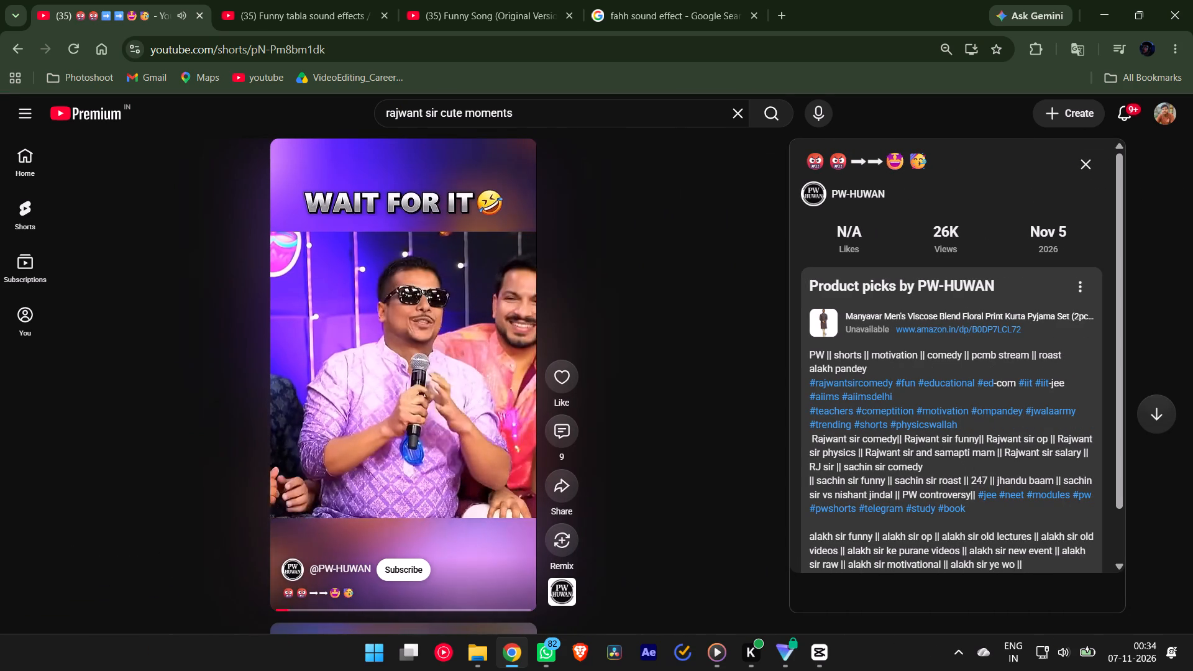
{"action": "left_click", "coordinate": [1103, 158]}
{"action": "left_click", "coordinate": [1083, 163]}
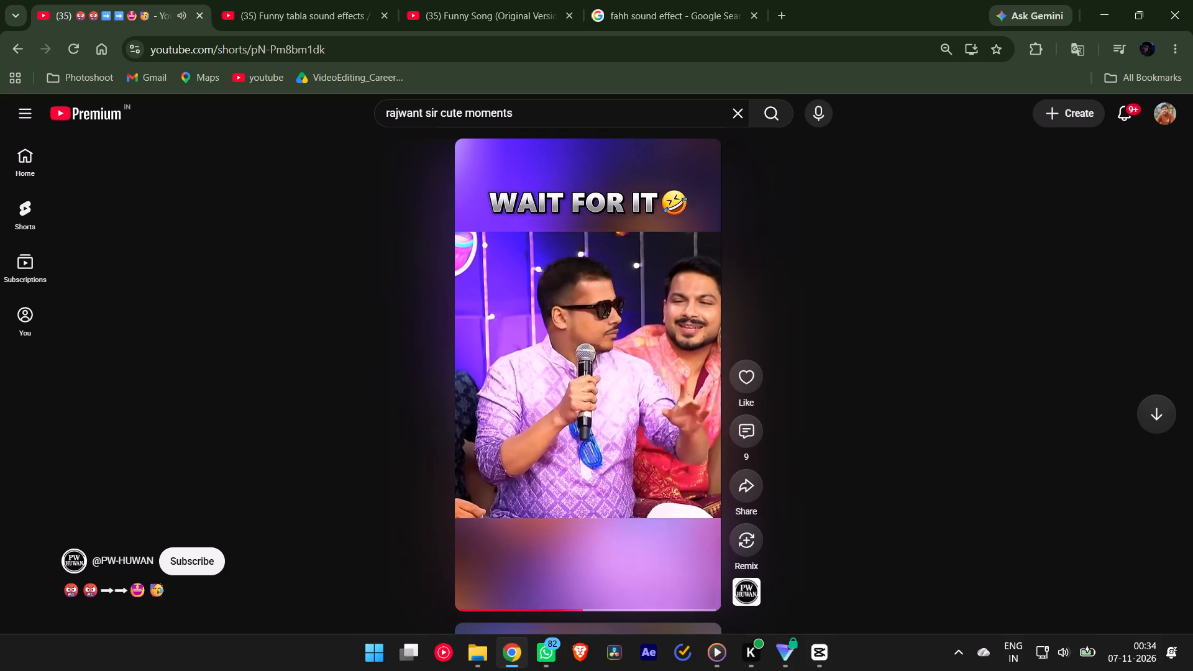
{"action": "scroll", "coordinate": [831, 324], "scroll_direction": "down", "scroll_amount": 1}
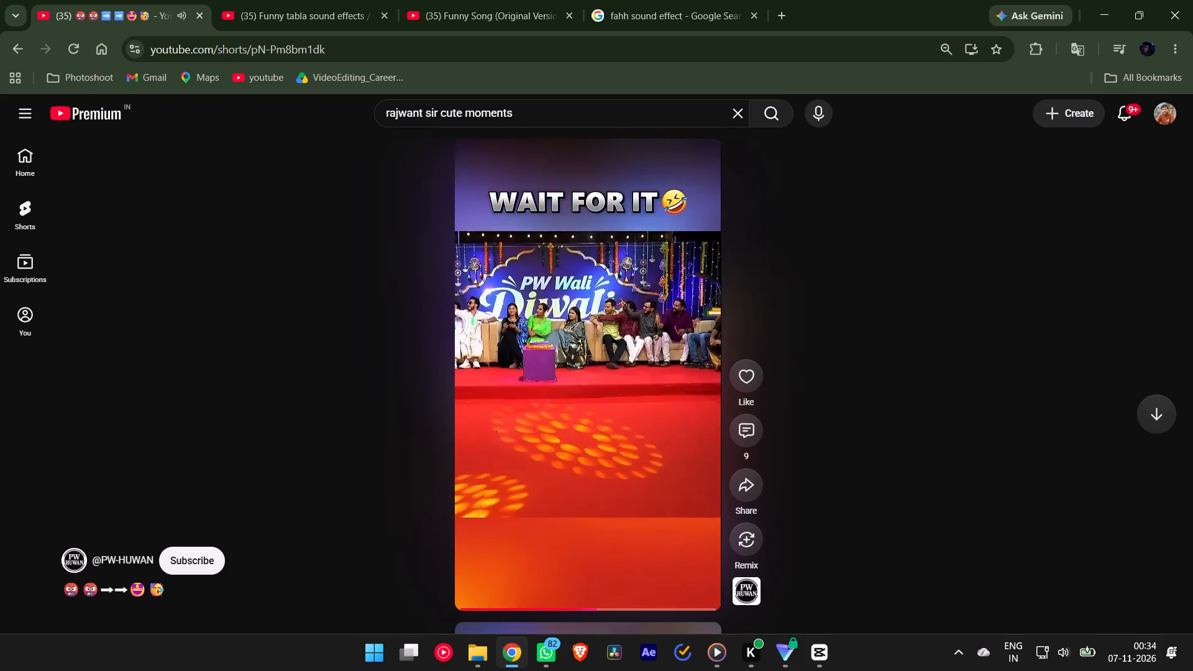
{"action": "scroll", "coordinate": [831, 324], "scroll_direction": "down", "scroll_amount": 1}
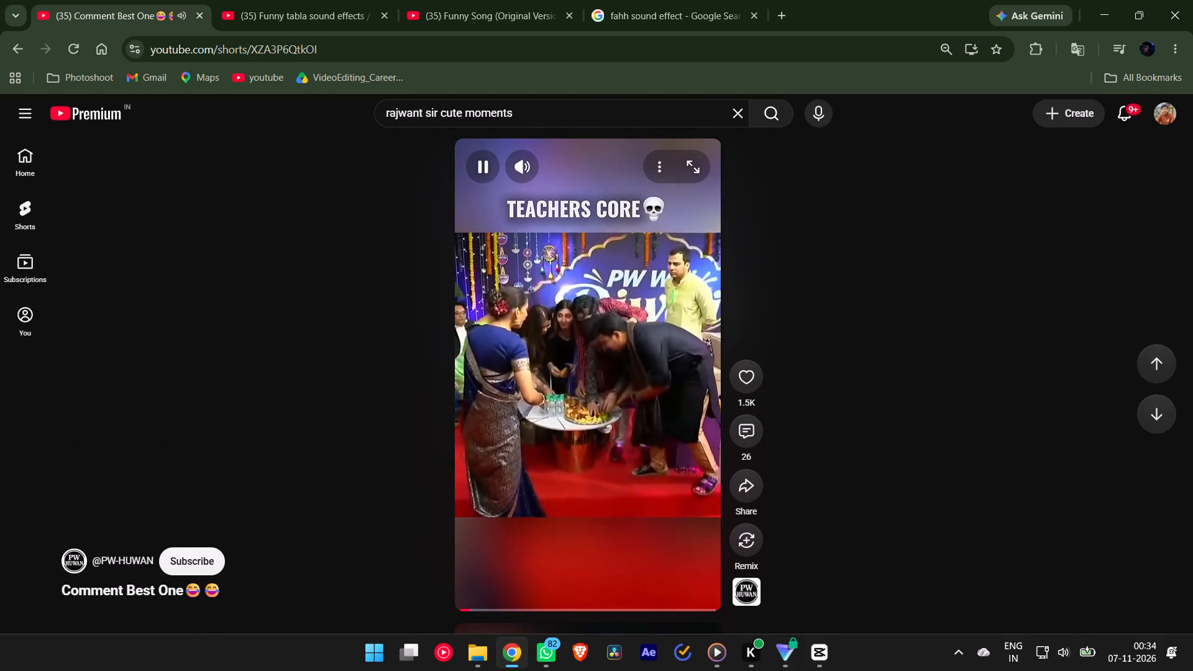
{"action": "scroll", "coordinate": [831, 324], "scroll_direction": "down", "scroll_amount": 1}
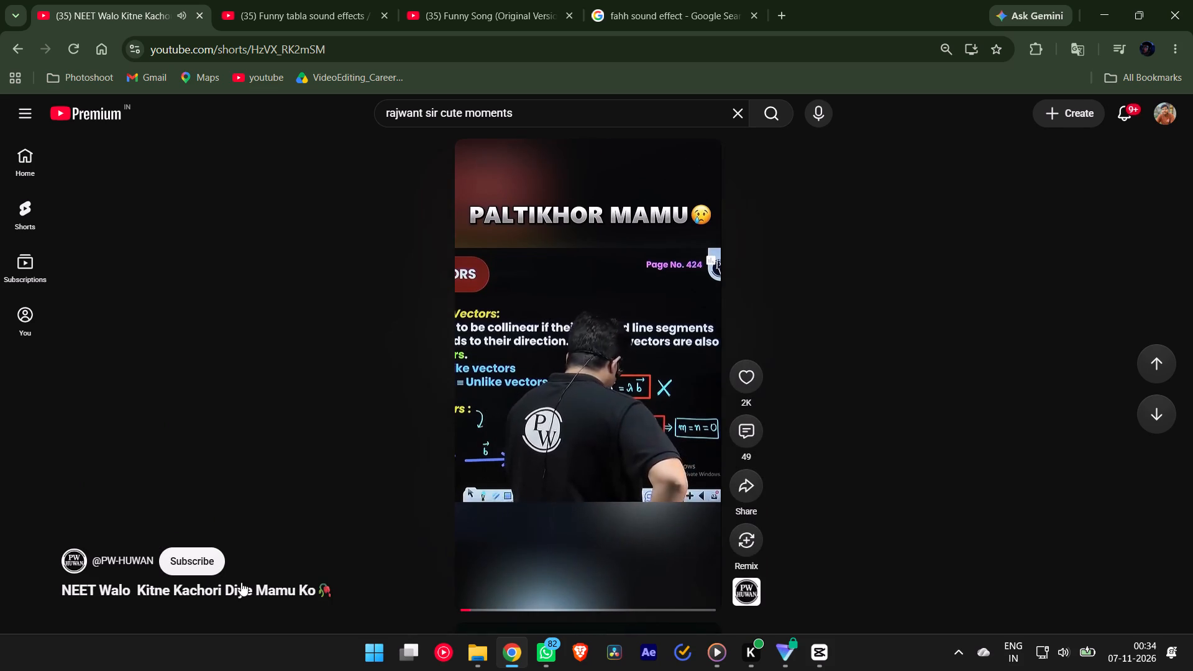
{"action": "left_click", "coordinate": [239, 586]}
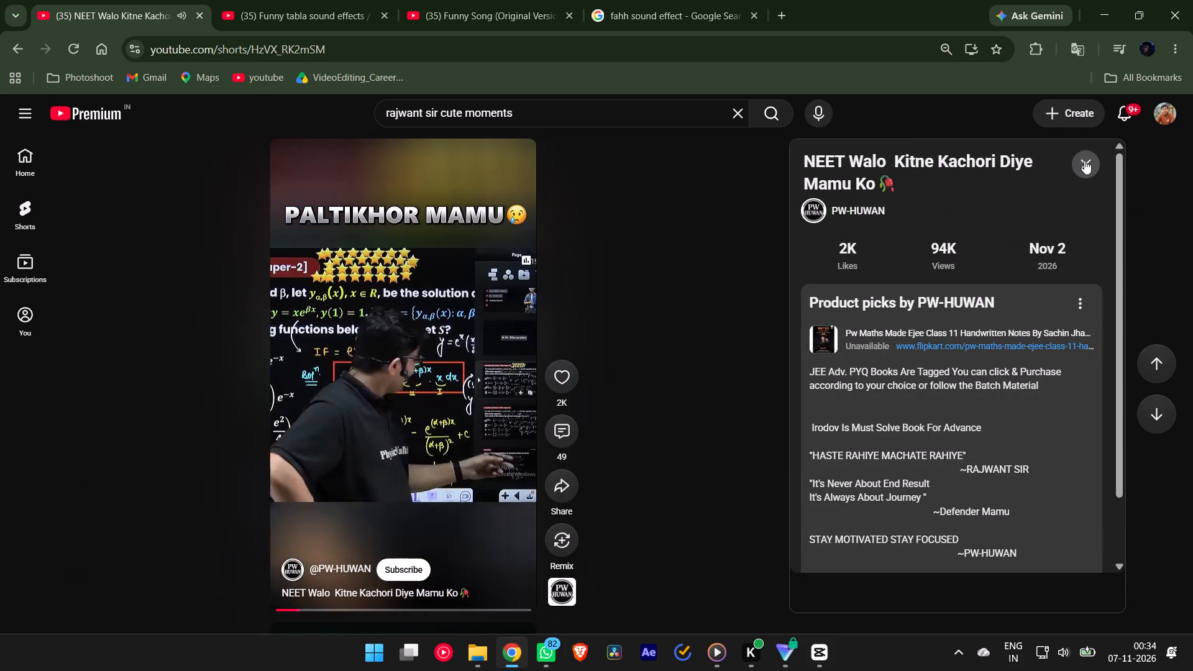
{"action": "left_click", "coordinate": [1085, 160]}
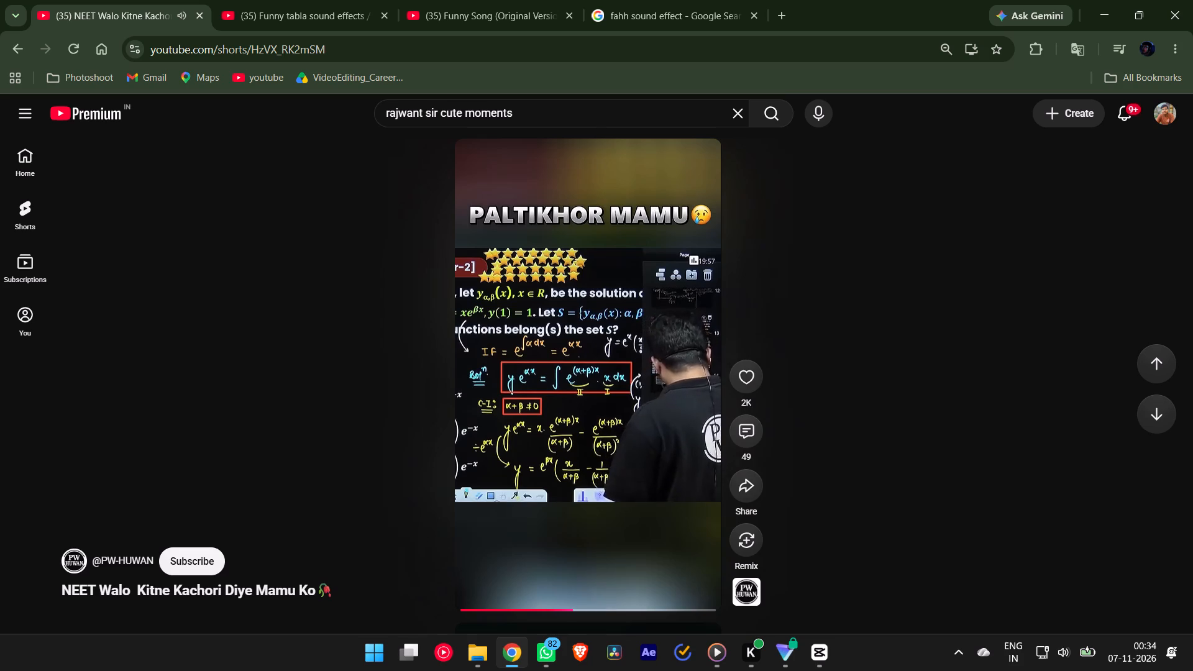
{"action": "scroll", "coordinate": [797, 370], "scroll_direction": "down", "scroll_amount": 1}
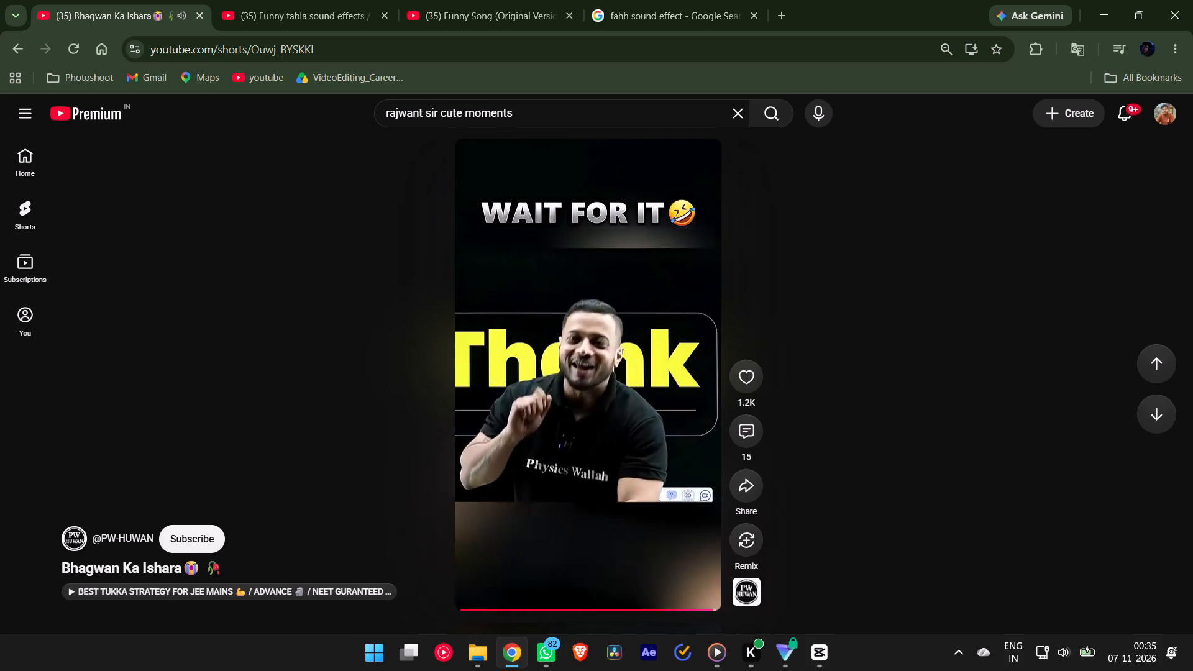
{"action": "left_click", "coordinate": [568, 368]}
Open the Myinstants Fahh Soundboard from the fahh sound effect search results and preview Fahhh, Original fah and FAH PERFECT SYNC.
{"action": "left_click", "coordinate": [702, 0]}
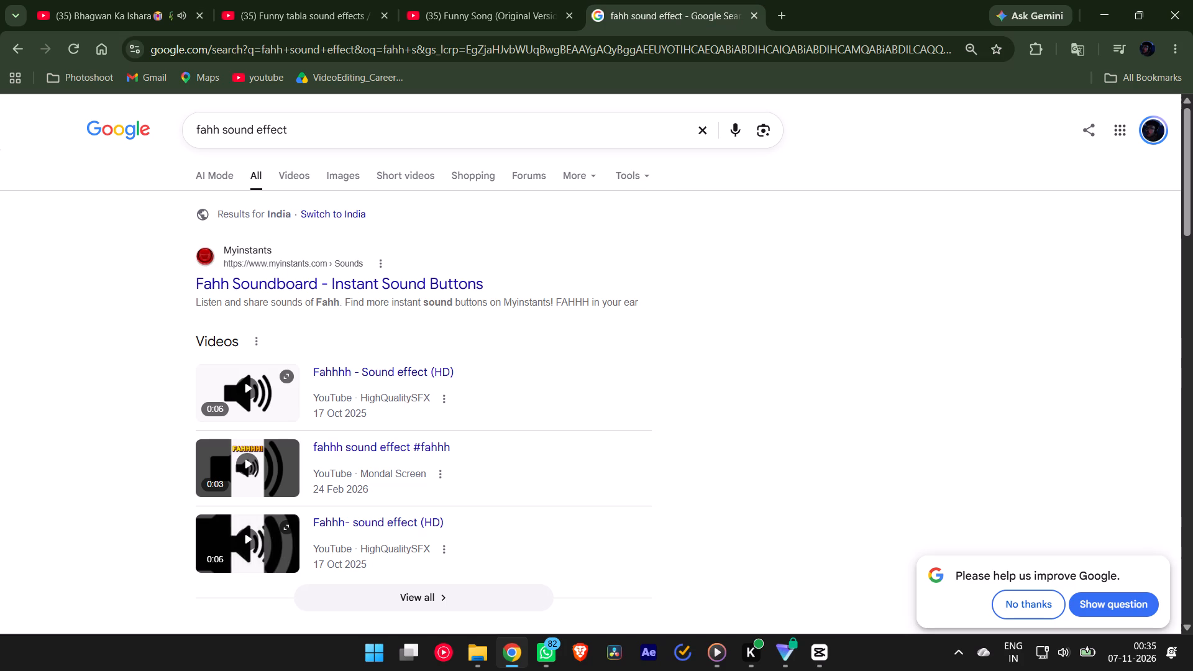
{"action": "left_click", "coordinate": [273, 278]}
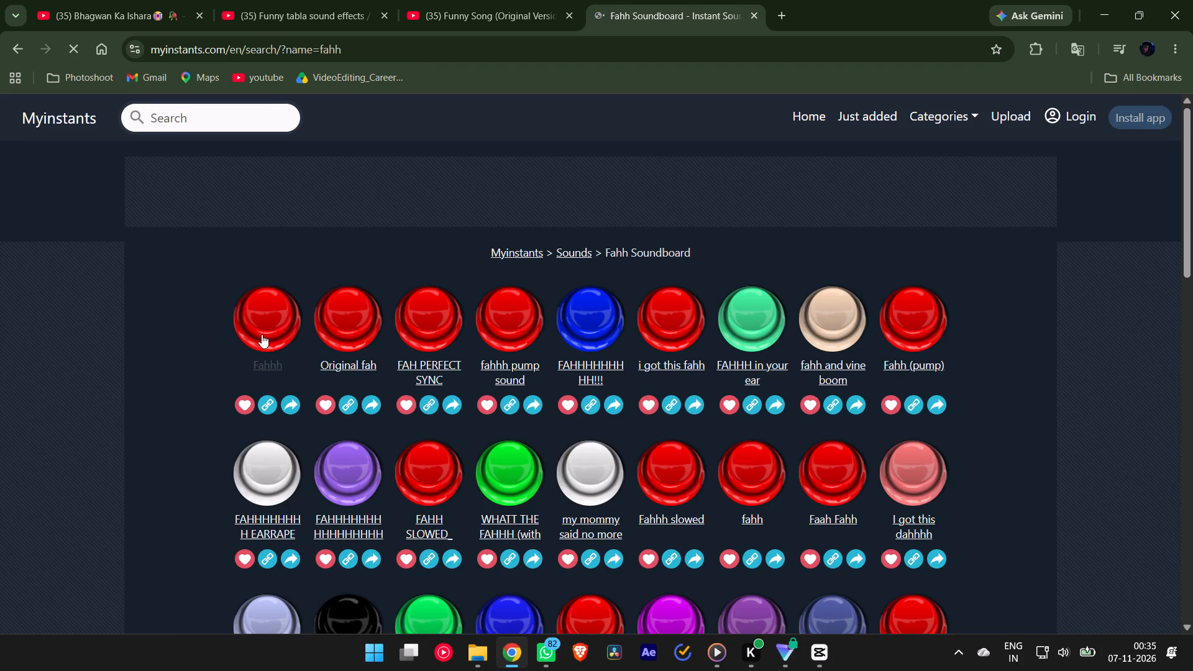
{"action": "left_click", "coordinate": [252, 303]}
{"action": "left_click", "coordinate": [352, 313]}
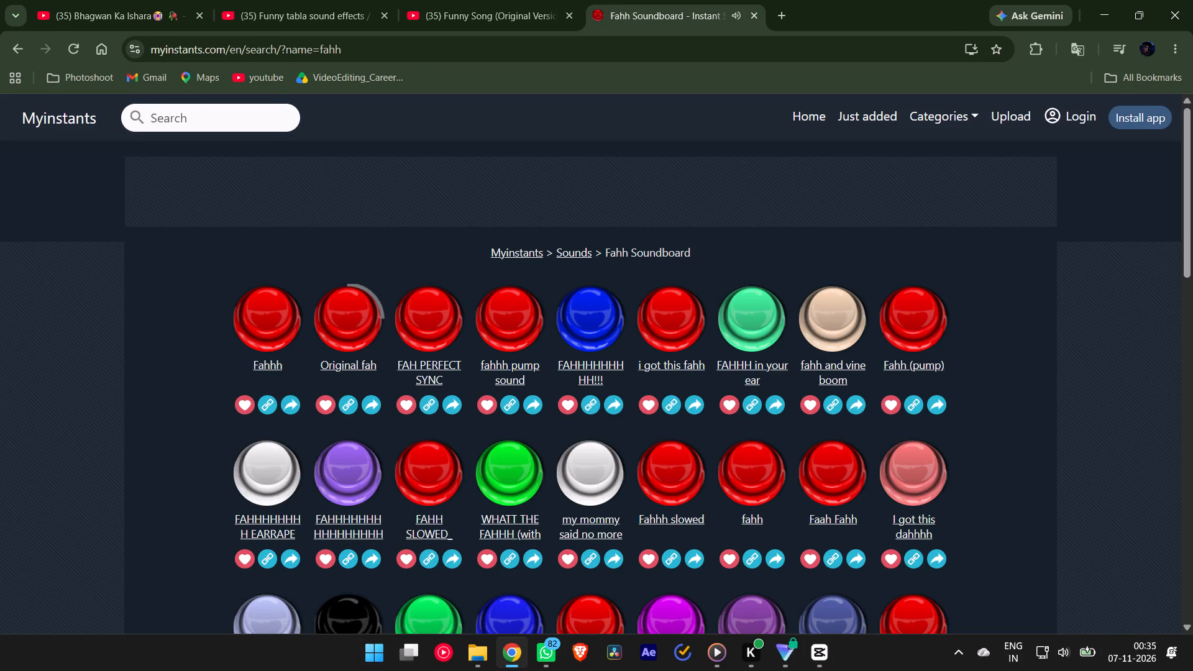
{"action": "left_click", "coordinate": [425, 327]}
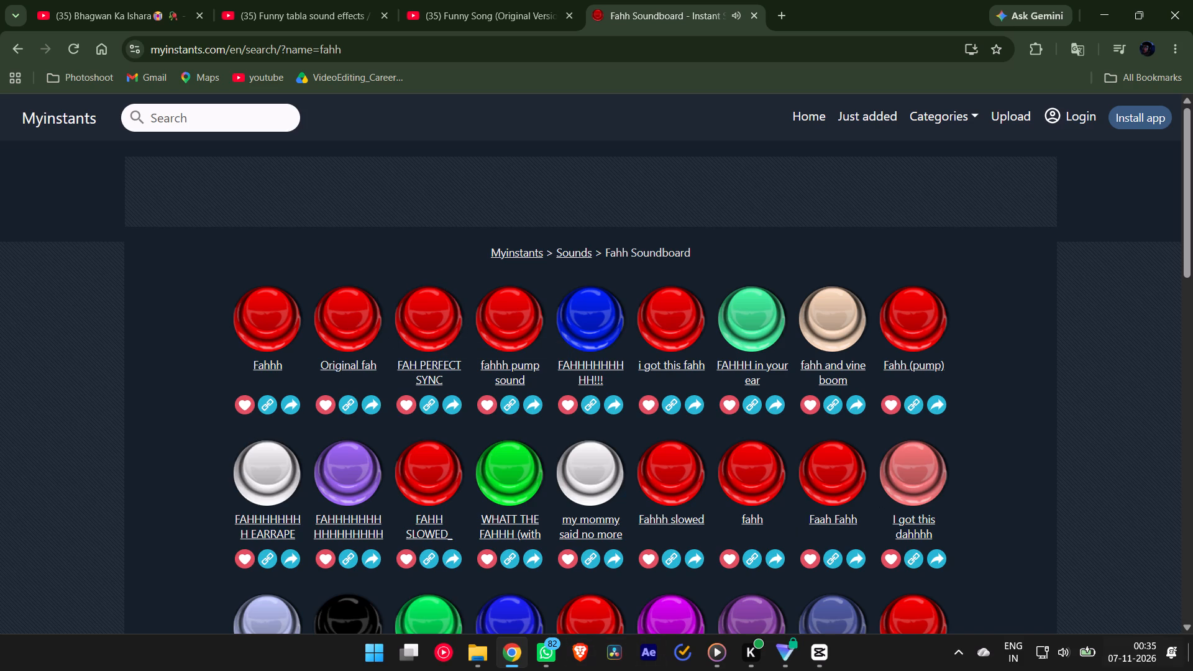
{"action": "scroll", "coordinate": [320, 467], "scroll_direction": "down", "scroll_amount": 5}
{"action": "scroll", "coordinate": [365, 471], "scroll_direction": "up", "scroll_amount": 3}
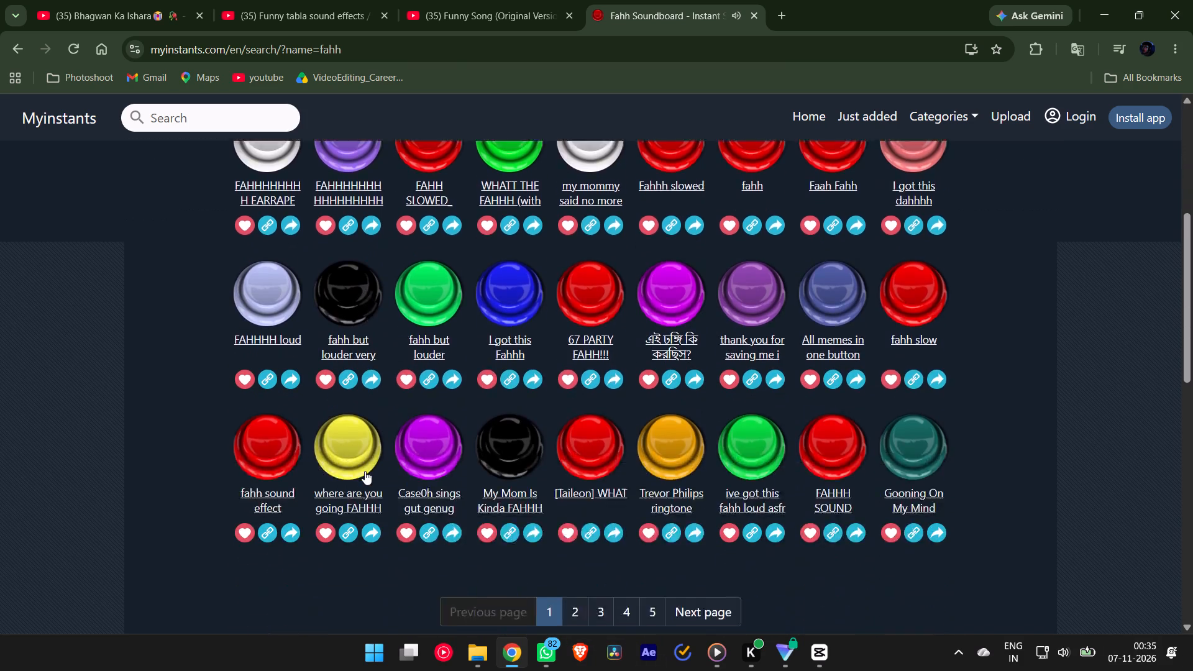
{"action": "scroll", "coordinate": [365, 471], "scroll_direction": "up", "scroll_amount": 6}
Open the general Sounds listing and preview FAAAH, Fart, Apple Pay, Anime Wow, anime ahh, app and Jogo do botão.
{"action": "left_click", "coordinate": [584, 252]}
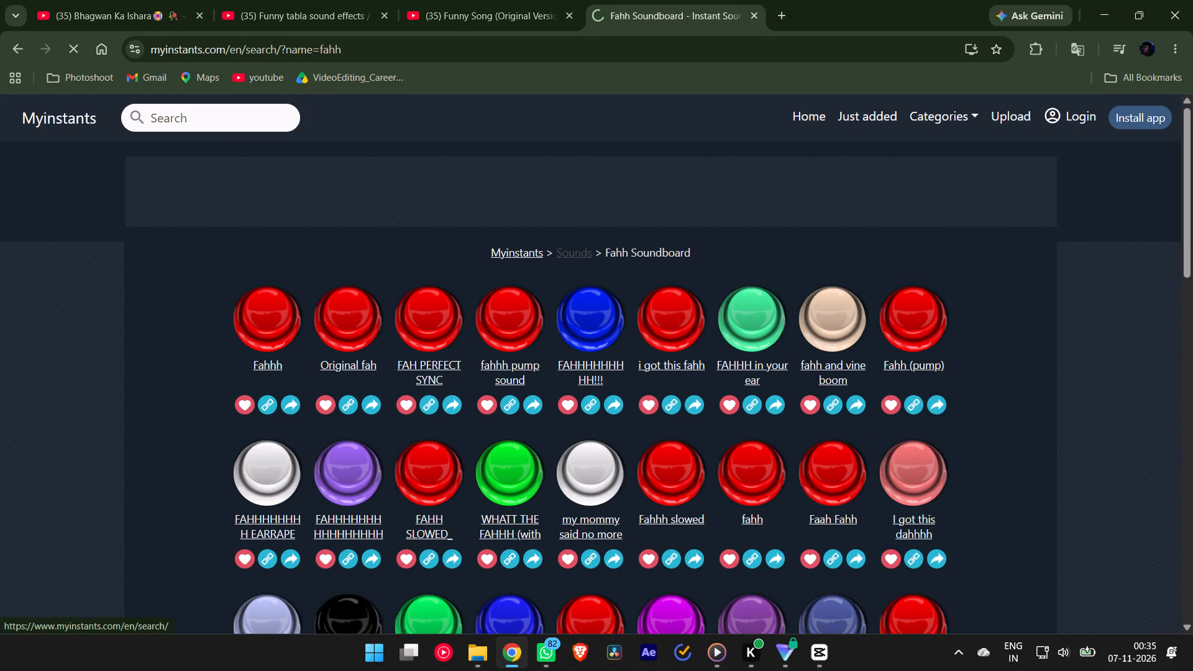
{"action": "left_click", "coordinate": [264, 324]}
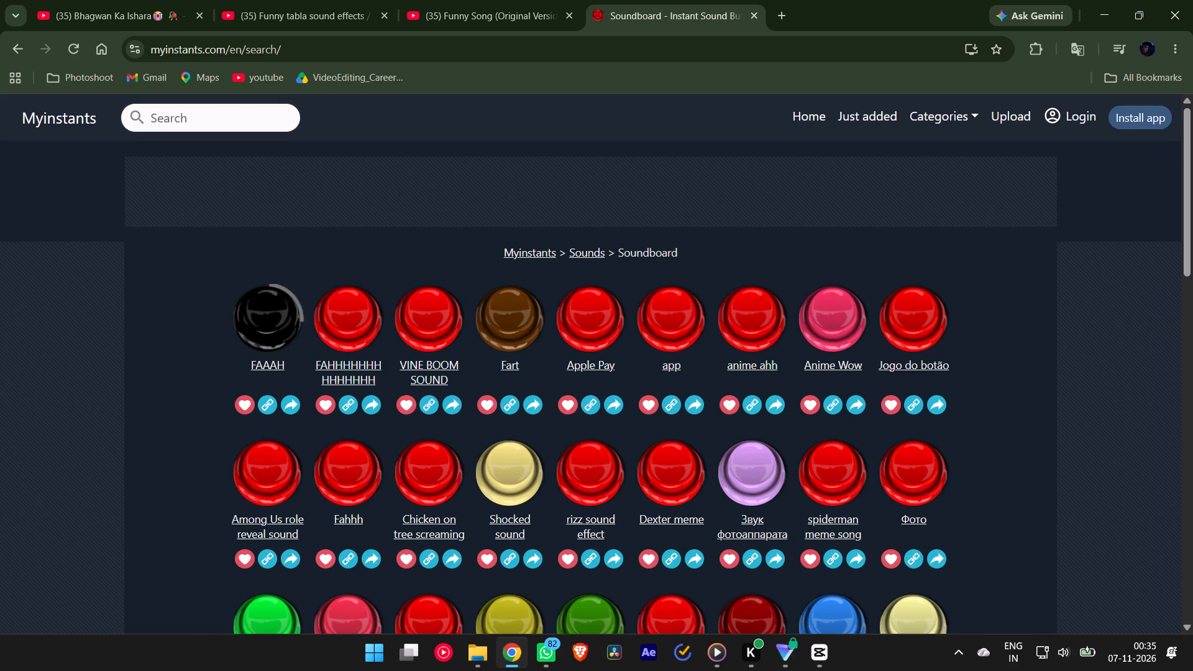
{"action": "left_click", "coordinate": [509, 317]}
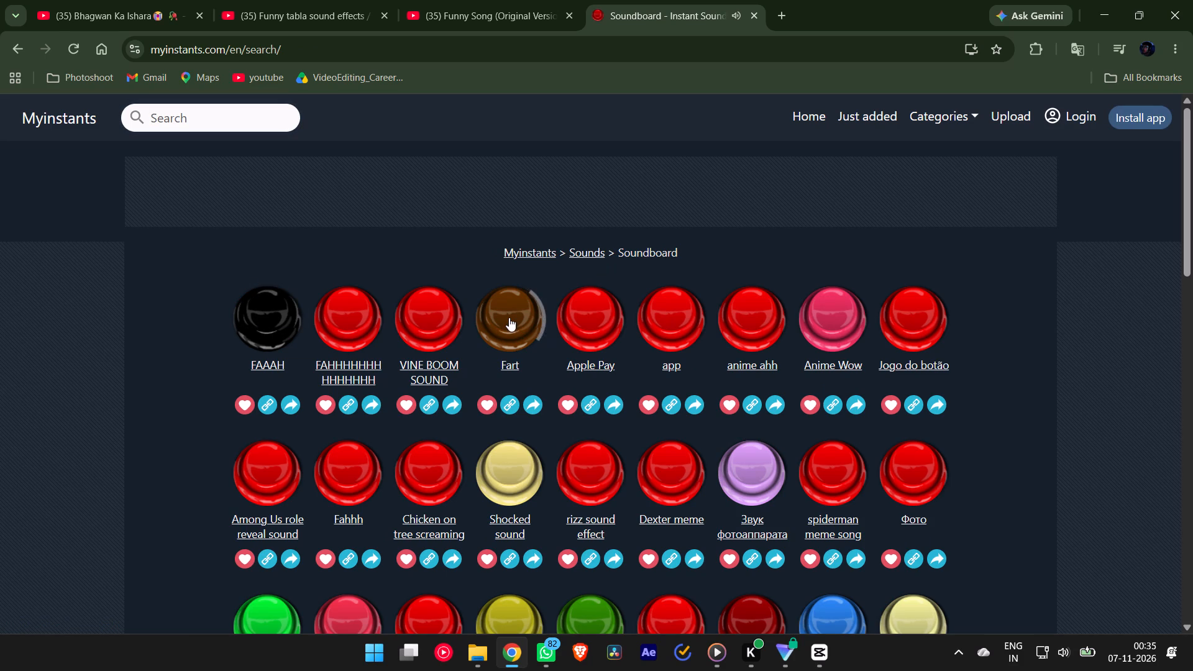
{"action": "left_click", "coordinate": [608, 326]}
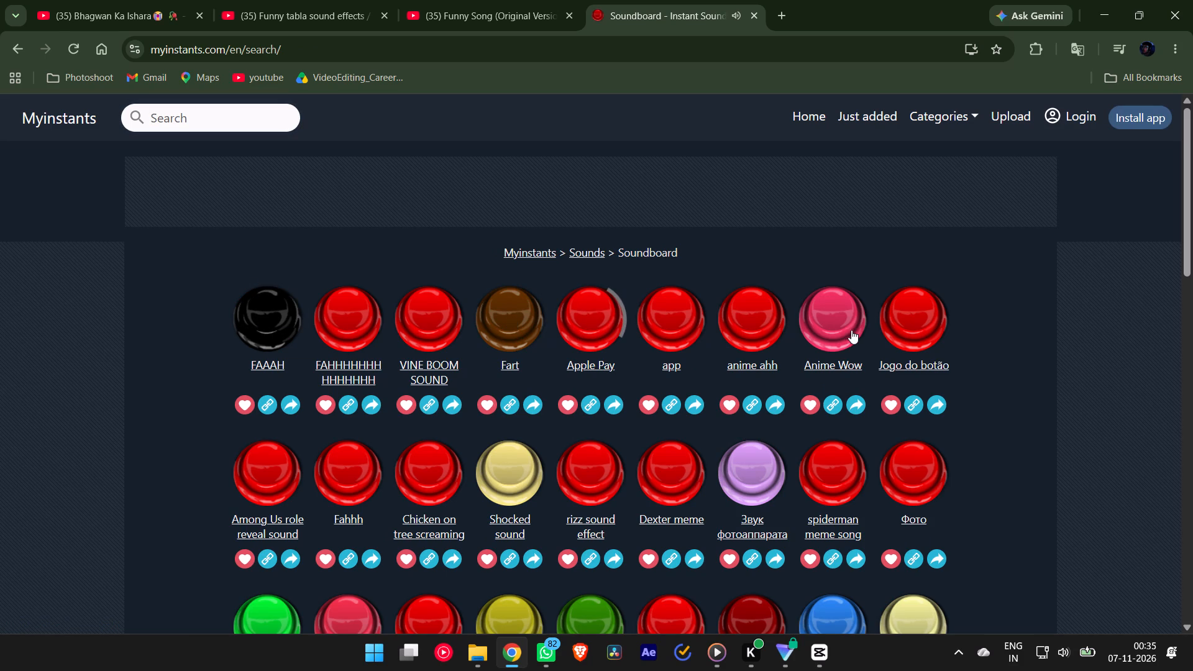
{"action": "left_click", "coordinate": [854, 327]}
{"action": "left_click", "coordinate": [731, 324]}
{"action": "left_click", "coordinate": [692, 327]}
{"action": "left_click", "coordinate": [747, 315]}
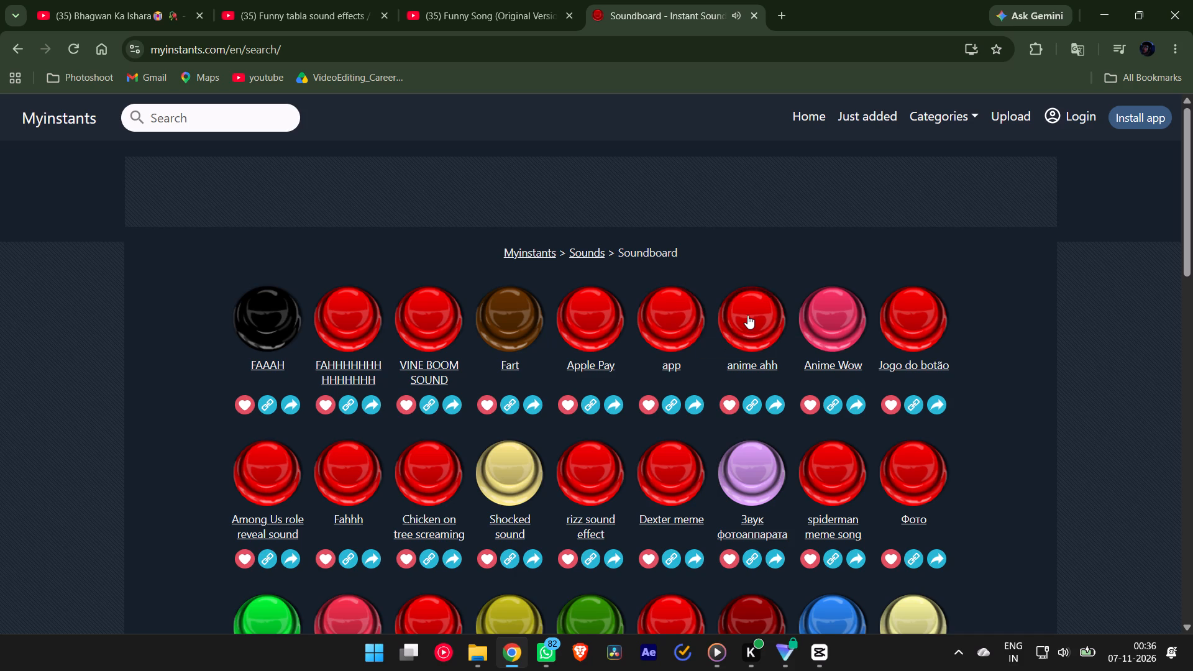
{"action": "left_click", "coordinate": [684, 318]}
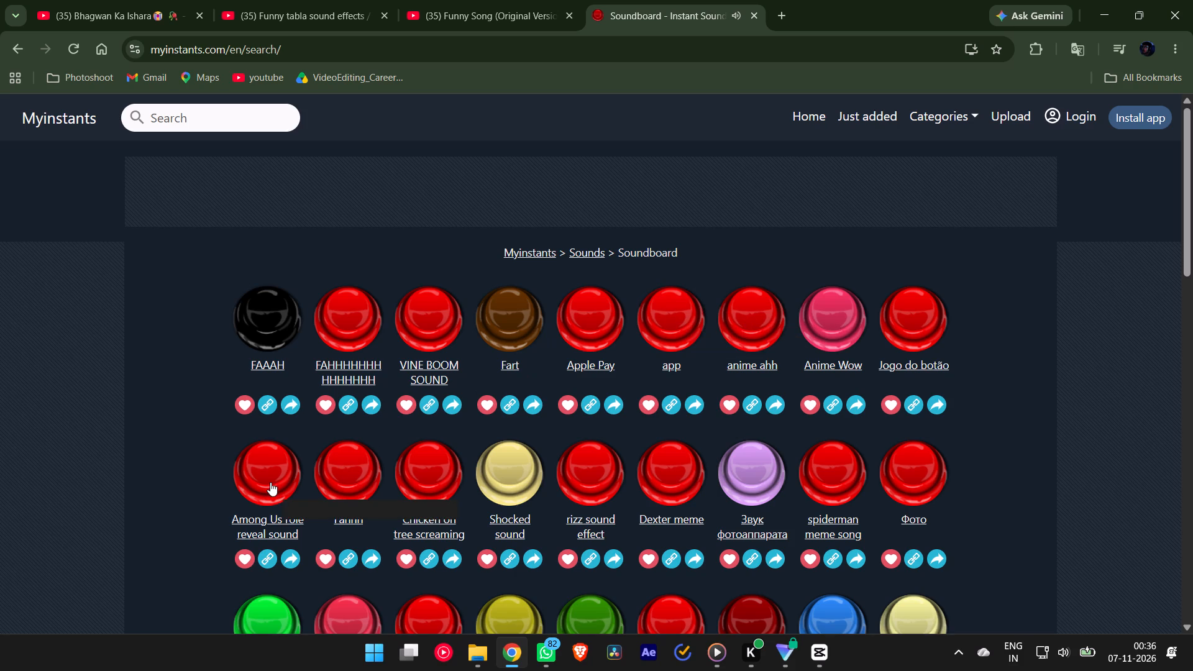
{"action": "left_click", "coordinate": [901, 324]}
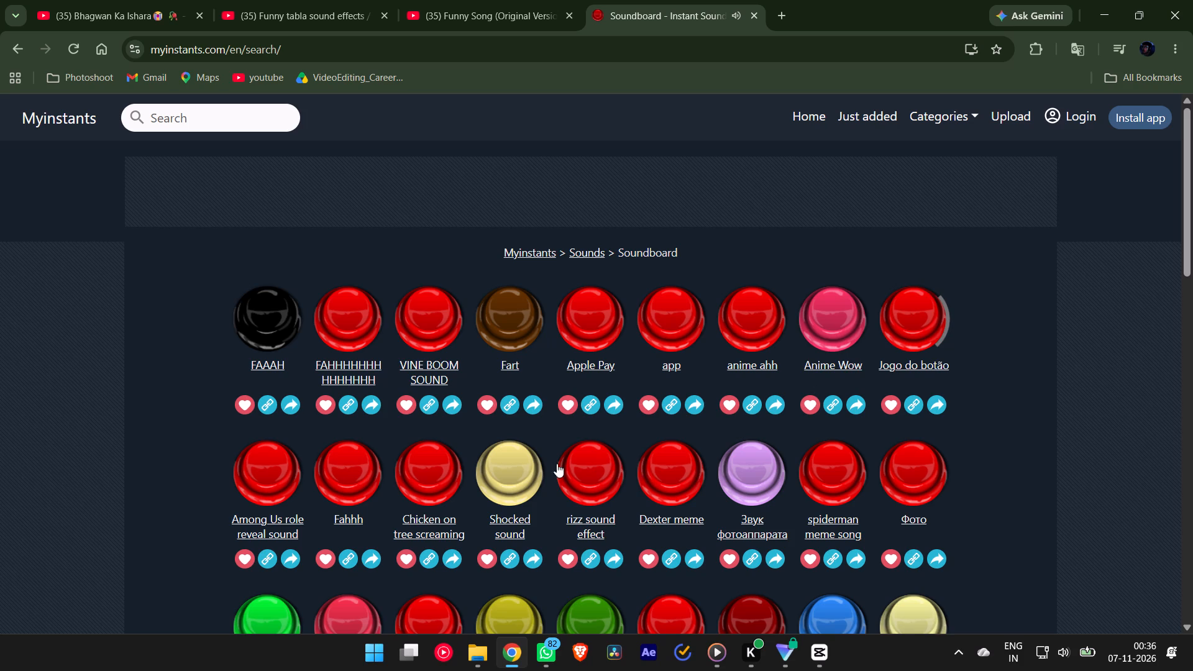
Preview Among Us role reveal sound through Shocked sound, opening the Chicken on tree screaming and Shocked sound pages in new tabs.
{"action": "left_click", "coordinate": [260, 473]}
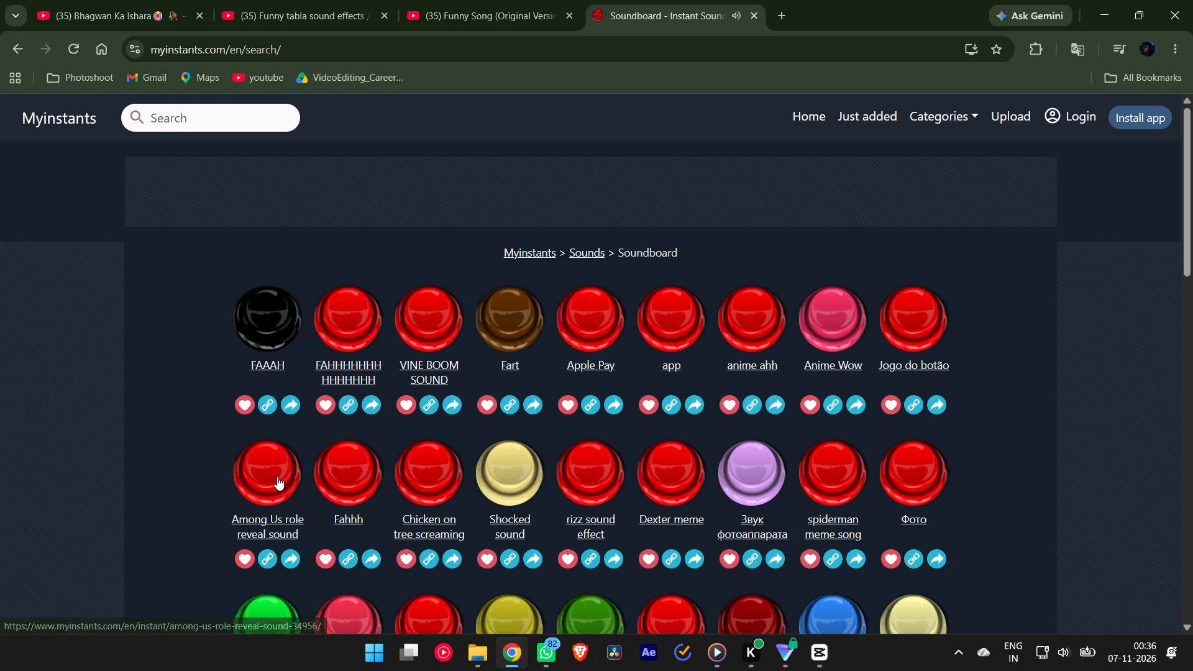
{"action": "left_click", "coordinate": [277, 477]}
{"action": "left_click", "coordinate": [316, 470]}
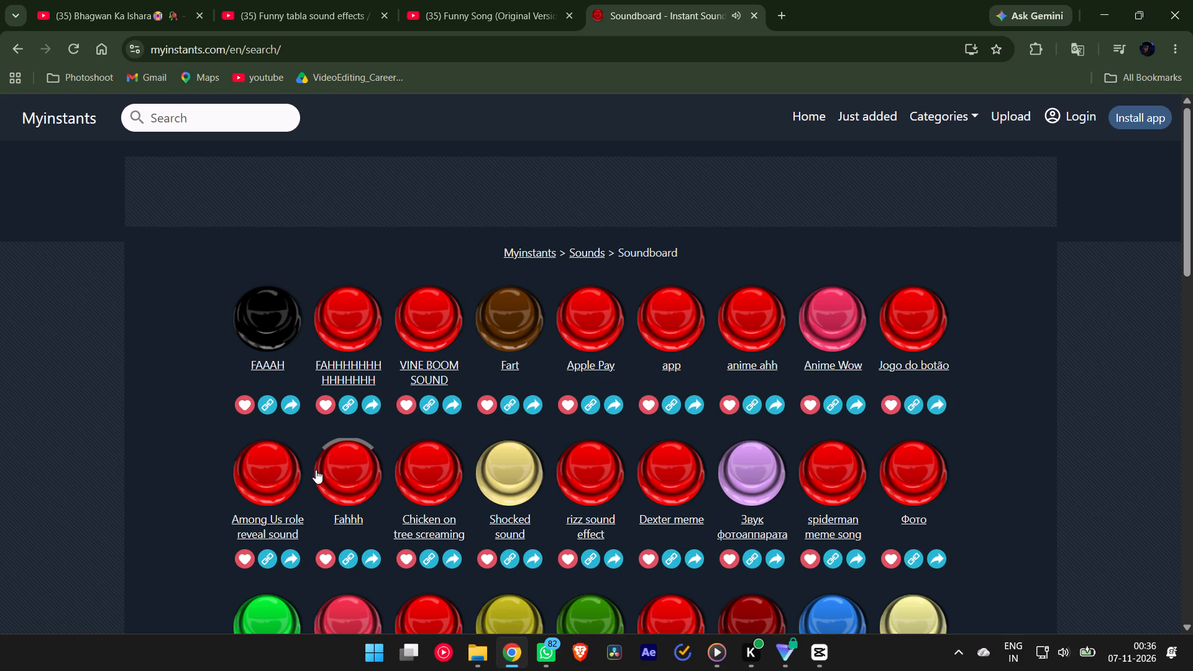
{"action": "left_click", "coordinate": [432, 468]}
{"action": "middle_click", "coordinate": [424, 518]}
{"action": "left_click", "coordinate": [489, 474]}
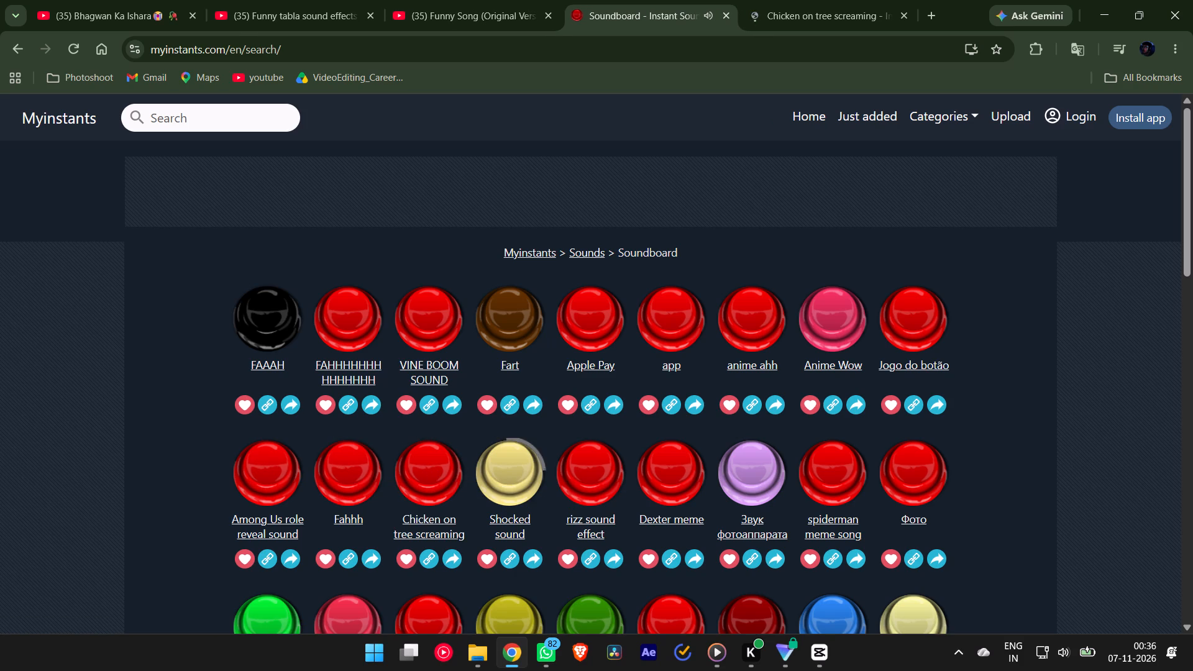
{"action": "left_click", "coordinate": [490, 467]}
{"action": "middle_click", "coordinate": [501, 528]}
Preview the second row's remaining sounds, from rizz sound effect and Dexter meme through spiderman meme song and Фото.
{"action": "left_click", "coordinate": [592, 475]}
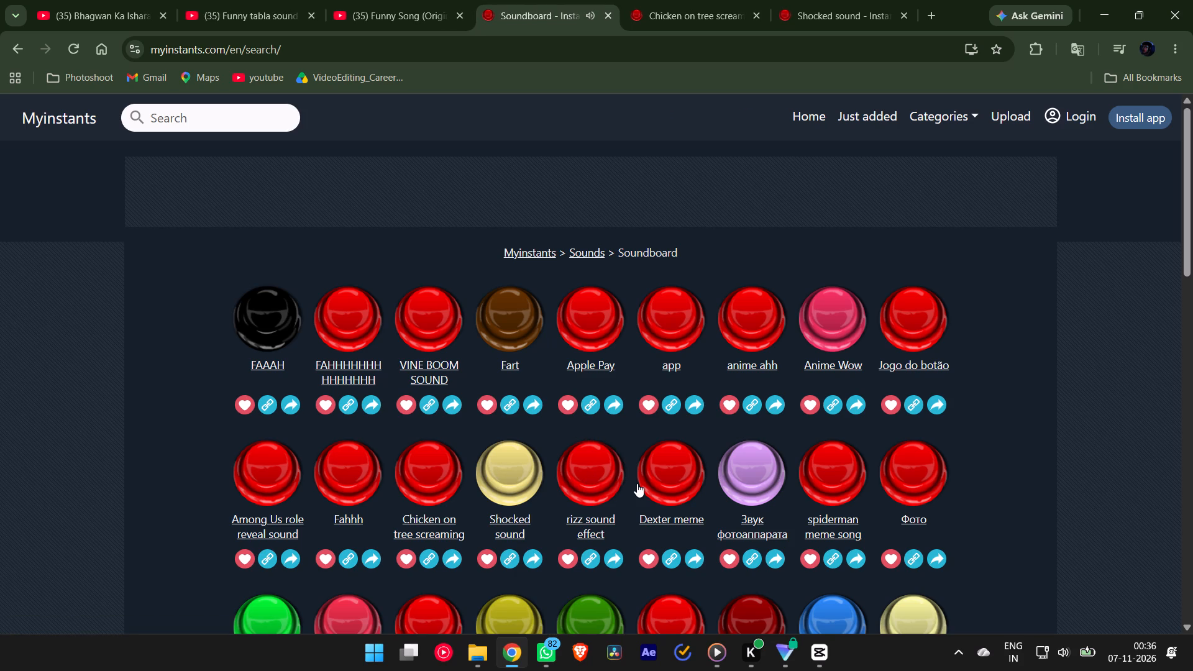
{"action": "left_click", "coordinate": [683, 468]}
{"action": "left_click", "coordinate": [753, 465]}
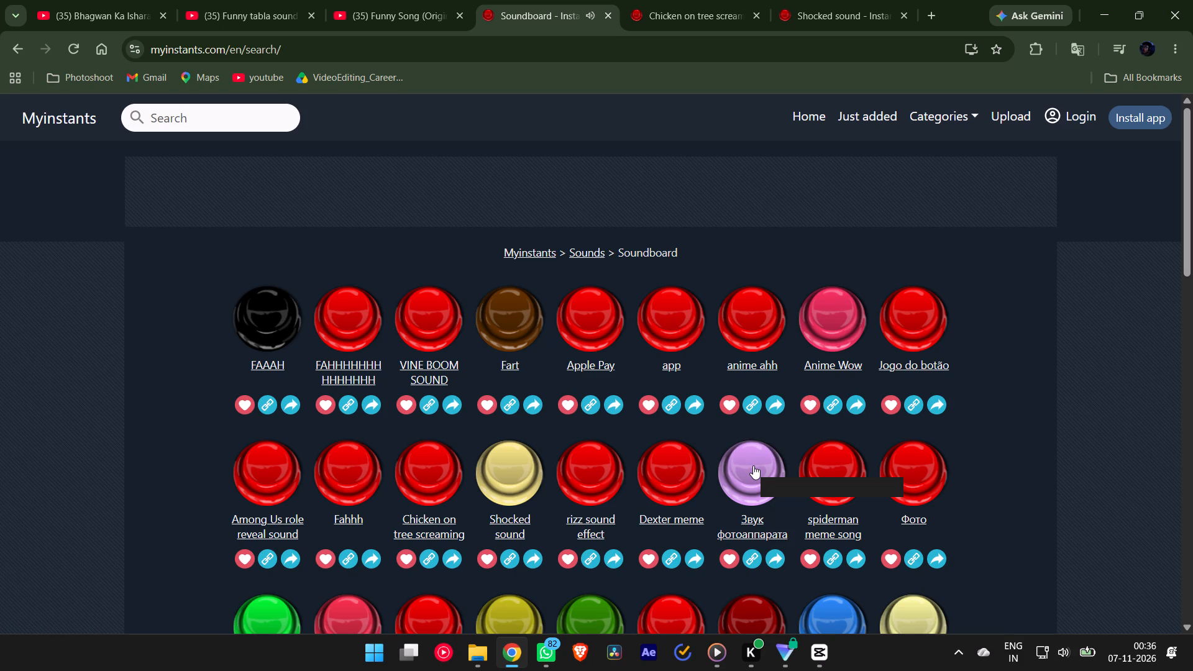
{"action": "left_click", "coordinate": [817, 478]}
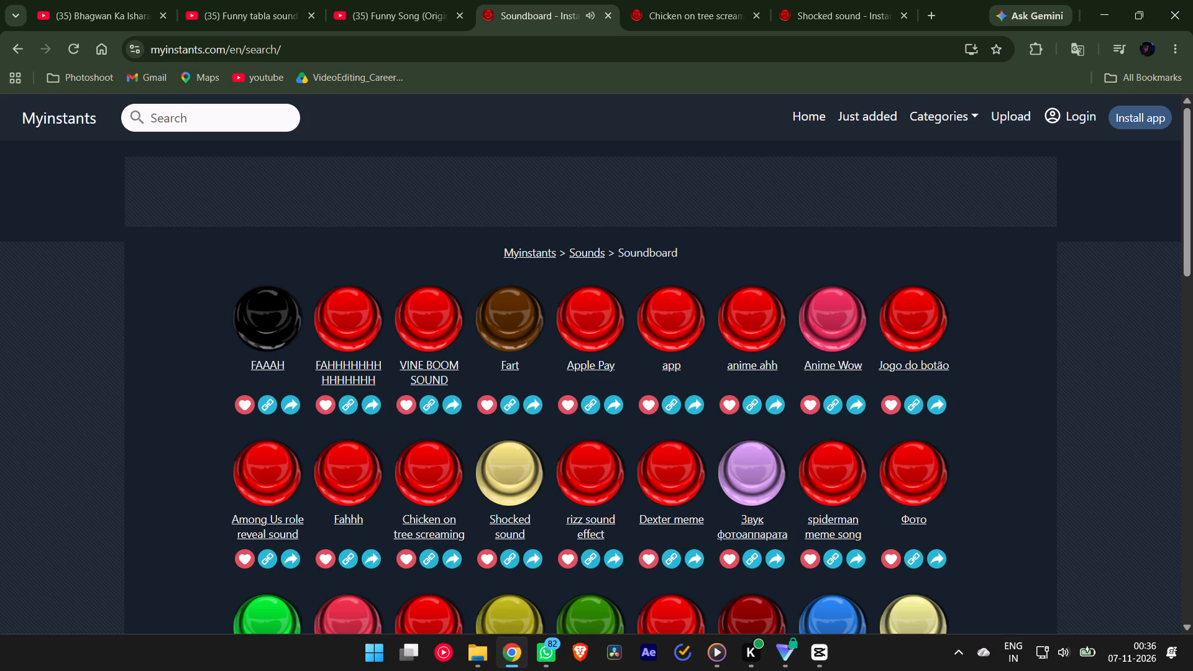
{"action": "left_click", "coordinate": [898, 478]}
Preview the third row from Sad Violin through SpongeBob Fail, opening the Sad Violin and SpongeBob Fail pages in new tabs.
{"action": "scroll", "coordinate": [662, 498], "scroll_direction": "down", "scroll_amount": 1}
{"action": "scroll", "coordinate": [519, 496], "scroll_direction": "down", "scroll_amount": 1}
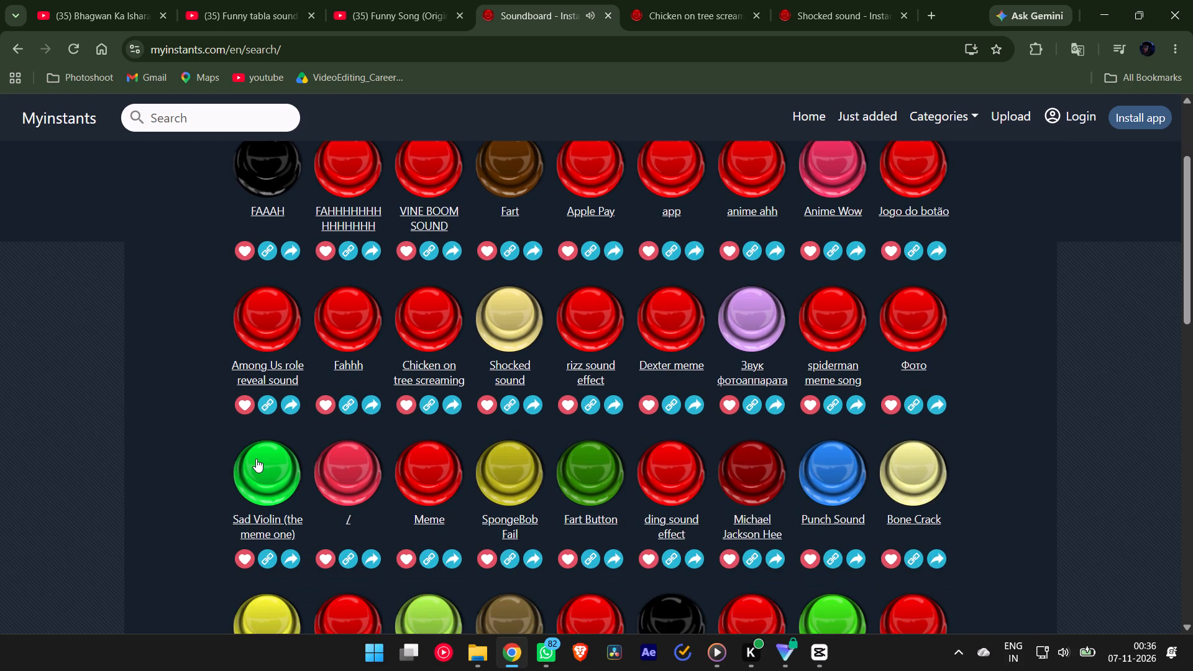
{"action": "left_click", "coordinate": [256, 459]}
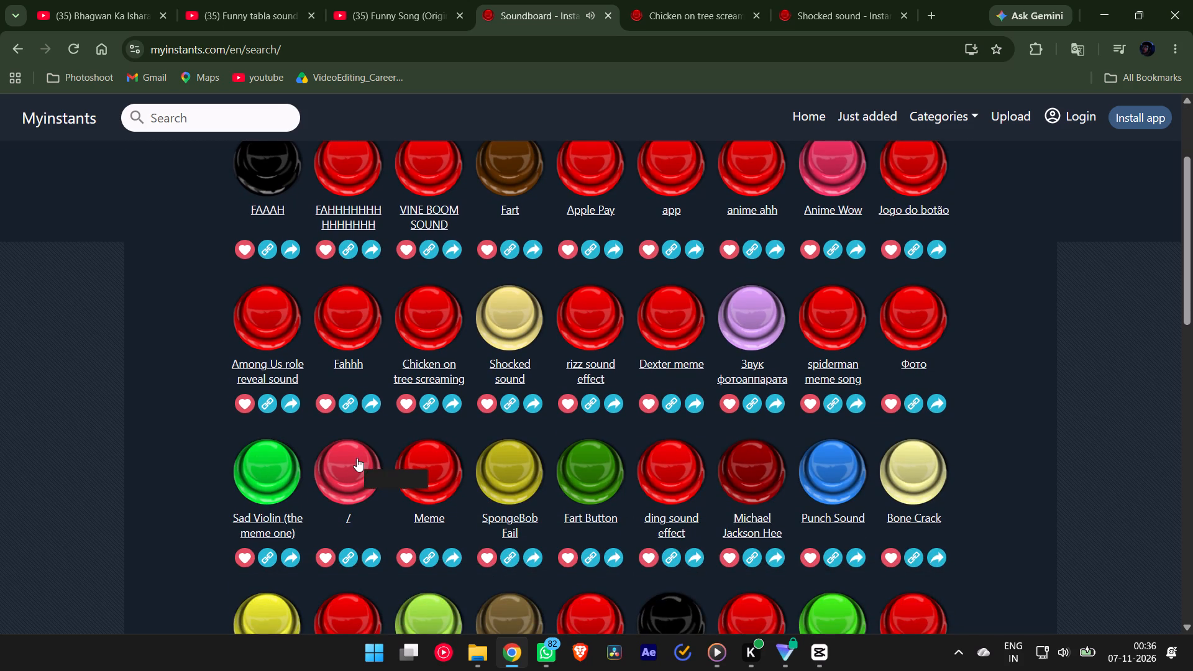
{"action": "middle_click", "coordinate": [283, 532]}
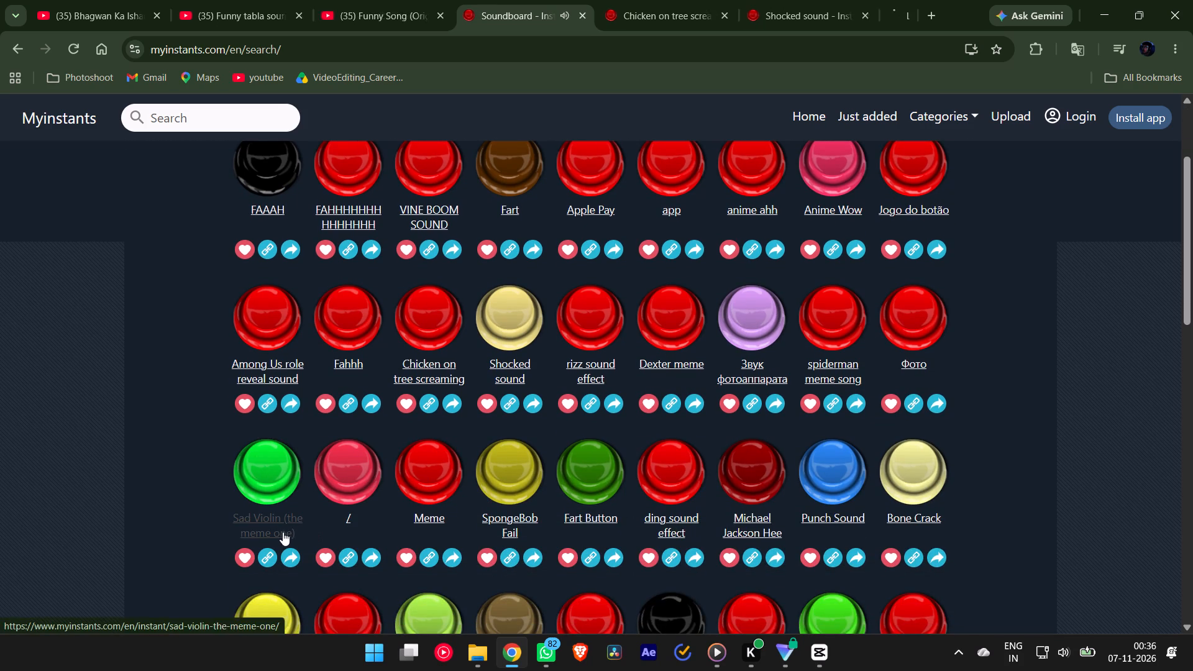
{"action": "left_click", "coordinate": [363, 471]}
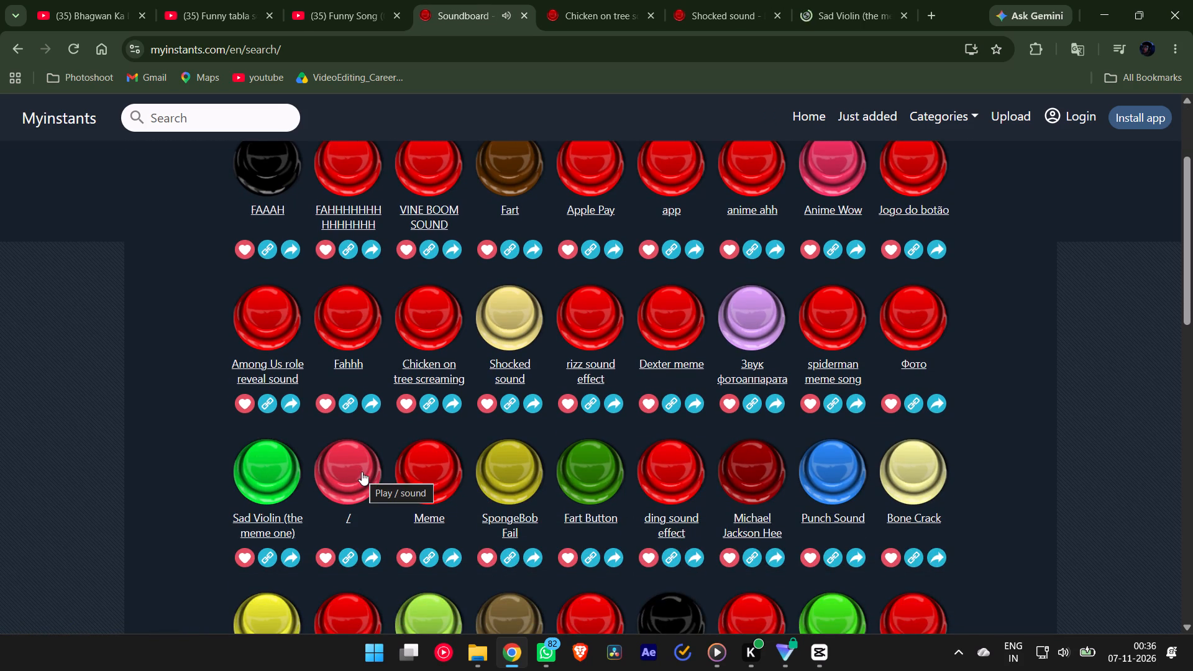
{"action": "left_click", "coordinate": [423, 472]}
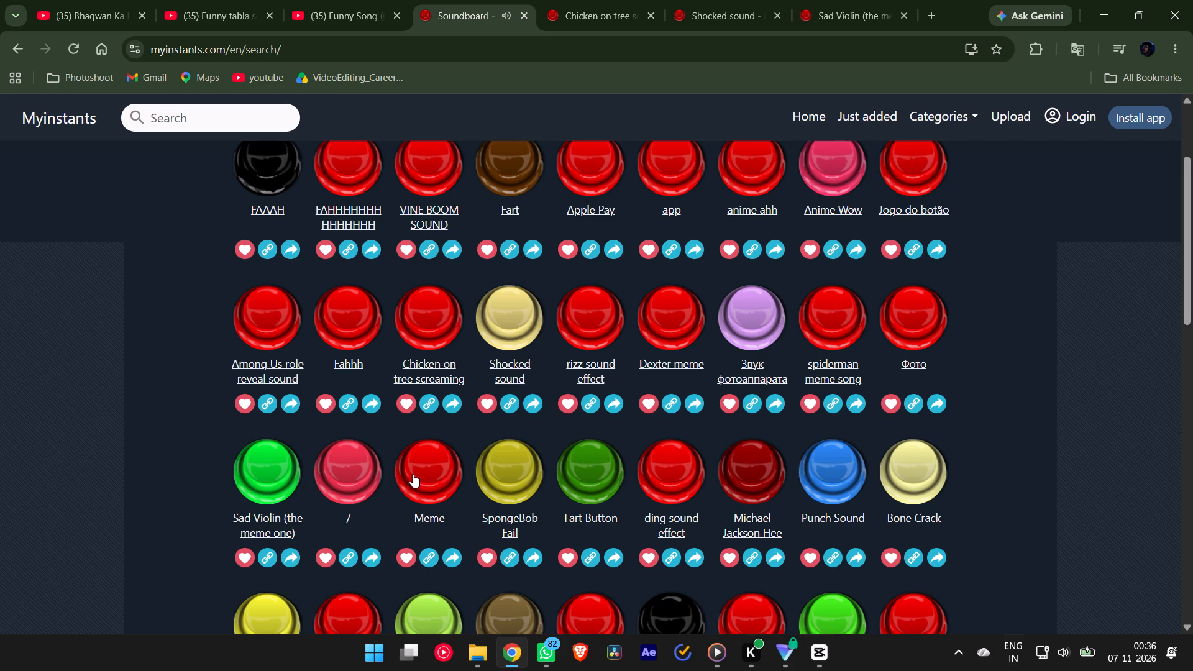
{"action": "left_click", "coordinate": [493, 479]}
{"action": "middle_click", "coordinate": [495, 519]}
Preview Fart Button, ding sound effect, Michael Jackson Hee, Punch Sound and Bone Crack, opening the Punch Sound page in a new tab.
{"action": "left_click", "coordinate": [596, 468]}
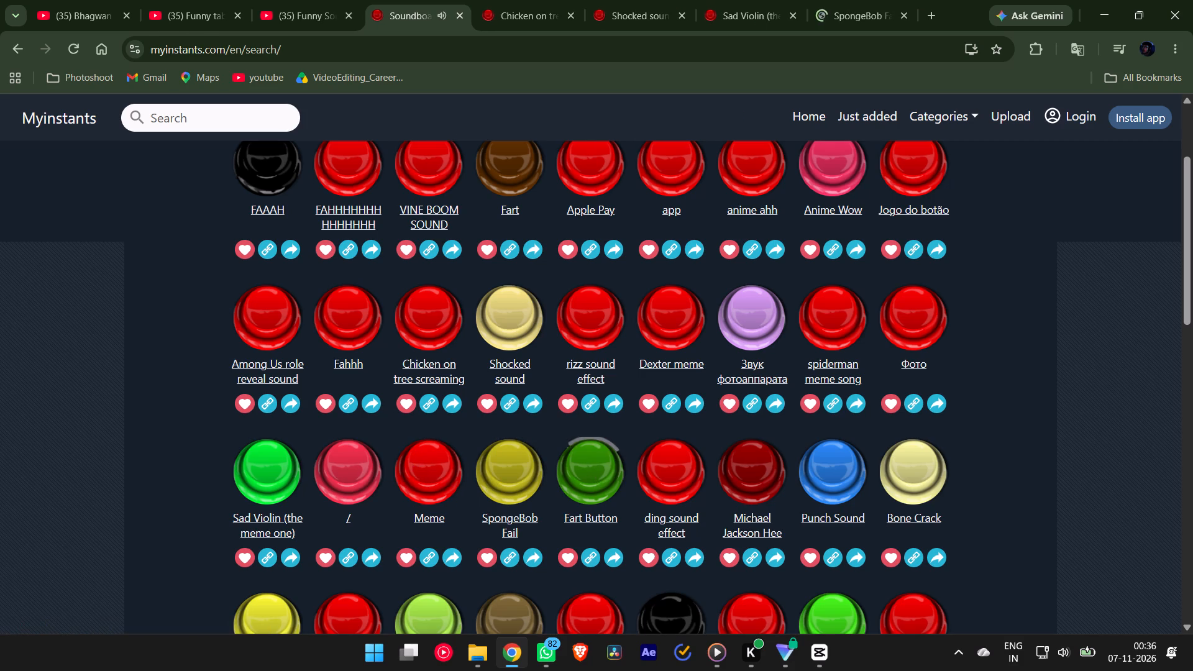
{"action": "left_click", "coordinate": [647, 477]}
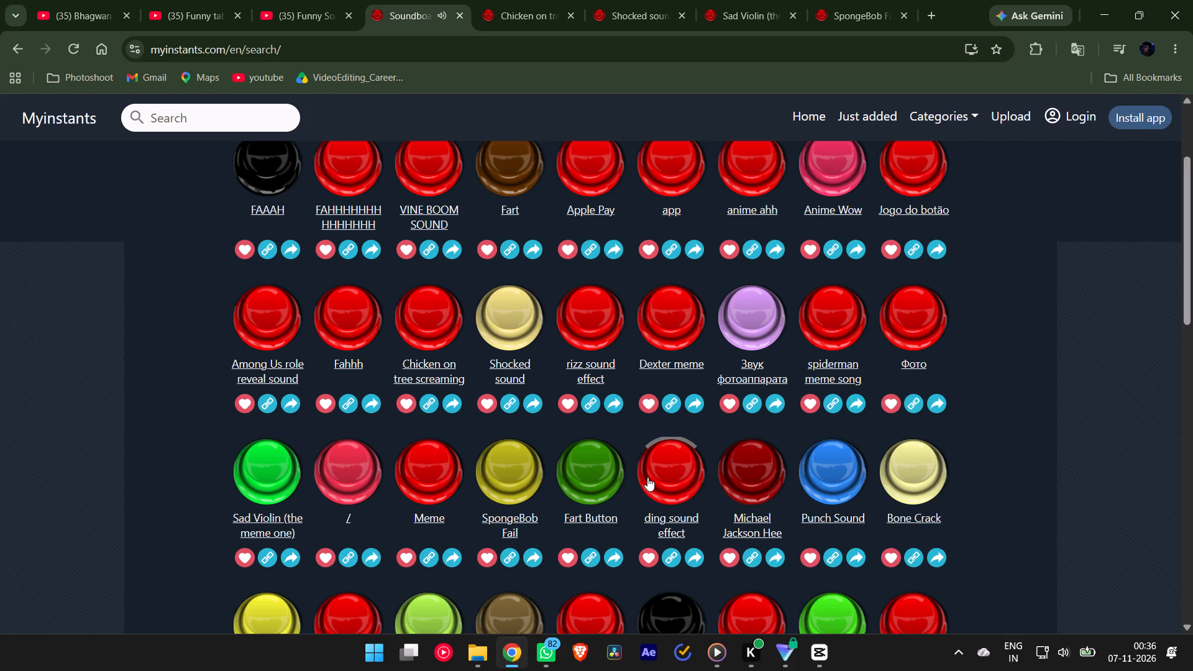
{"action": "left_click", "coordinate": [749, 475]}
{"action": "left_click", "coordinate": [818, 465]}
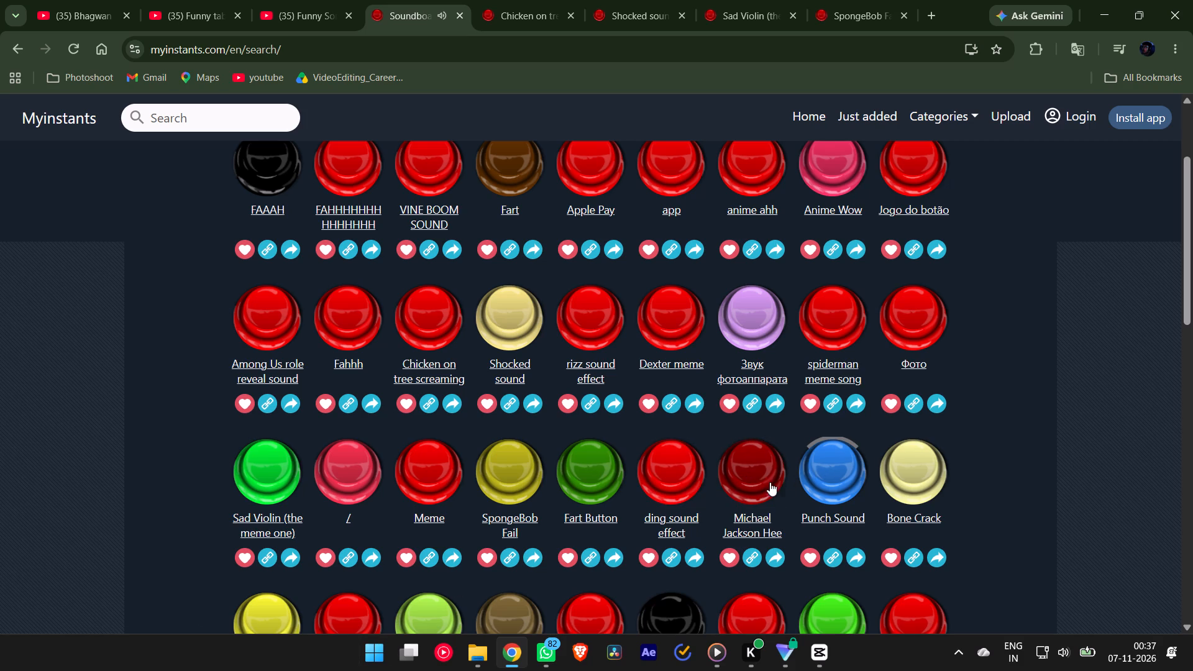
{"action": "middle_click", "coordinate": [829, 518]}
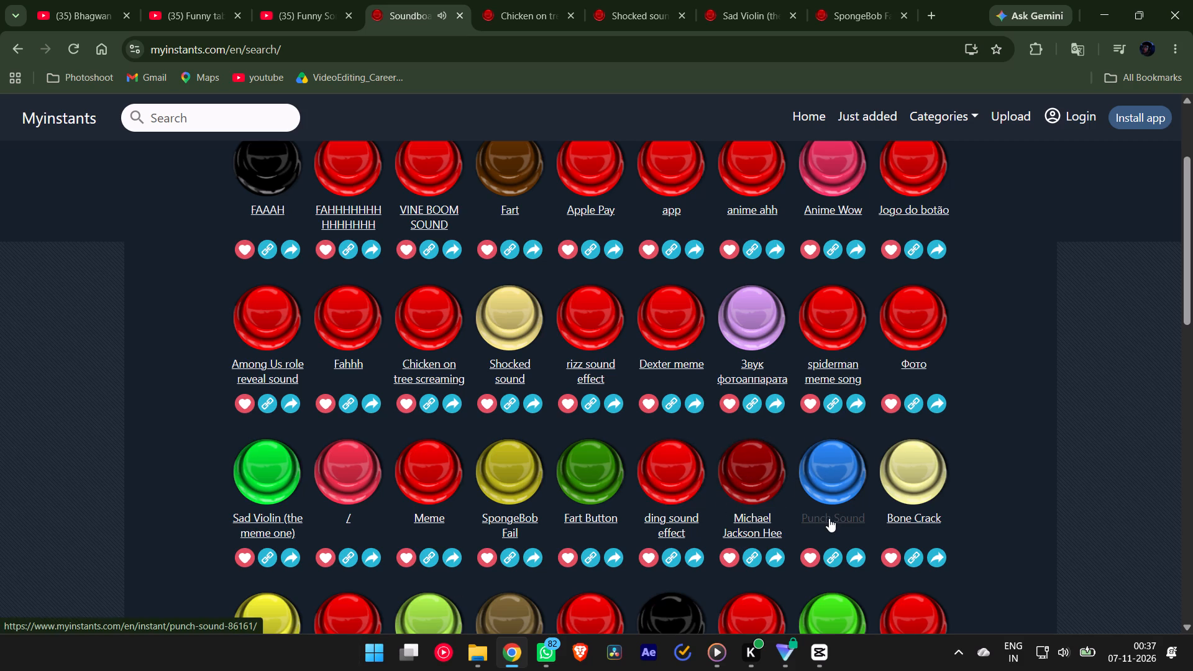
{"action": "left_click", "coordinate": [929, 461]}
Preview BRUH and Meme mp3 in the fourth row, and open the BRUH page in a new tab.
{"action": "scroll", "coordinate": [485, 459], "scroll_direction": "down", "scroll_amount": 1}
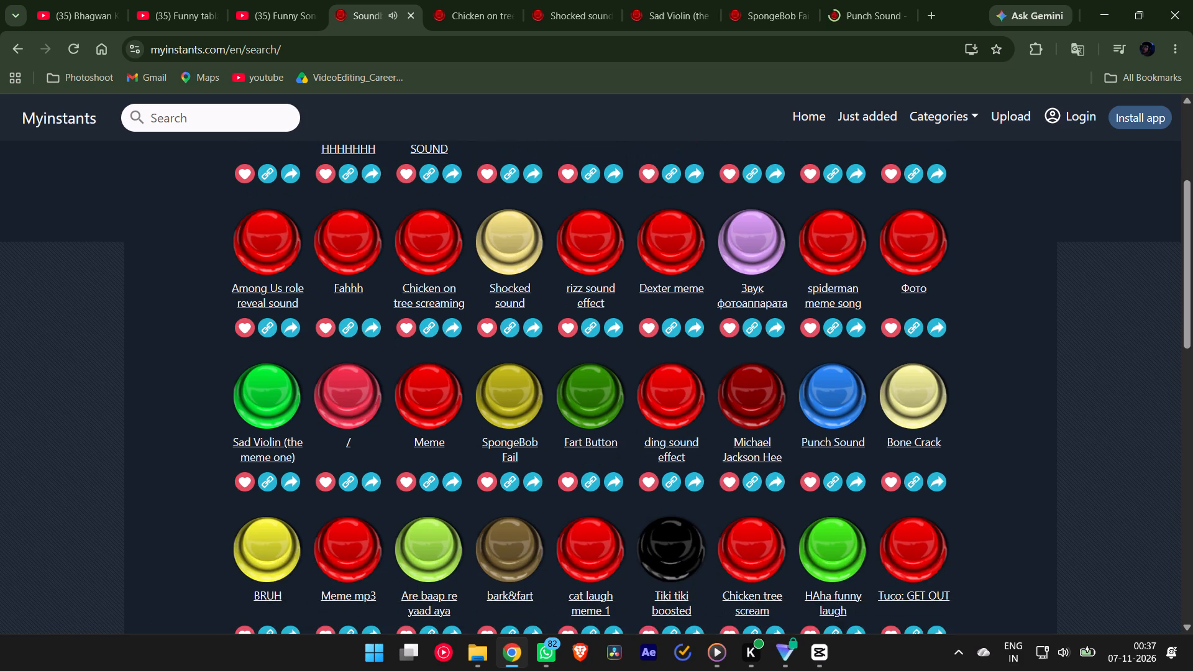
{"action": "left_click", "coordinate": [259, 533]}
{"action": "scroll", "coordinate": [263, 531], "scroll_direction": "down", "scroll_amount": 1}
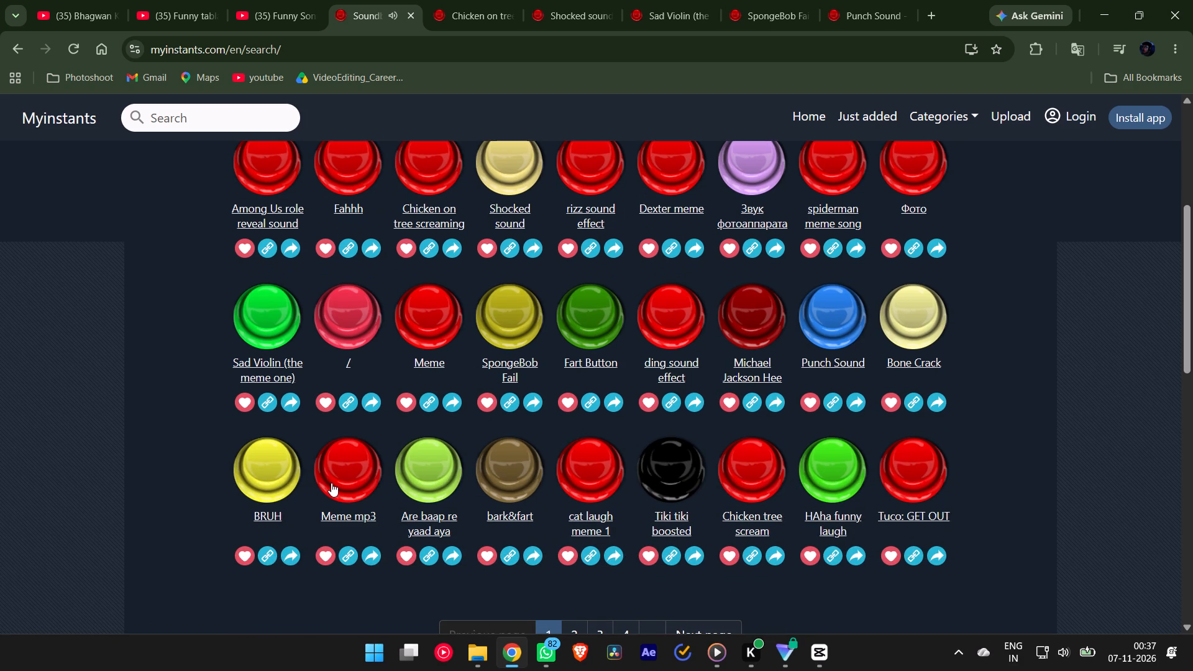
{"action": "left_click", "coordinate": [331, 483]}
{"action": "middle_click", "coordinate": [259, 520]}
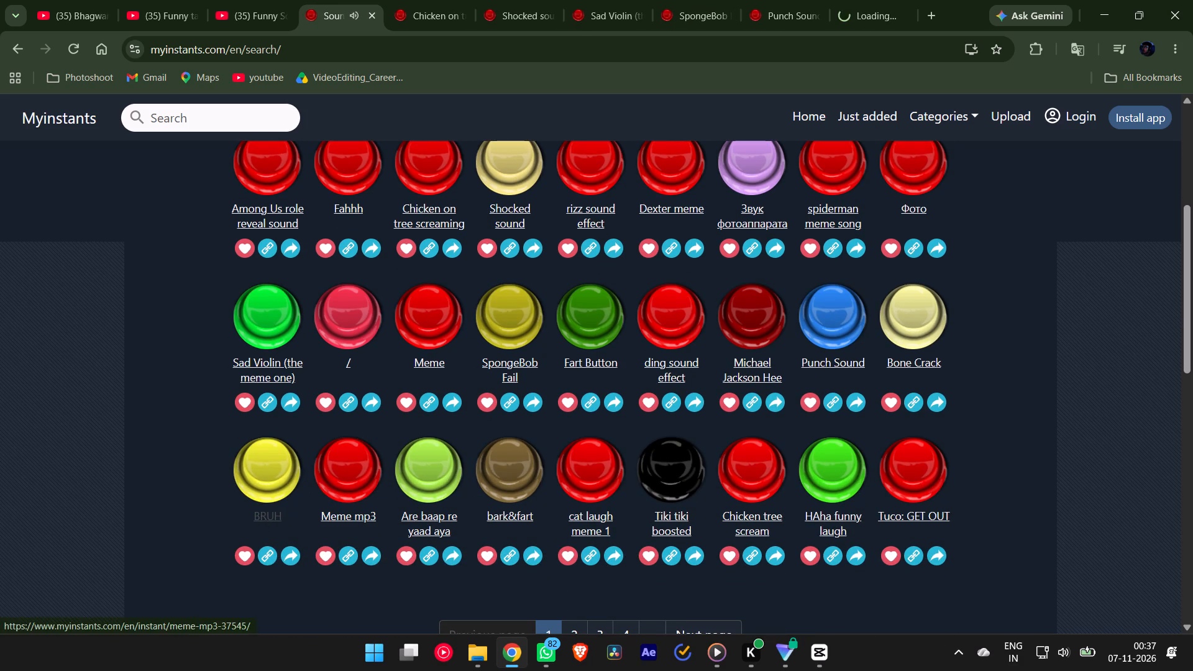
Preview Are baap re yaad aya, bark&fart, cat laugh meme 1 and Tiki tiki boosted, opening the cat laugh meme 1 page in a new tab.
{"action": "left_click", "coordinate": [429, 470]}
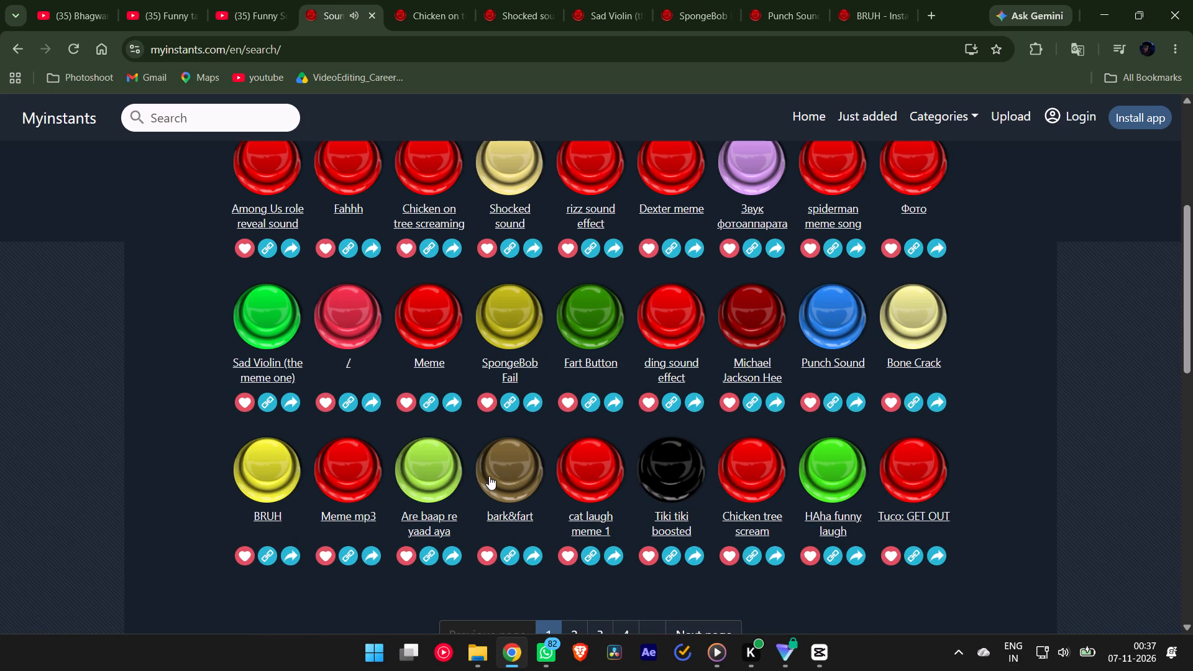
{"action": "left_click", "coordinate": [489, 476]}
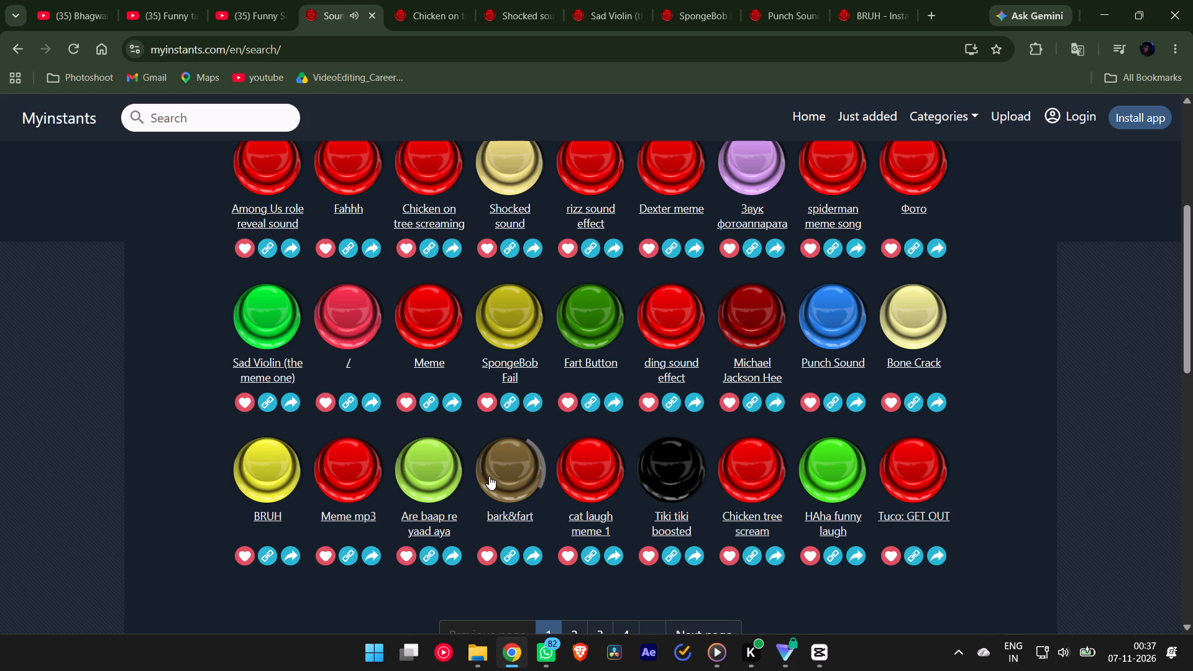
{"action": "left_click", "coordinate": [588, 480]}
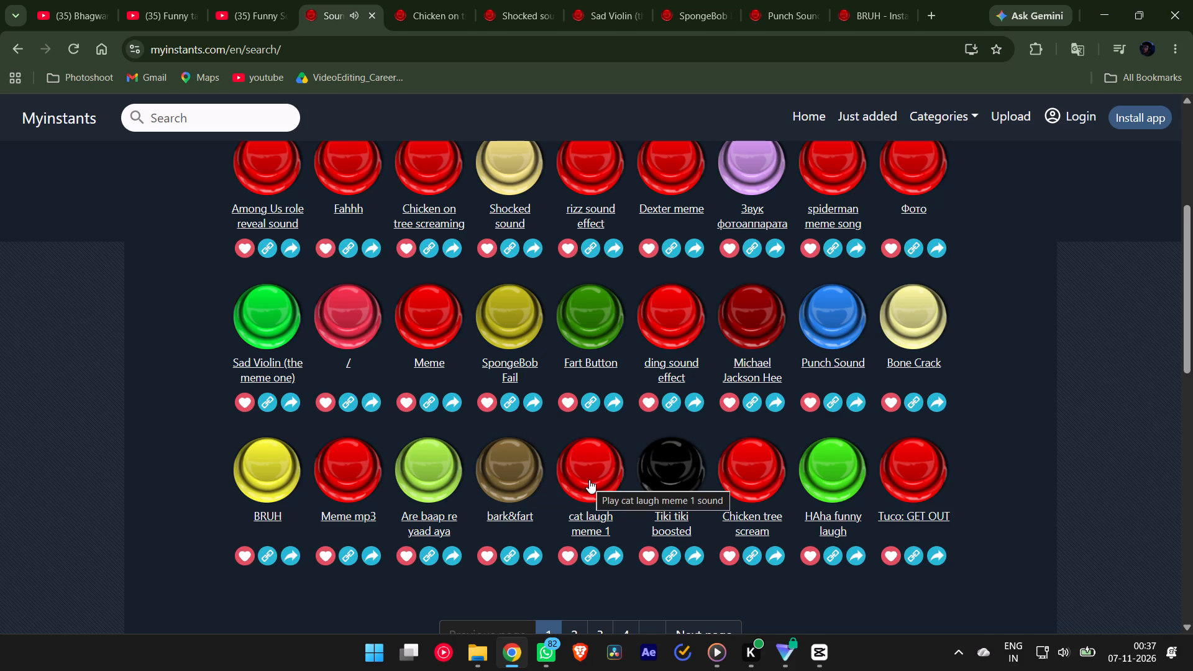
{"action": "left_click", "coordinate": [679, 473]}
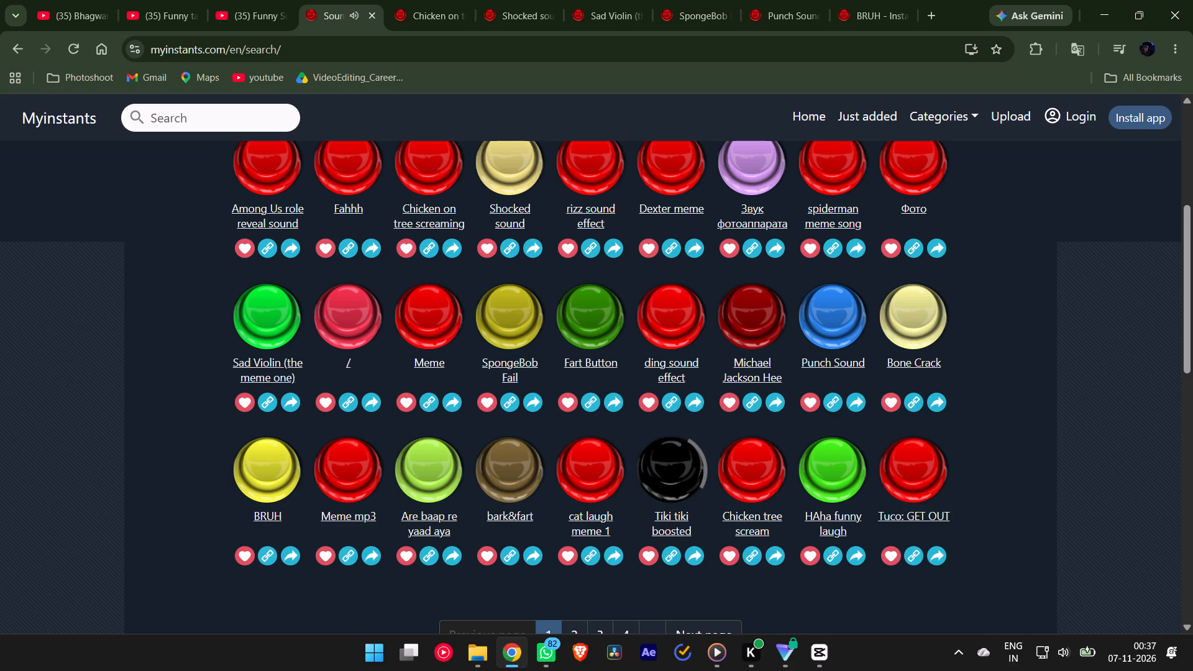
{"action": "left_click", "coordinate": [592, 468]}
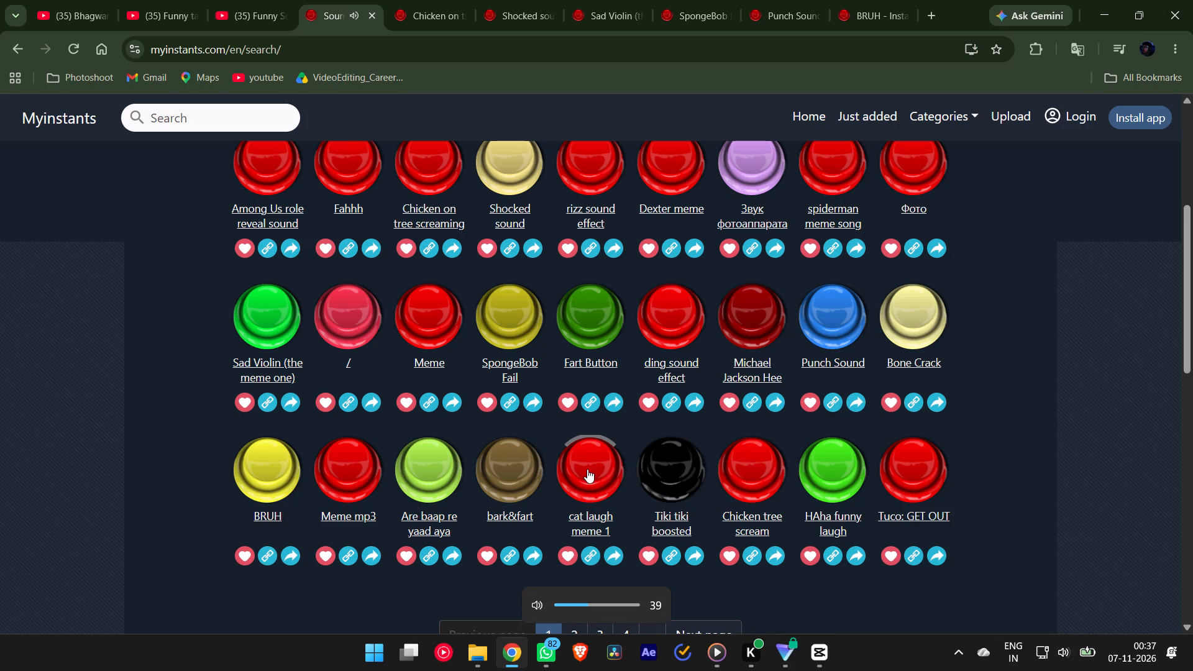
{"action": "middle_click", "coordinate": [596, 518]}
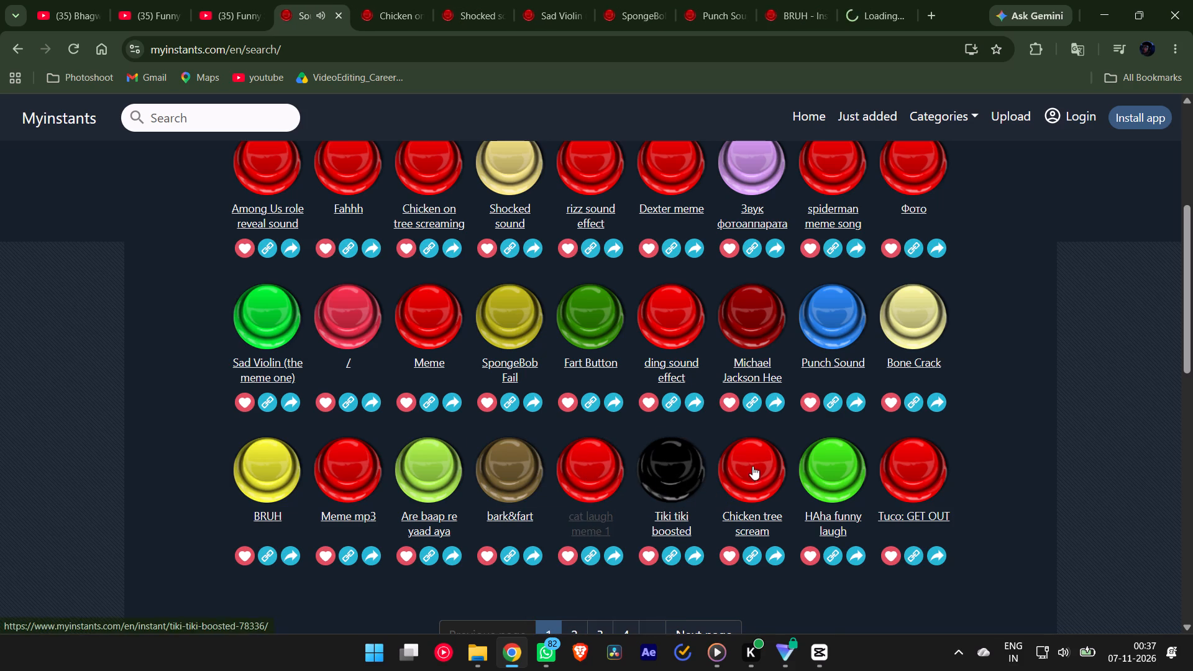
Preview Chicken tree scream, HAha funny laugh and Tuco: GET OUT, opening the HAha funny laugh page in a new tab.
{"action": "left_click", "coordinate": [752, 465]}
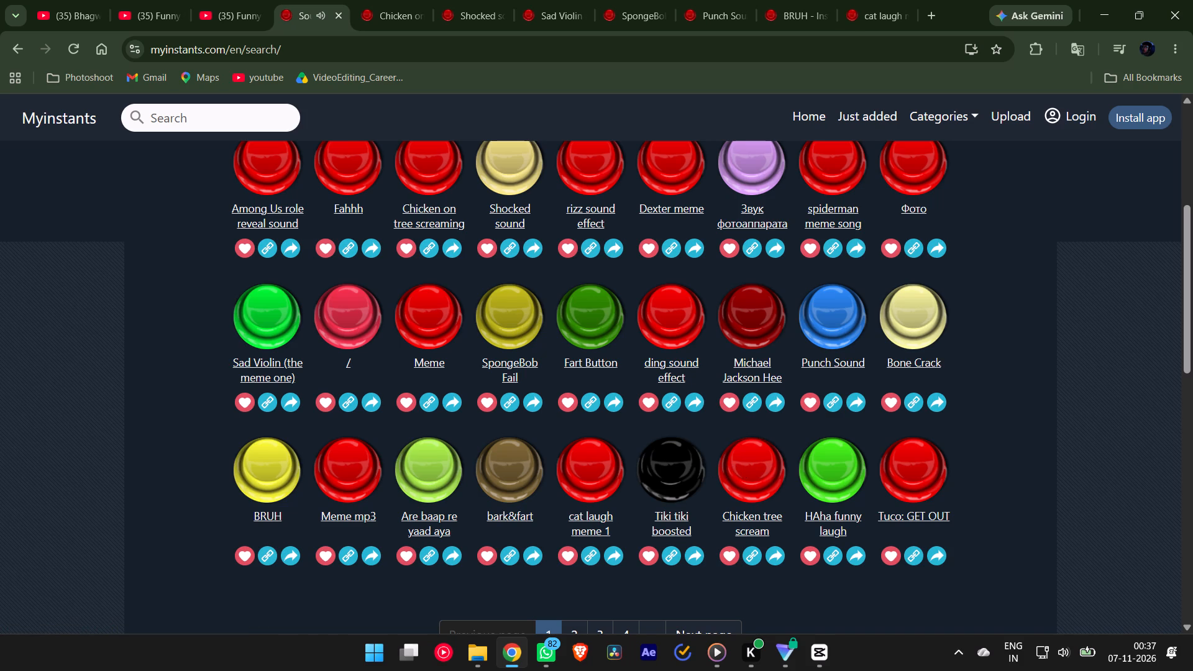
{"action": "left_click", "coordinate": [762, 472]}
{"action": "left_click", "coordinate": [828, 461]}
{"action": "left_click", "coordinate": [910, 473]}
{"action": "left_click", "coordinate": [830, 473]}
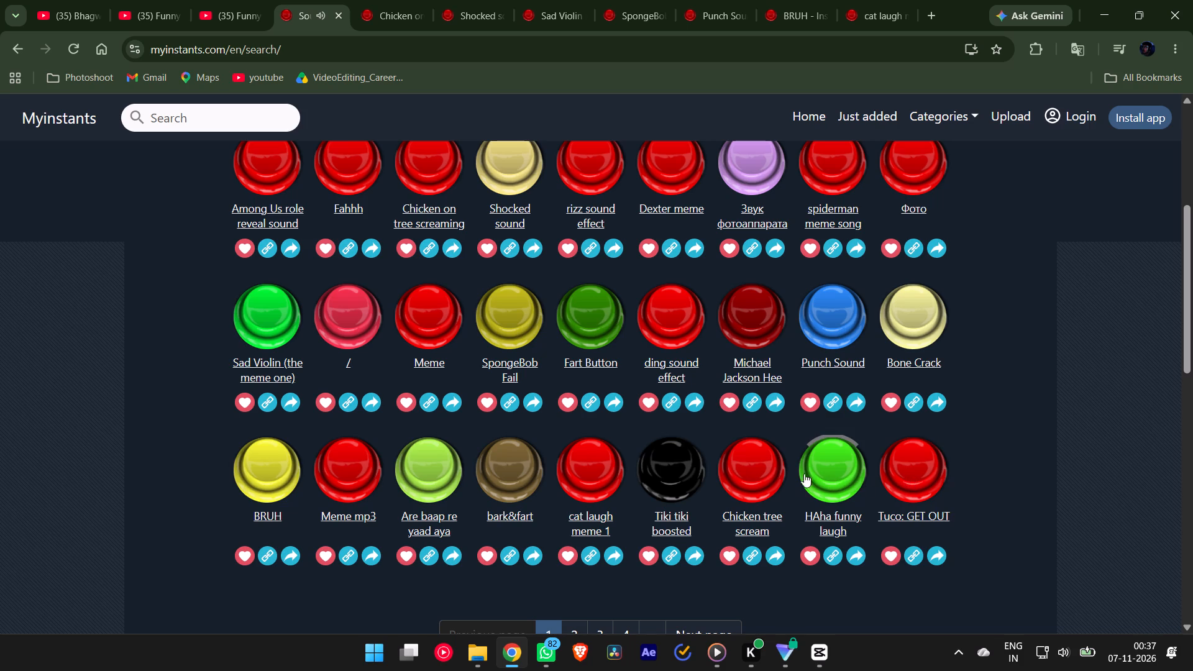
{"action": "scroll", "coordinate": [410, 478], "scroll_direction": "down", "scroll_amount": 1}
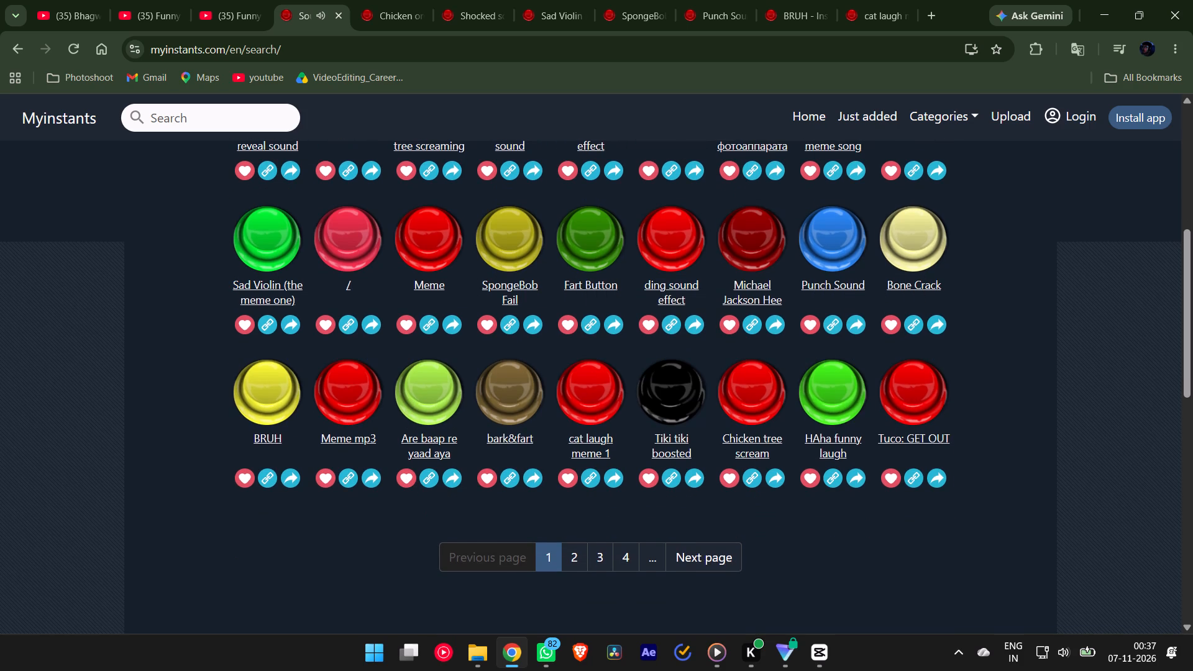
{"action": "middle_click", "coordinate": [826, 452]}
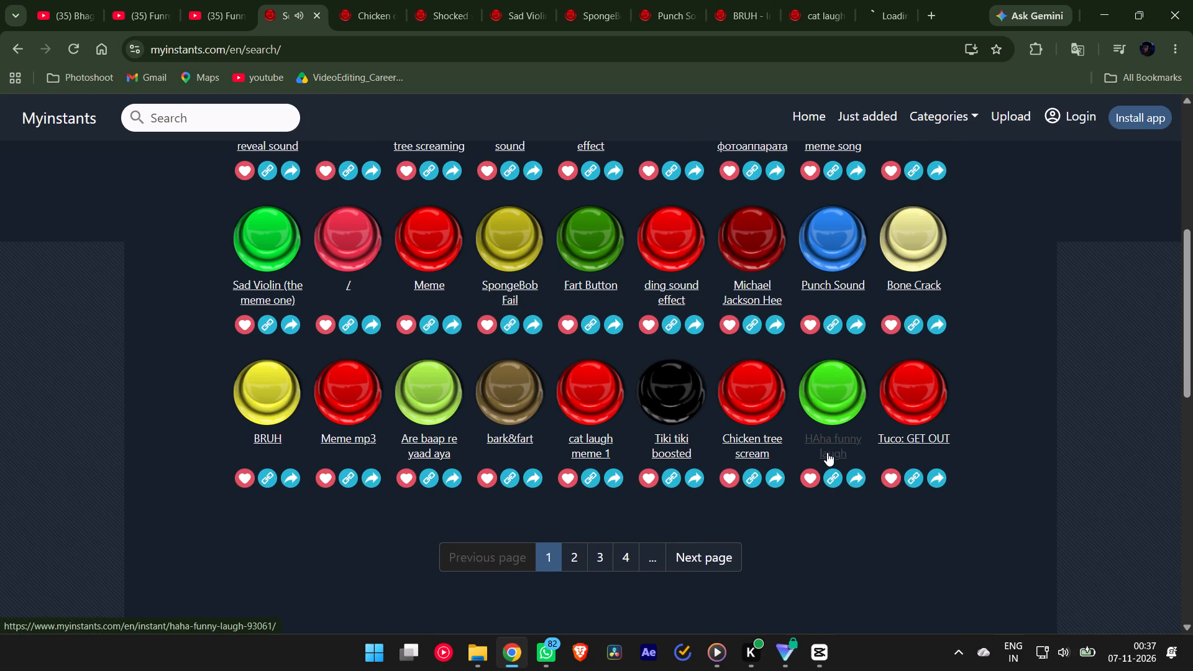
Go to page 2 of the soundboard results.
{"action": "left_click", "coordinate": [584, 562]}
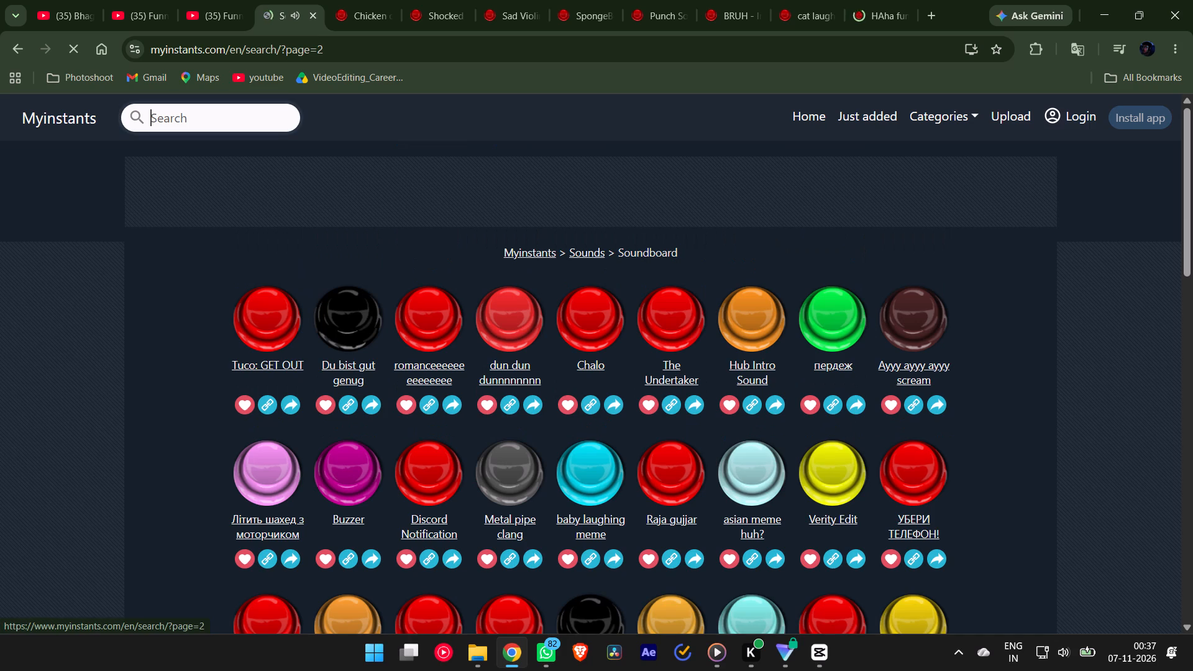
Switch to the Chicken on tree screaming page and preview its suggested sounds from Fart Funk through Duck toy sound.
{"action": "left_click", "coordinate": [347, 3]}
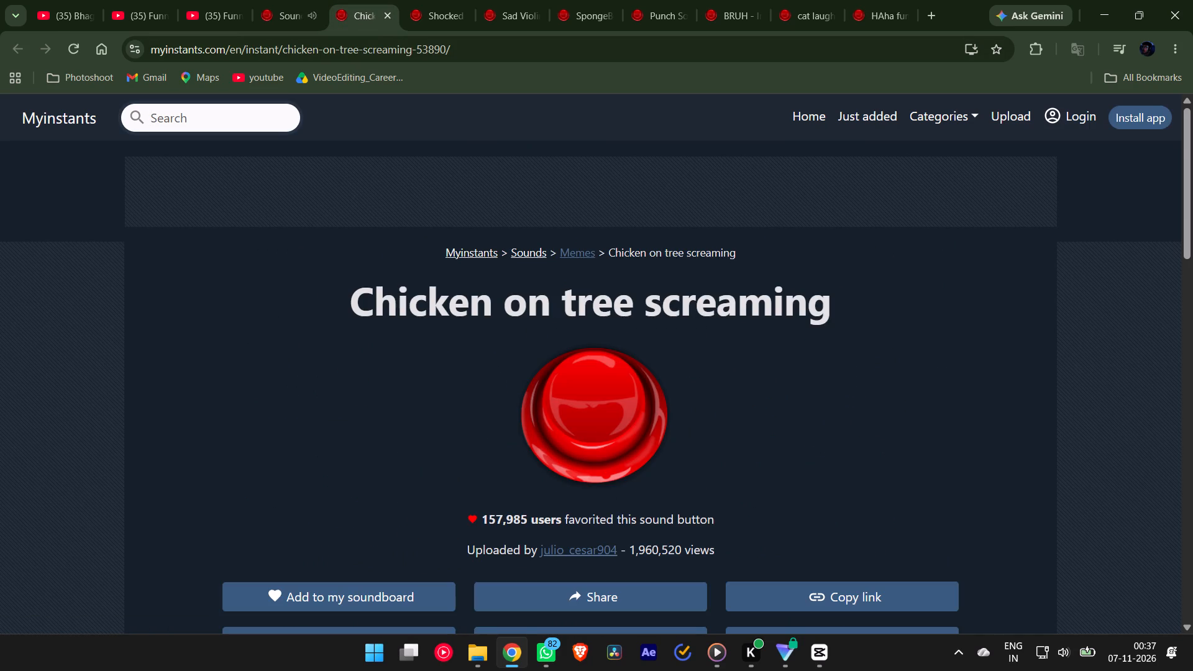
{"action": "scroll", "coordinate": [411, 460], "scroll_direction": "down", "scroll_amount": 2}
{"action": "scroll", "coordinate": [409, 456], "scroll_direction": "up", "scroll_amount": 2}
{"action": "scroll", "coordinate": [409, 456], "scroll_direction": "down", "scroll_amount": 2}
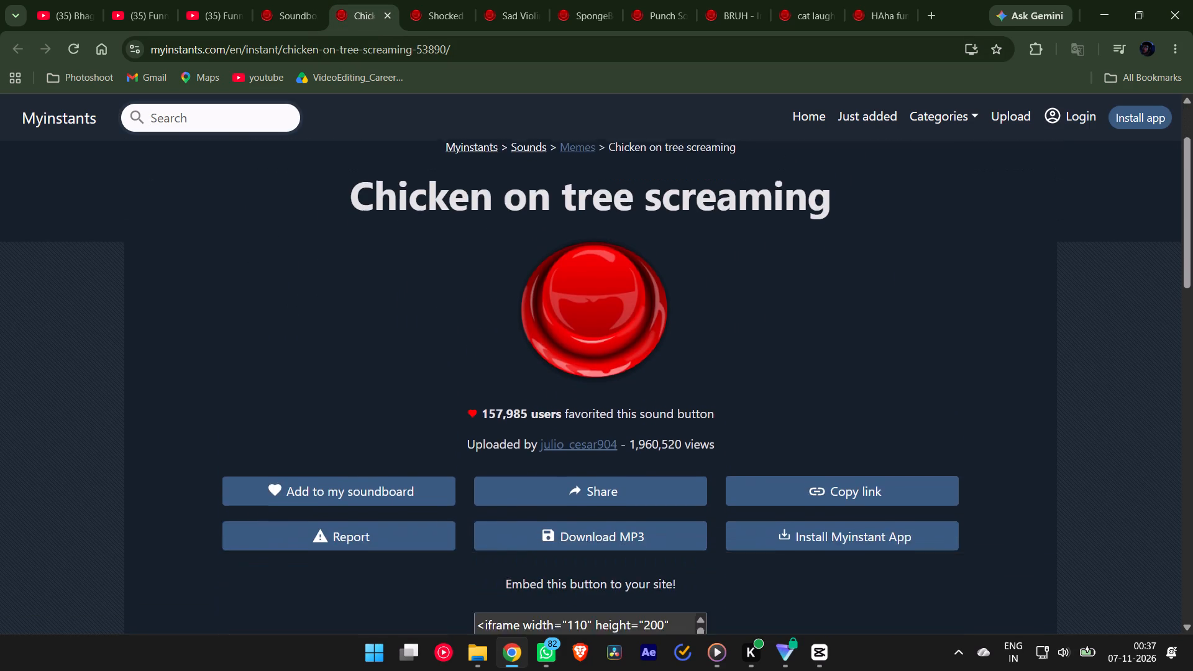
{"action": "scroll", "coordinate": [412, 455], "scroll_direction": "down", "scroll_amount": 4}
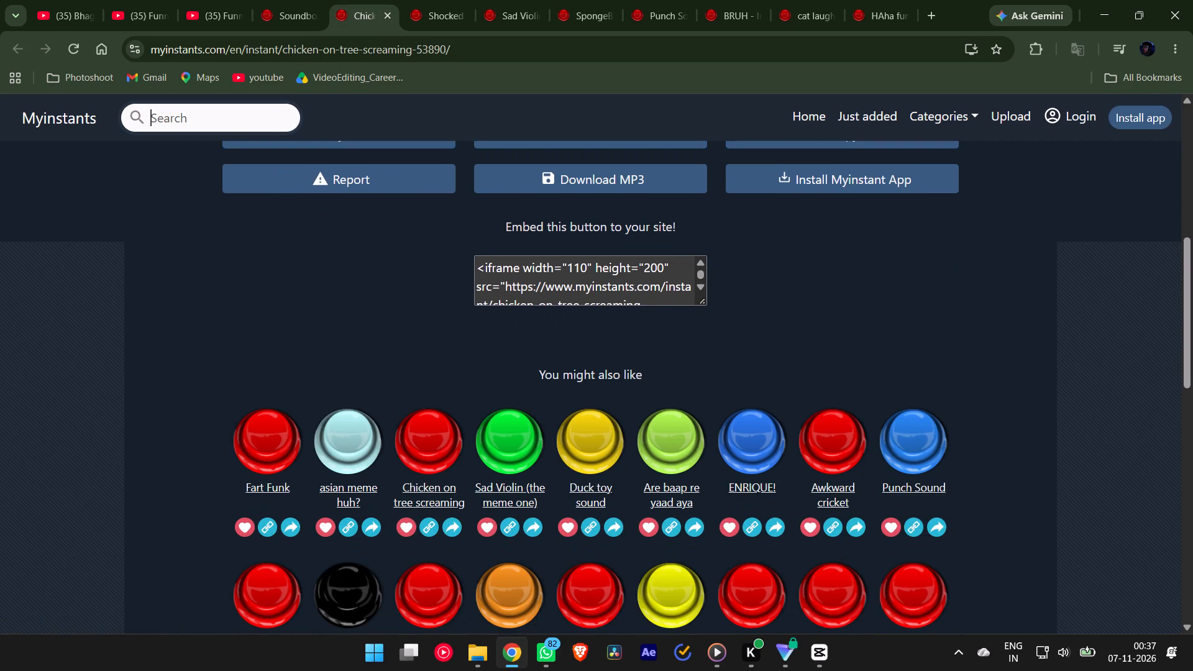
{"action": "left_click", "coordinate": [281, 451]}
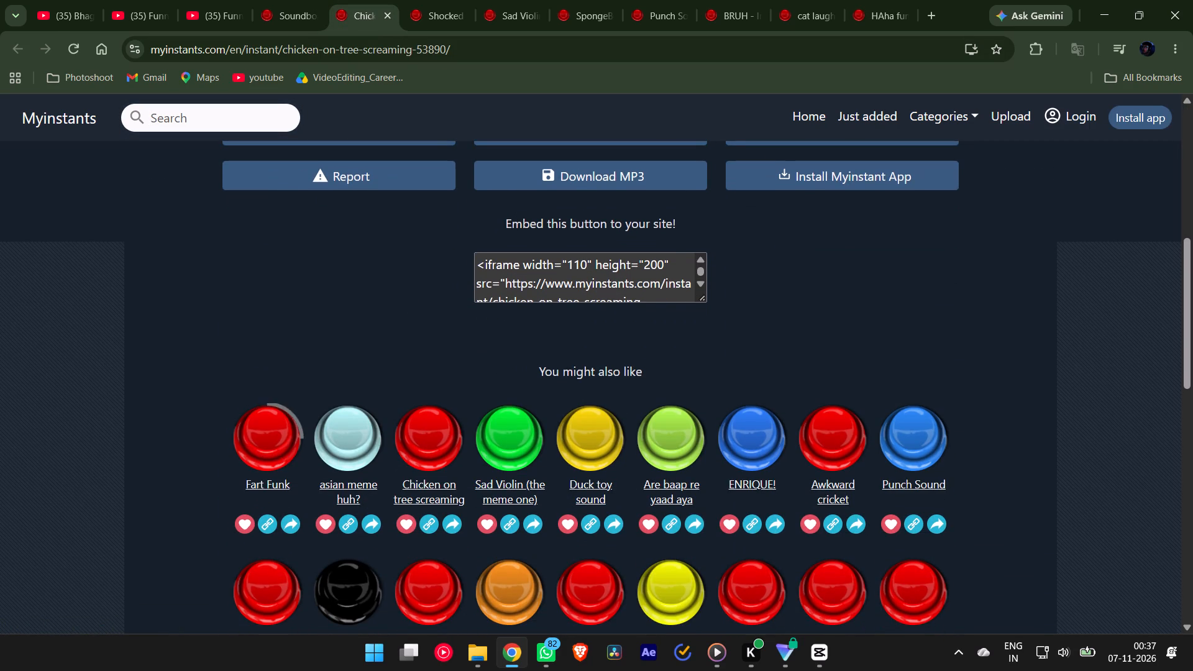
{"action": "left_click", "coordinate": [338, 439]}
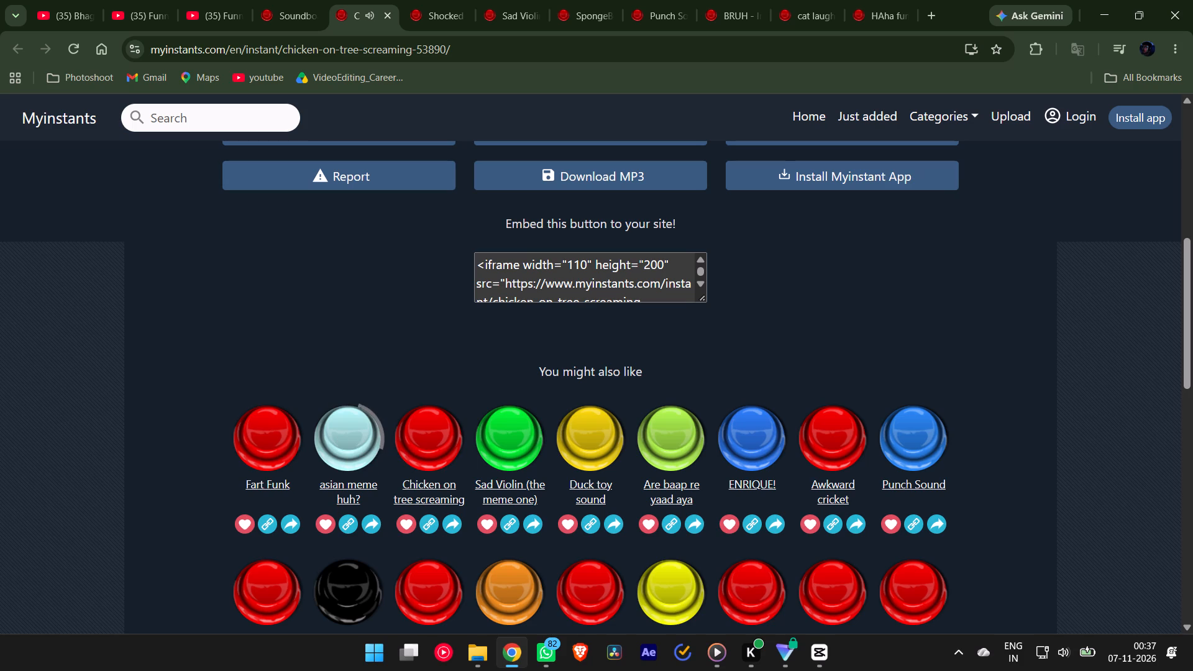
{"action": "left_click", "coordinate": [424, 434]}
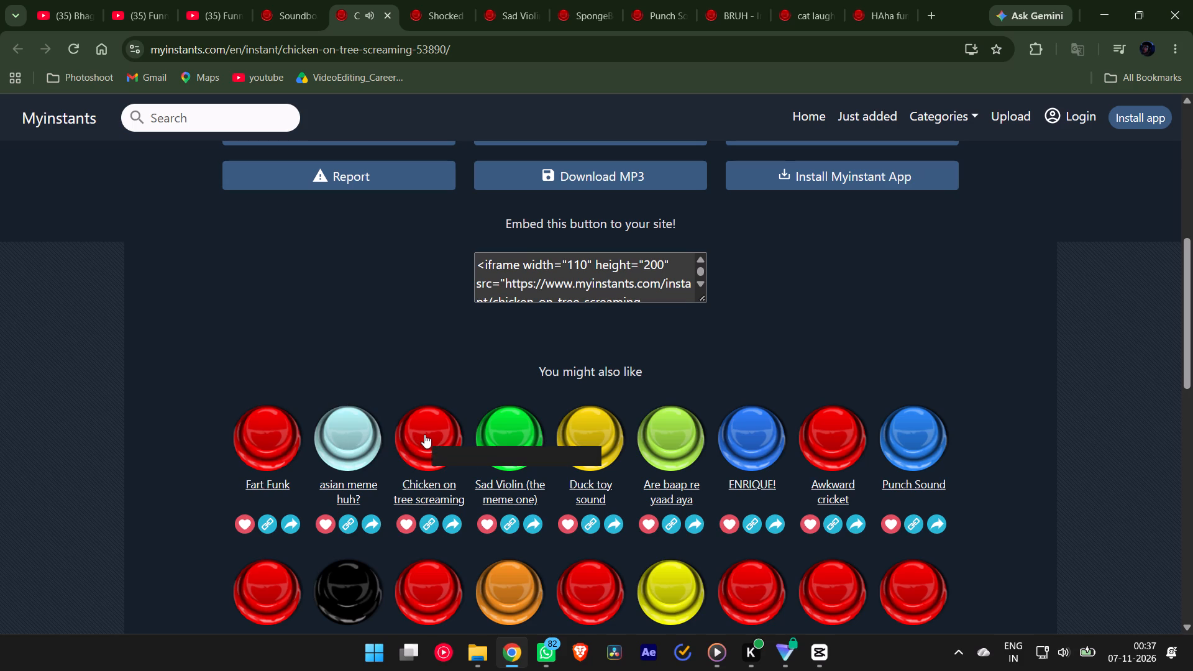
{"action": "left_click", "coordinate": [504, 433]}
{"action": "left_click", "coordinate": [600, 431]}
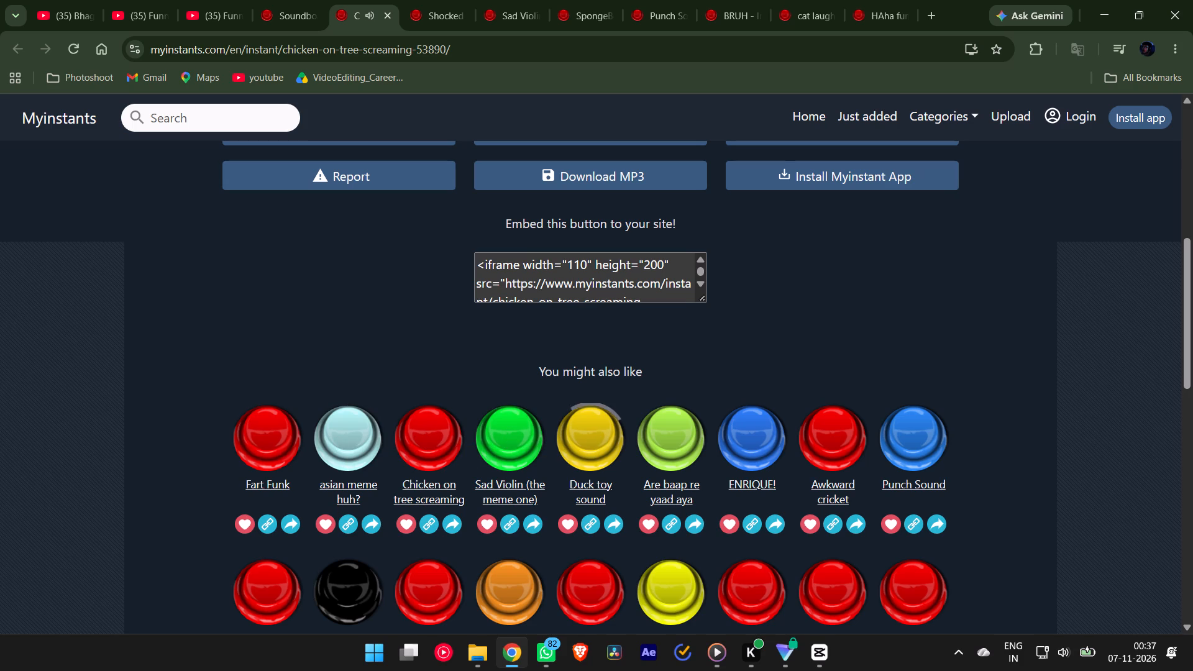
Preview the first suggested row's remaining sounds: Are baap re yaad aya, ENRIQUE!, Awkward cricket and Punch Sound.
{"action": "left_click", "coordinate": [669, 431]}
{"action": "left_click", "coordinate": [772, 439]}
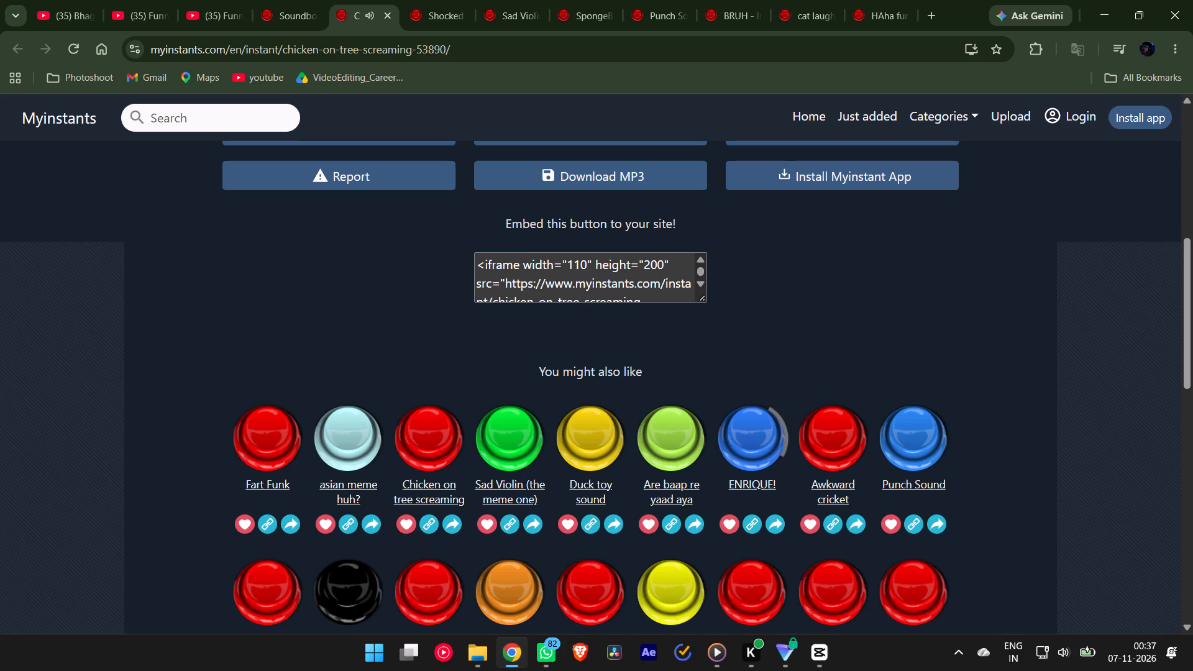
{"action": "left_click", "coordinate": [831, 431]}
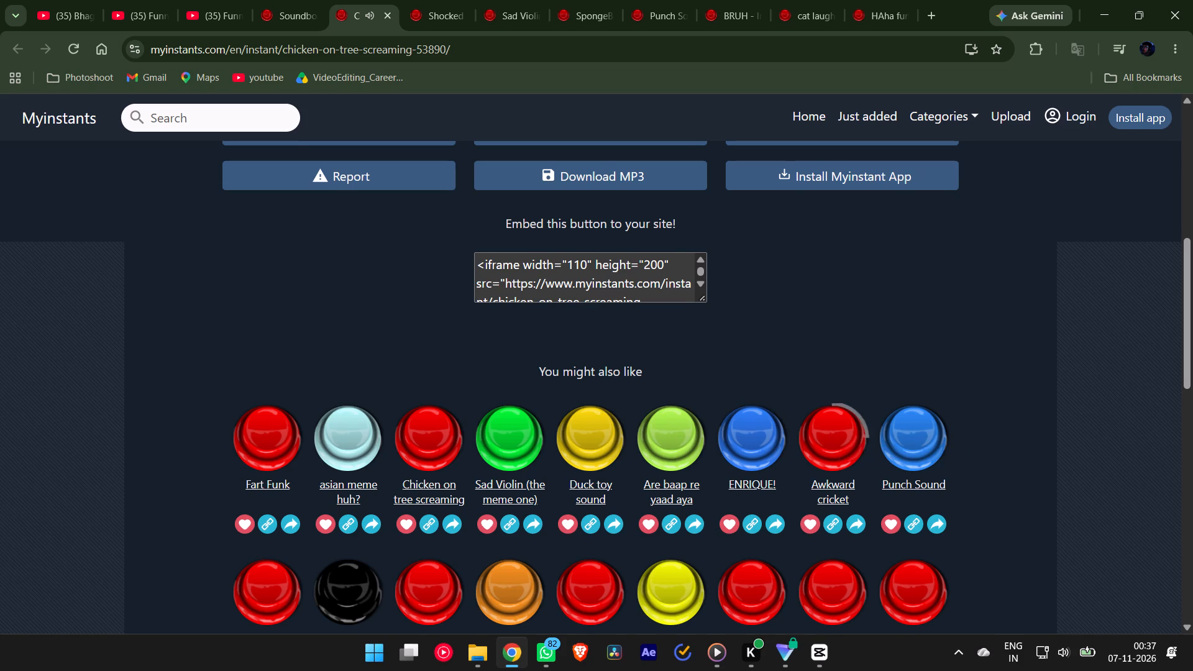
{"action": "scroll", "coordinate": [709, 431], "scroll_direction": "up", "scroll_amount": 2}
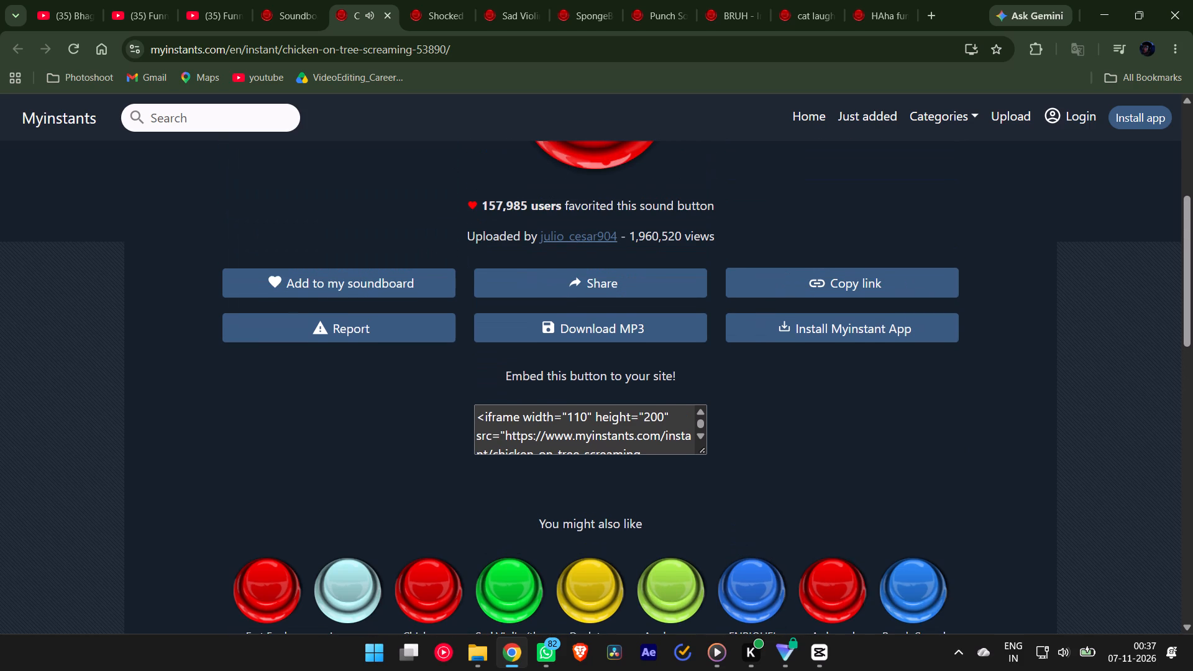
{"action": "scroll", "coordinate": [707, 431], "scroll_direction": "down", "scroll_amount": 1}
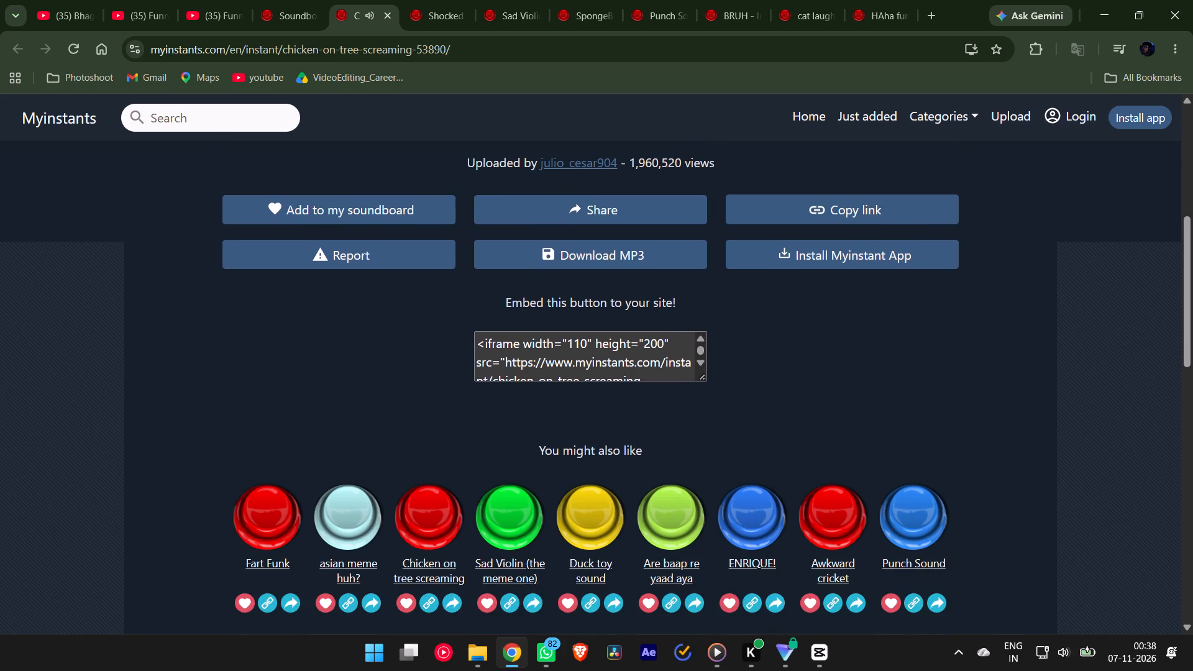
{"action": "scroll", "coordinate": [860, 497], "scroll_direction": "down", "scroll_amount": 1}
{"action": "left_click", "coordinate": [907, 454]}
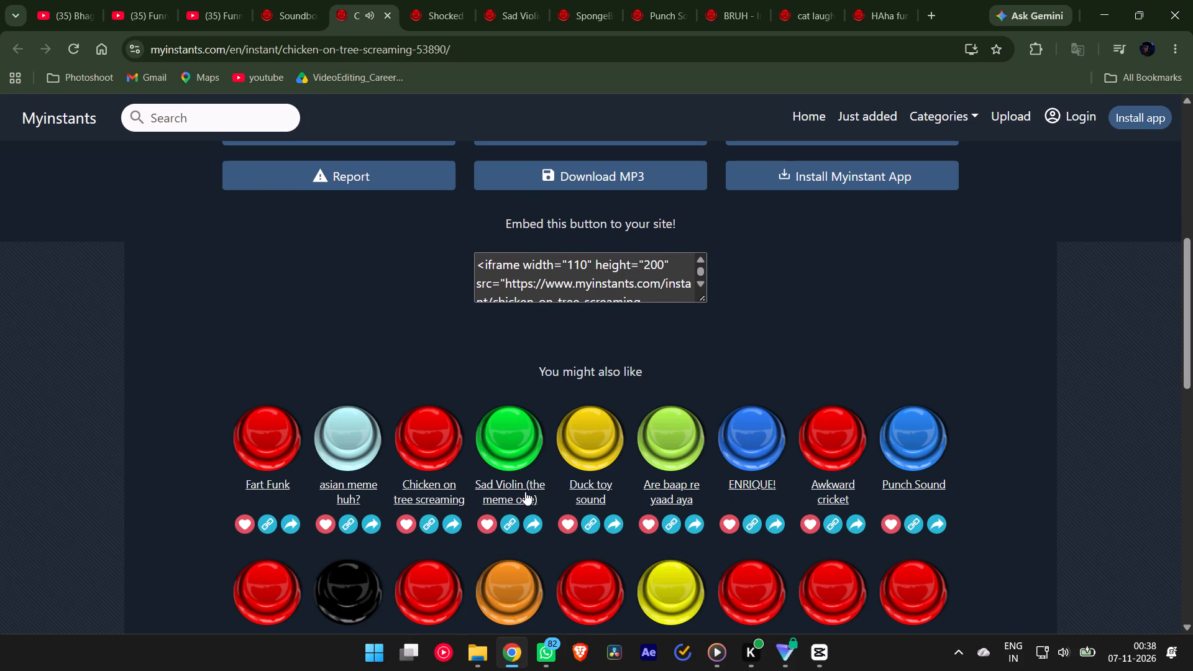
Preview the second row of suggested sounds from УБЕРИ ТЕЛЕФОН! and FAAAH through Error SOUNDSS and Maa tari oo bhai.
{"action": "scroll", "coordinate": [396, 578], "scroll_direction": "down", "scroll_amount": 1}
{"action": "left_click", "coordinate": [280, 520]}
{"action": "scroll", "coordinate": [368, 511], "scroll_direction": "down", "scroll_amount": 1}
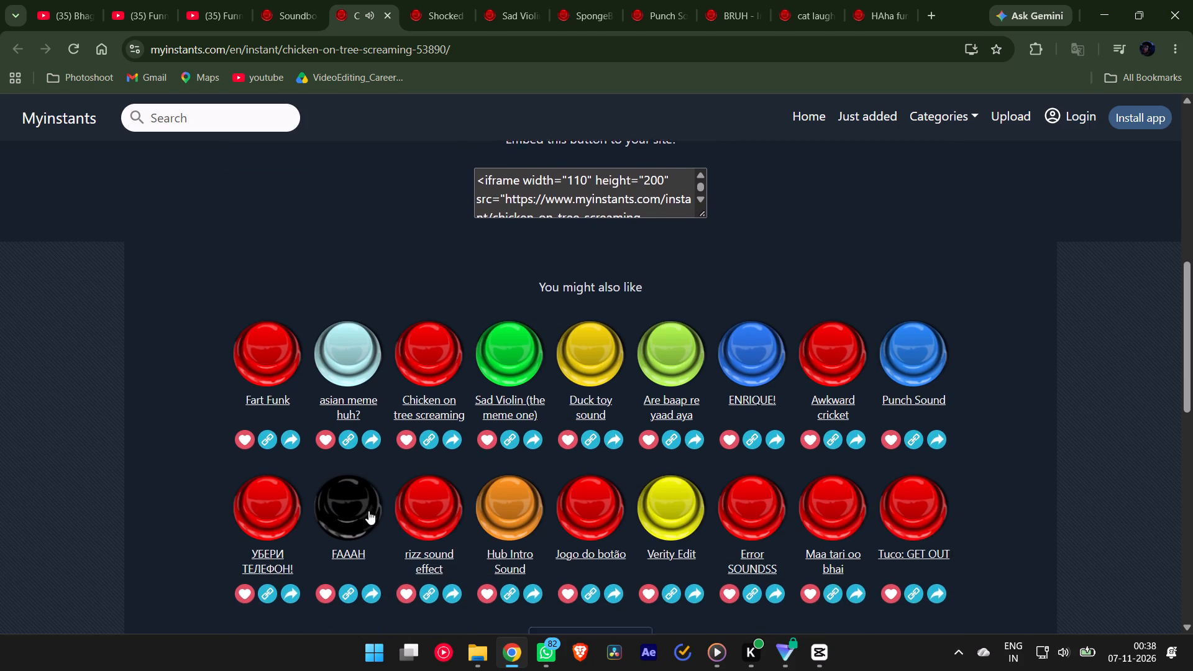
{"action": "scroll", "coordinate": [368, 511], "scroll_direction": "down", "scroll_amount": 1}
{"action": "left_click", "coordinate": [349, 370]}
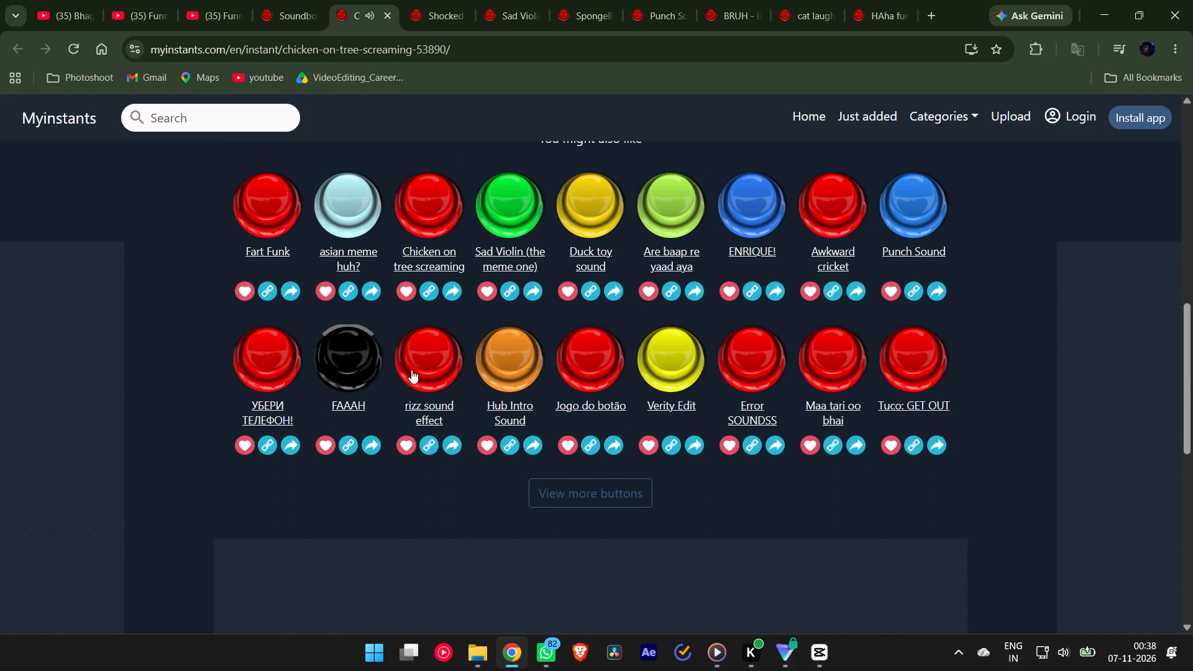
{"action": "left_click", "coordinate": [411, 370]}
{"action": "left_click", "coordinate": [511, 368]}
{"action": "left_click", "coordinate": [587, 353]}
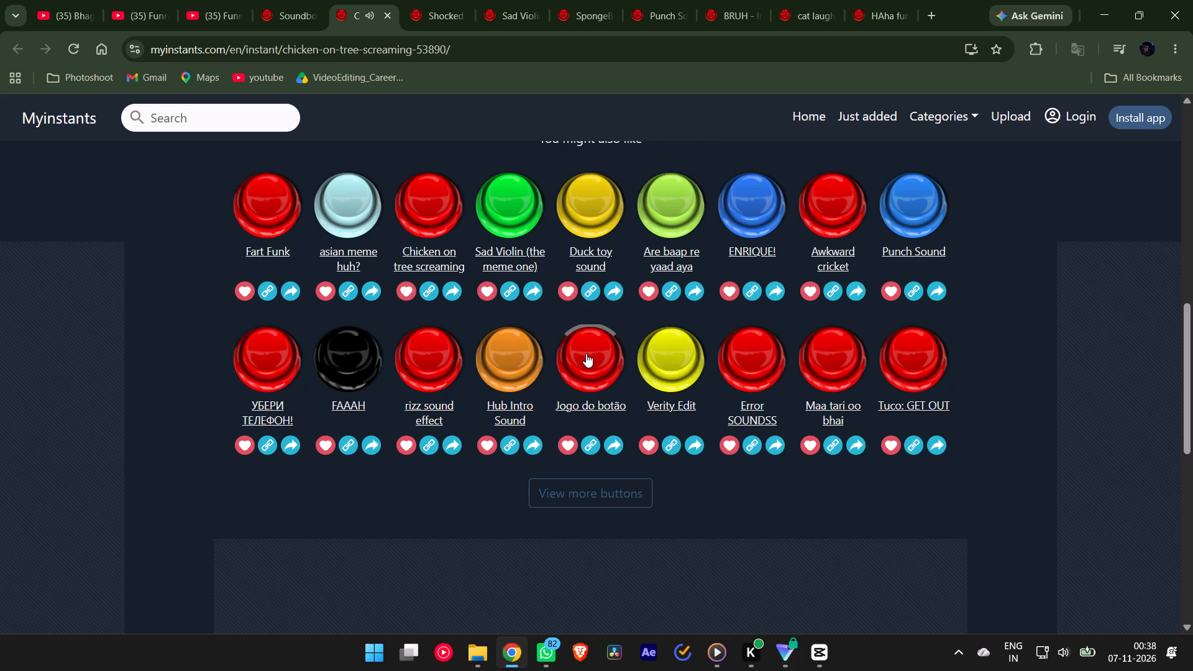
{"action": "left_click", "coordinate": [679, 343]}
{"action": "left_click", "coordinate": [730, 362]}
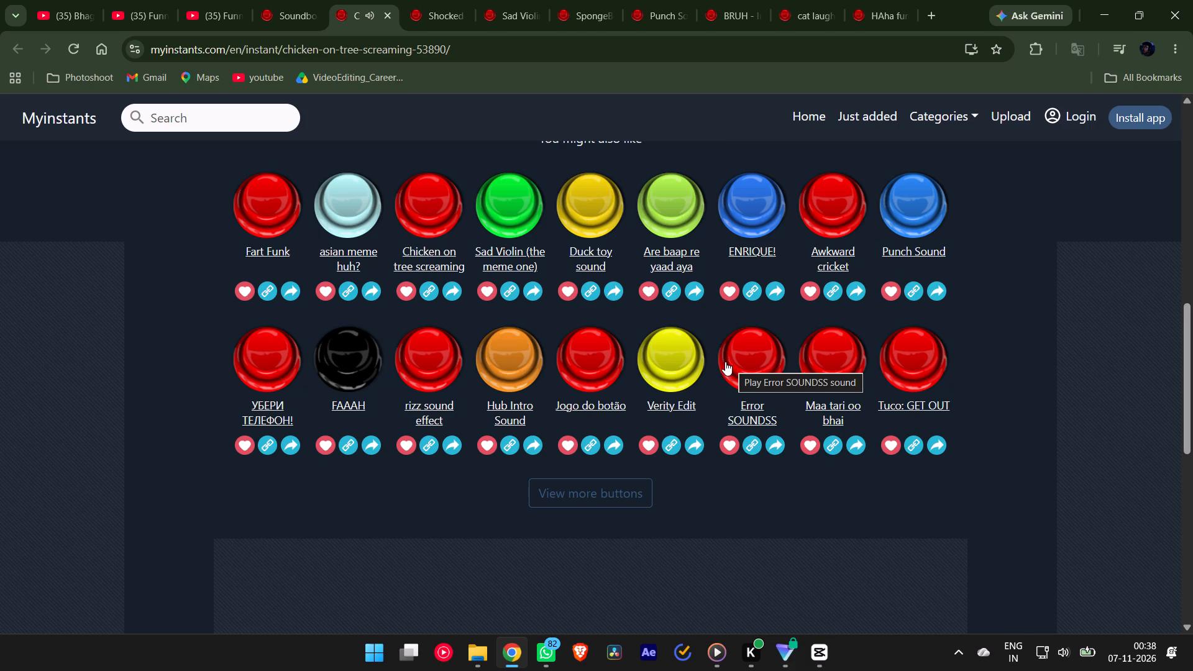
{"action": "left_click", "coordinate": [851, 359]}
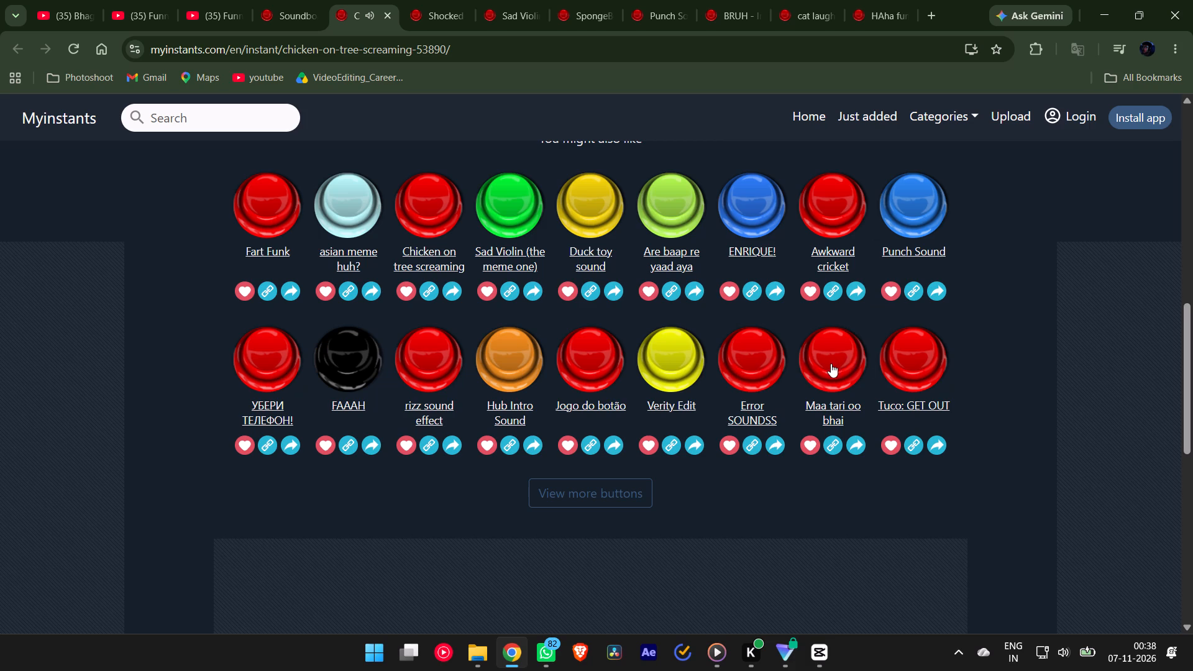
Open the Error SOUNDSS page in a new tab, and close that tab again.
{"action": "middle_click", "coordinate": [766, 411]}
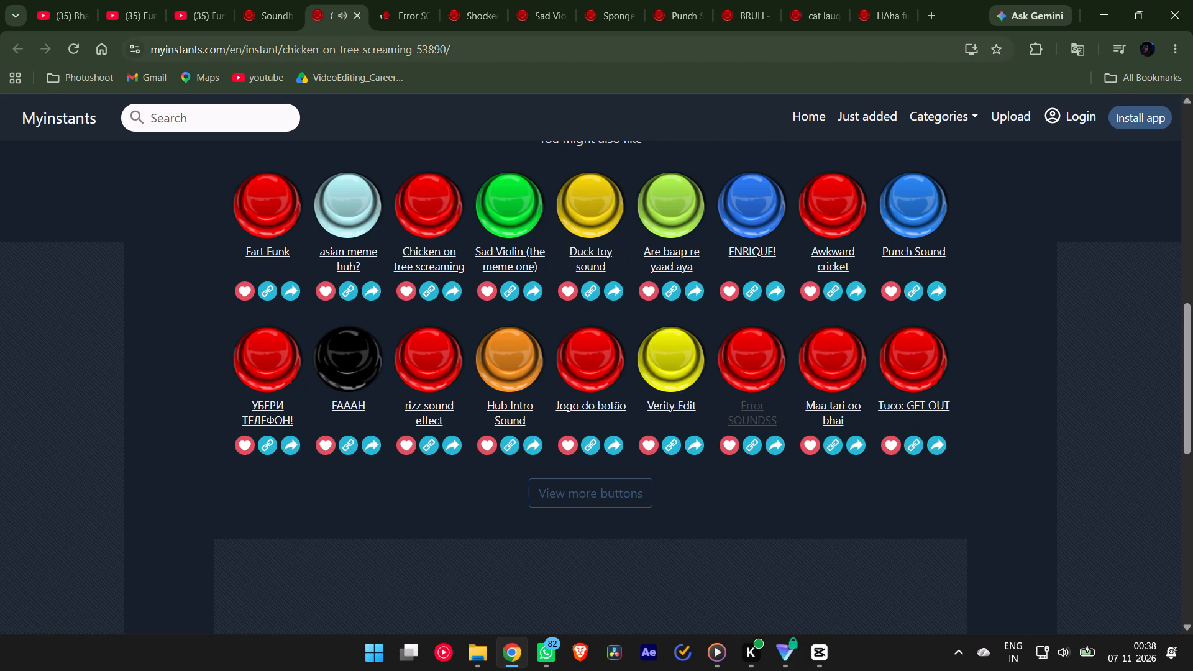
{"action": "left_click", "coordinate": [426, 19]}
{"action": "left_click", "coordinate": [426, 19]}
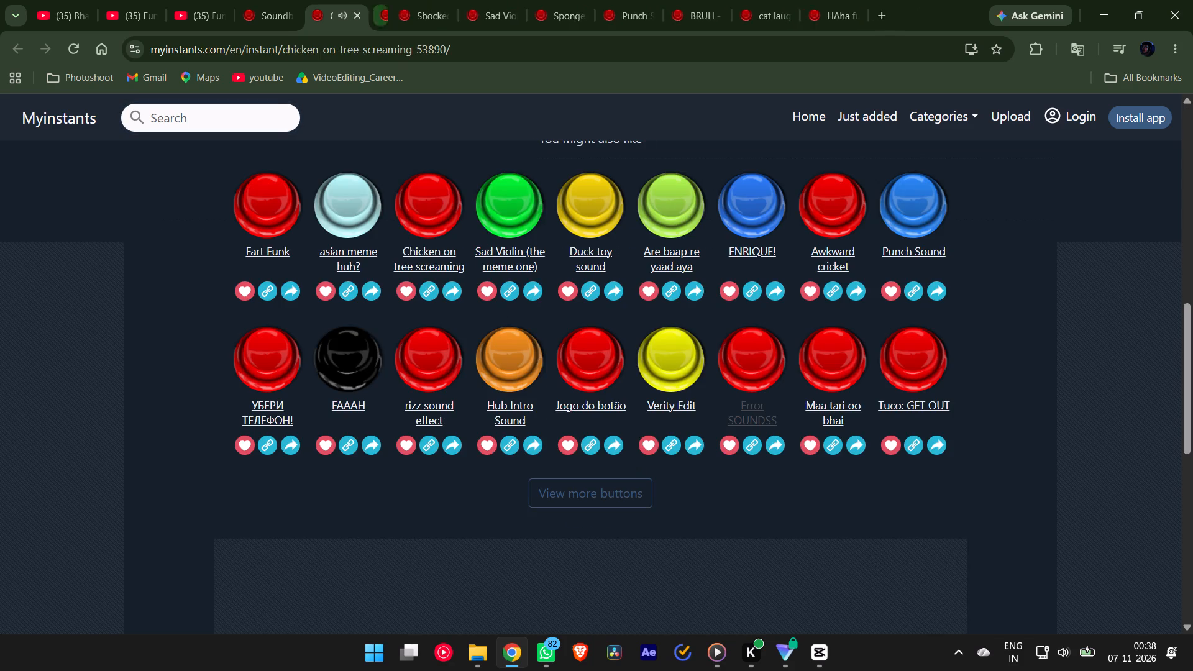
Download the Chicken on tree screaming MP3 to D:\MRK SIR\sound effects, and close its page tab.
{"action": "scroll", "coordinate": [409, 234], "scroll_direction": "up", "scroll_amount": 5}
{"action": "scroll", "coordinate": [474, 288], "scroll_direction": "up", "scroll_amount": 5}
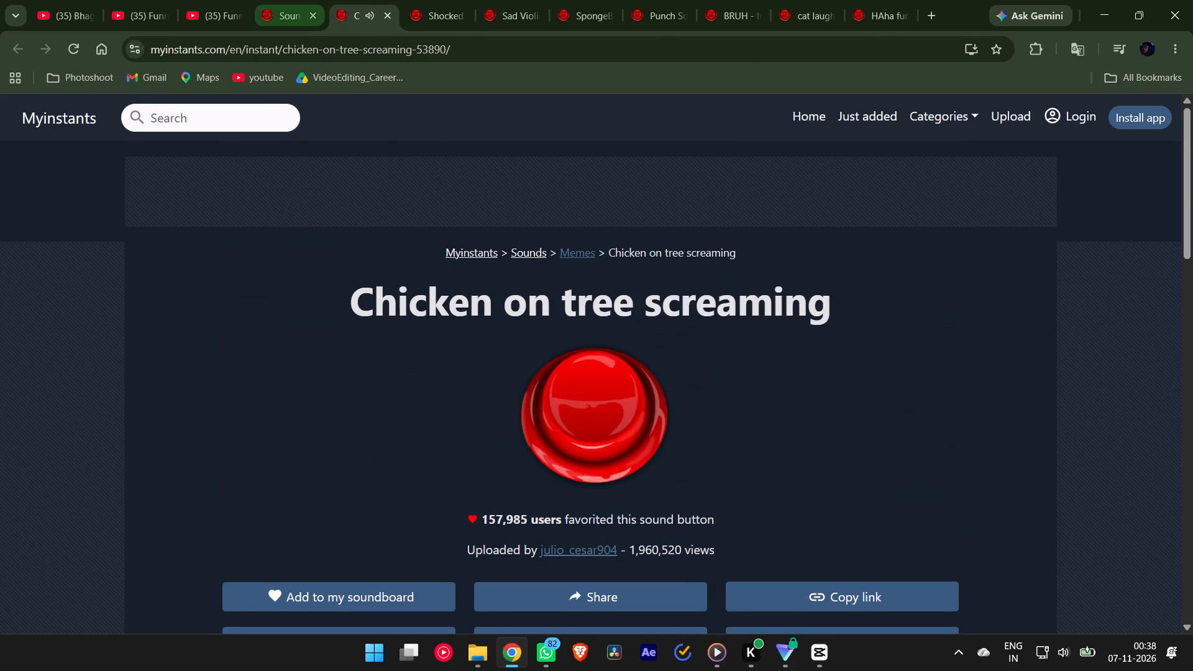
{"action": "scroll", "coordinate": [426, 507], "scroll_direction": "down", "scroll_amount": 2}
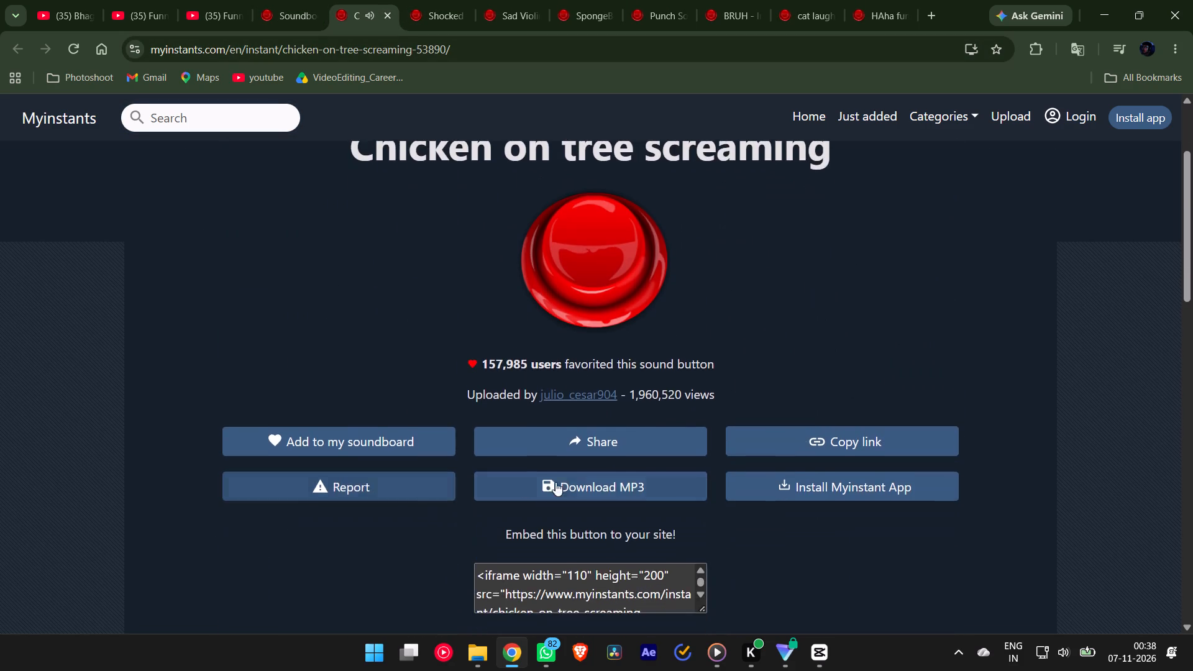
{"action": "left_click", "coordinate": [572, 482]}
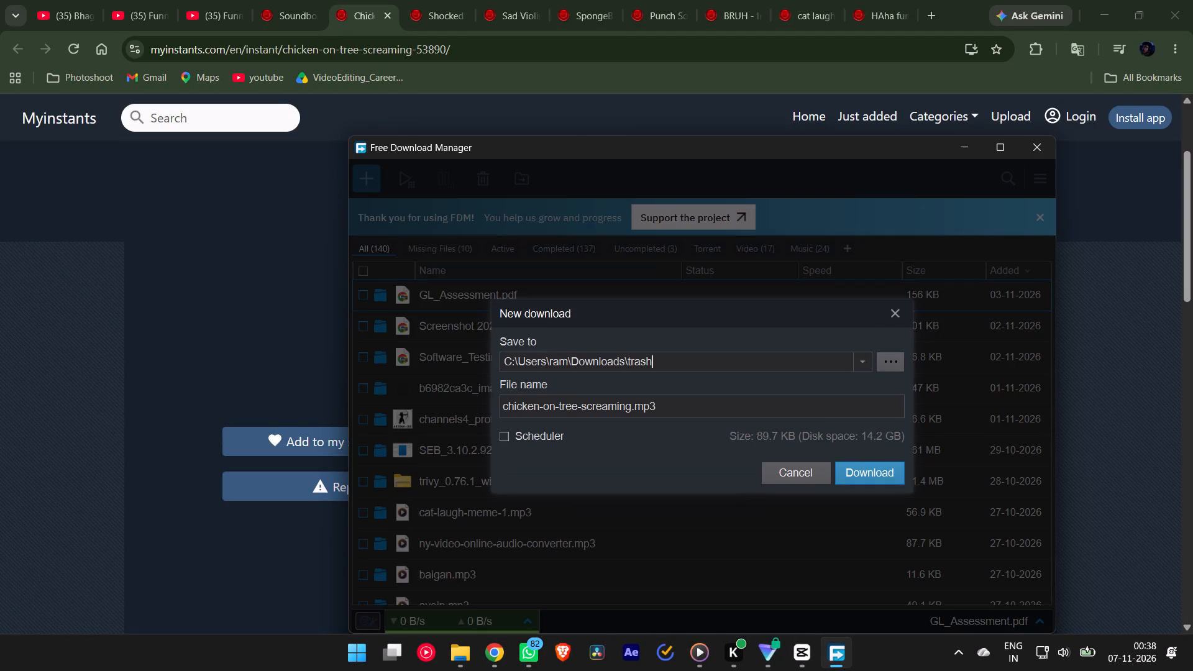
{"action": "left_click", "coordinate": [855, 367]}
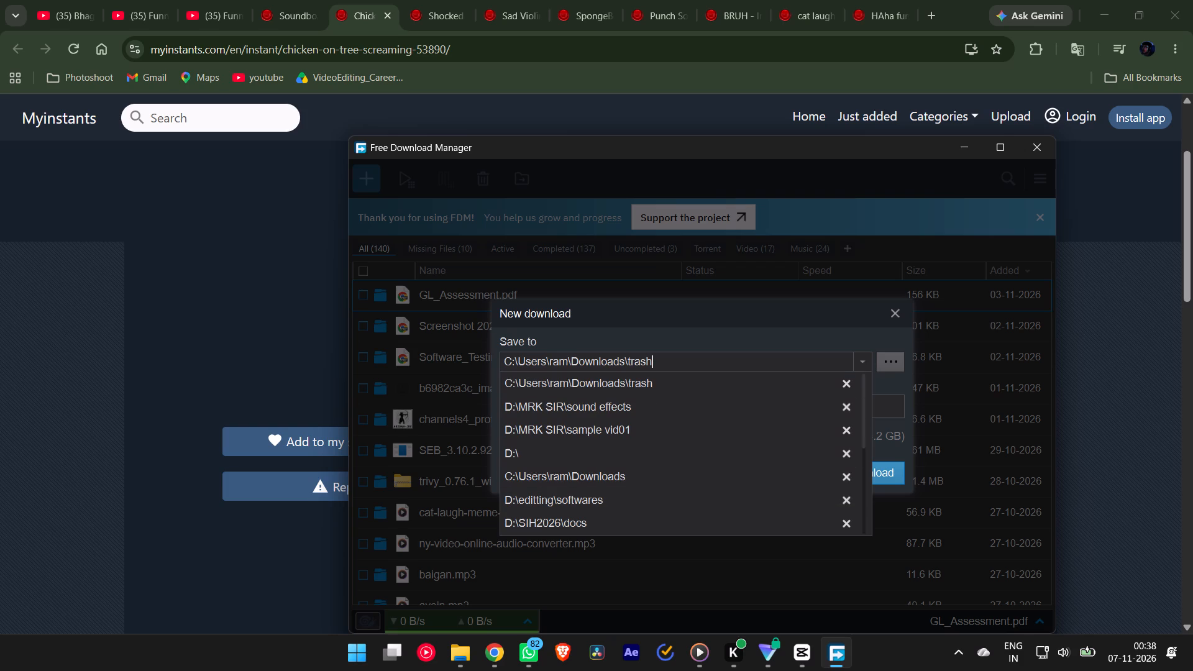
{"action": "left_click", "coordinate": [636, 406]}
{"action": "left_click", "coordinate": [877, 474]}
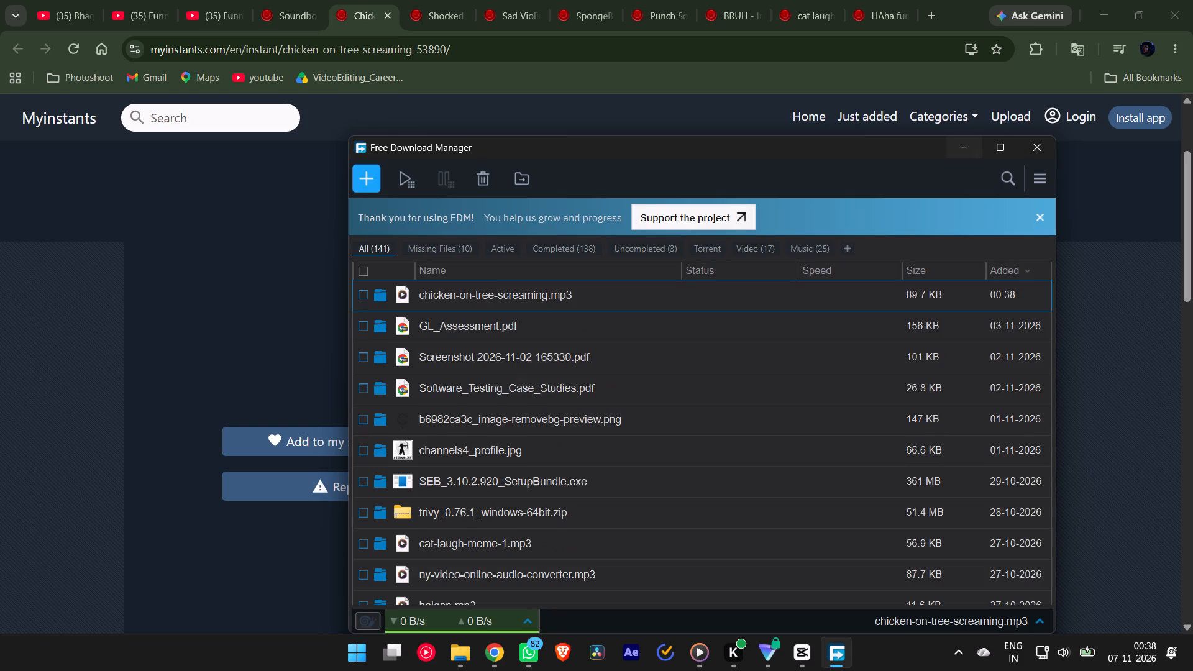
{"action": "left_click", "coordinate": [971, 147]}
{"action": "middle_click", "coordinate": [360, 18]}
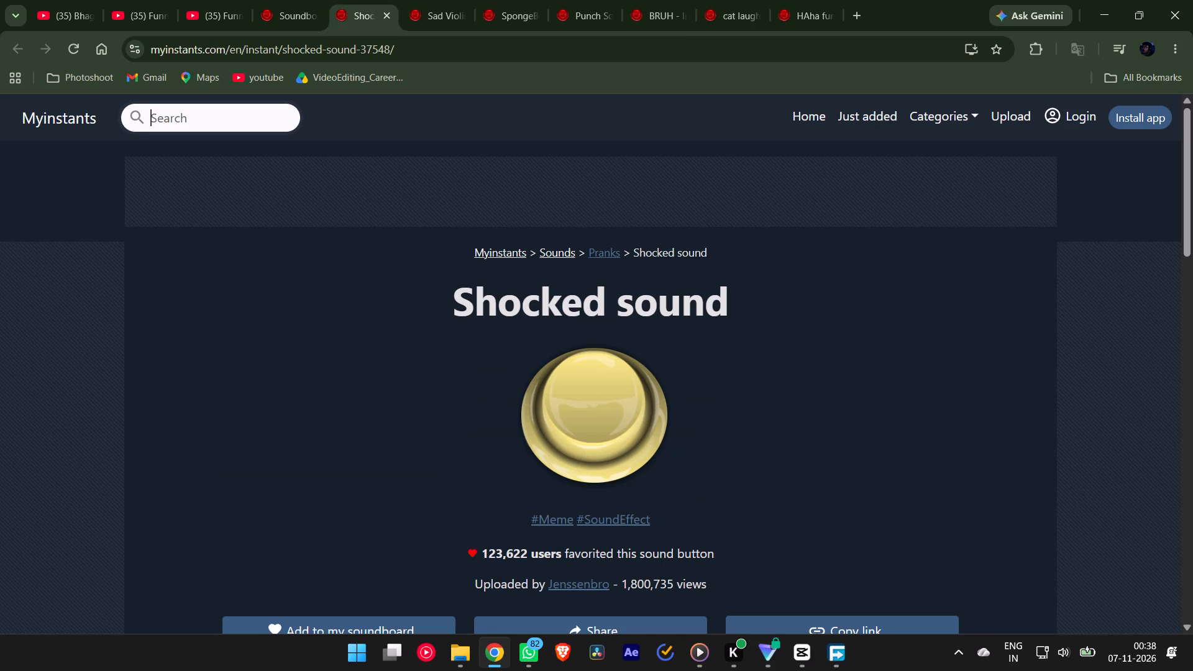
Download the Shocked sound MP3 to the same sound effects folder, and close its page tab.
{"action": "scroll", "coordinate": [612, 508], "scroll_direction": "down", "scroll_amount": 2}
{"action": "left_click", "coordinate": [601, 531]}
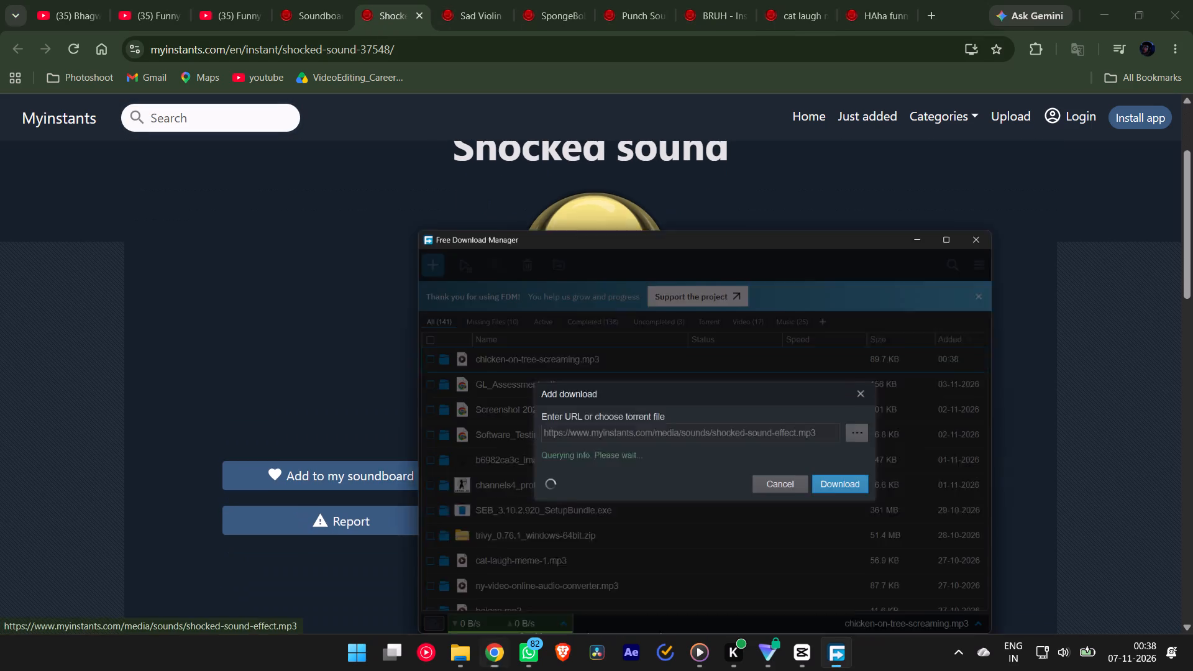
{"action": "left_click", "coordinate": [857, 465]}
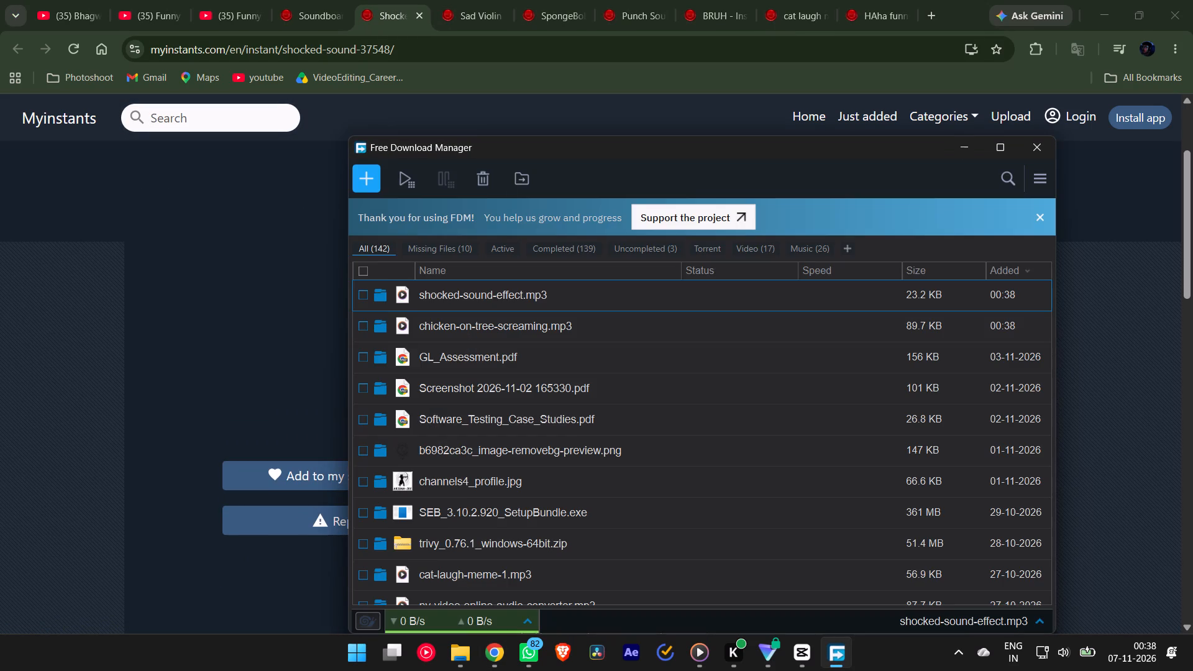
{"action": "middle_click", "coordinate": [383, 12]}
Download the Sad Violin (the meme one) MP3 to D:\MRK SIR\sound effects, and close its page tab.
{"action": "scroll", "coordinate": [568, 534], "scroll_direction": "down", "scroll_amount": 2}
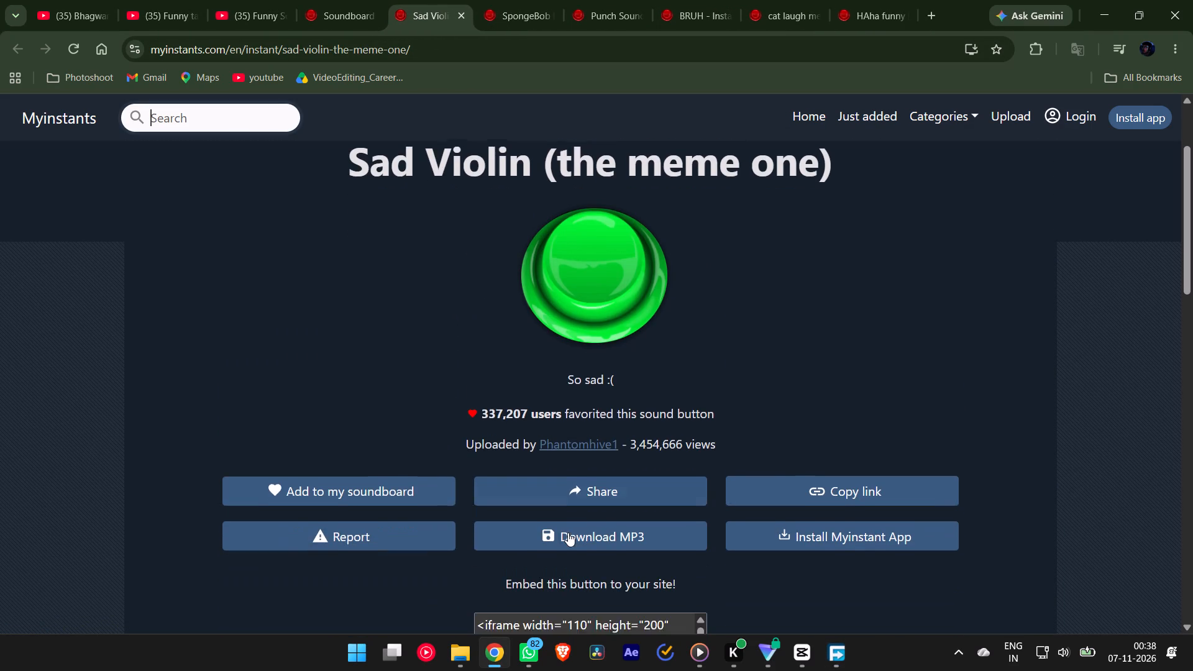
{"action": "left_click", "coordinate": [567, 526]}
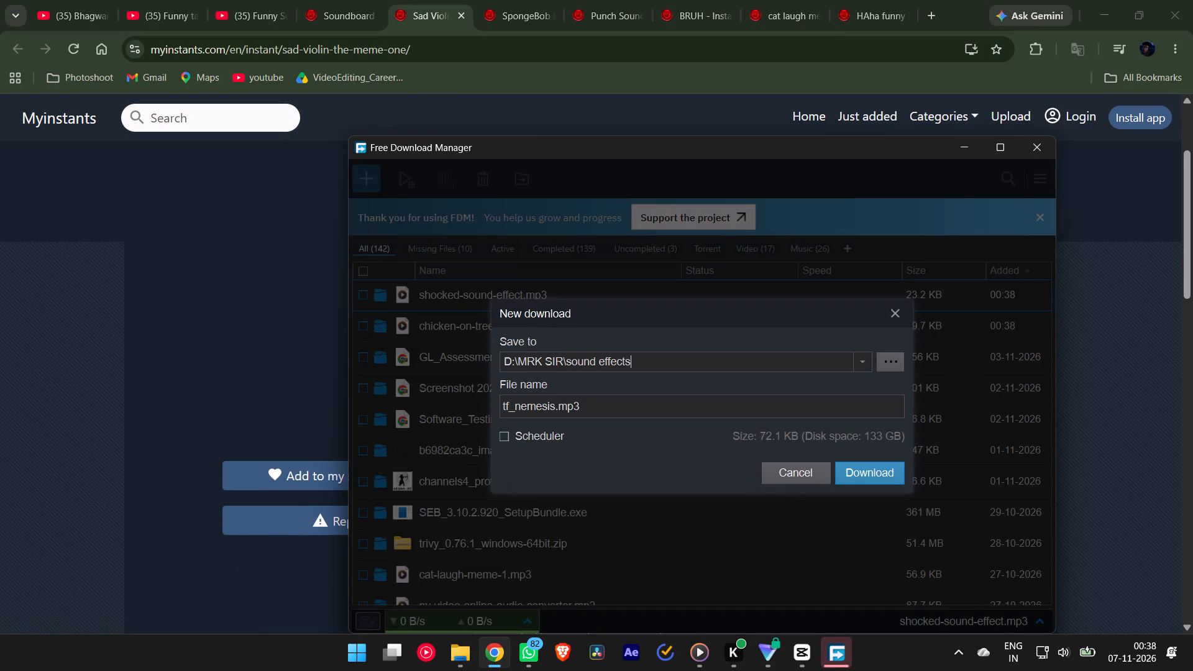
{"action": "left_click", "coordinate": [860, 463]}
{"action": "middle_click", "coordinate": [434, 6]}
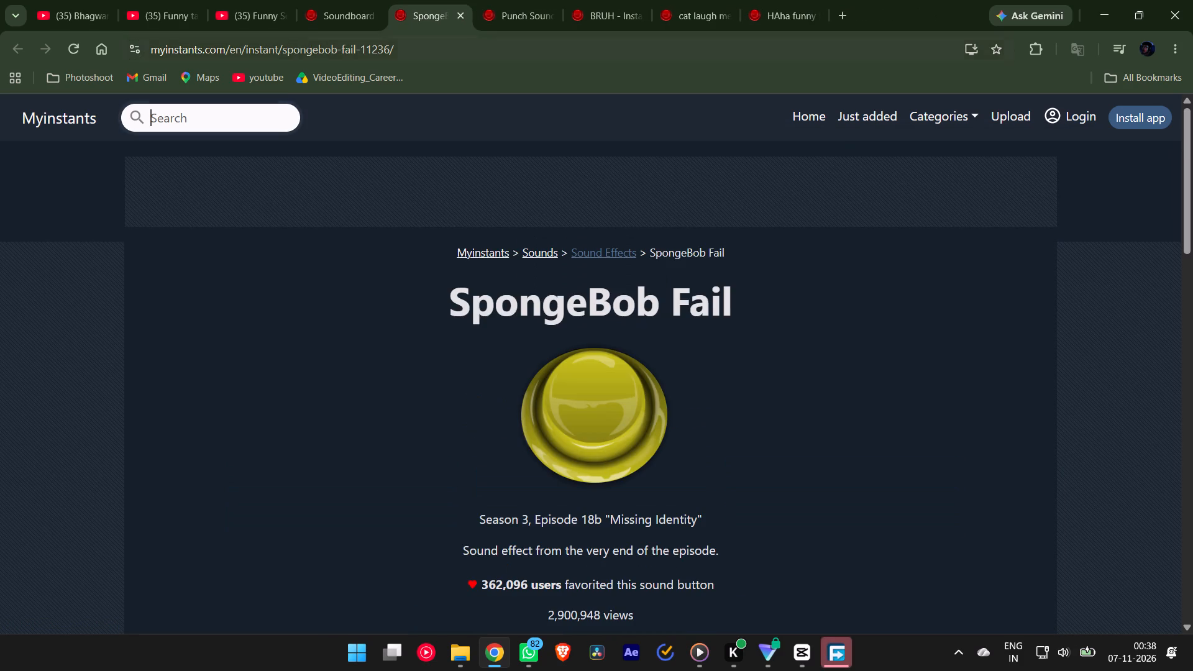
Download the SpongeBob Fail MP3 to the sound effects folder.
{"action": "scroll", "coordinate": [605, 538], "scroll_direction": "down", "scroll_amount": 2}
{"action": "left_click", "coordinate": [598, 556]}
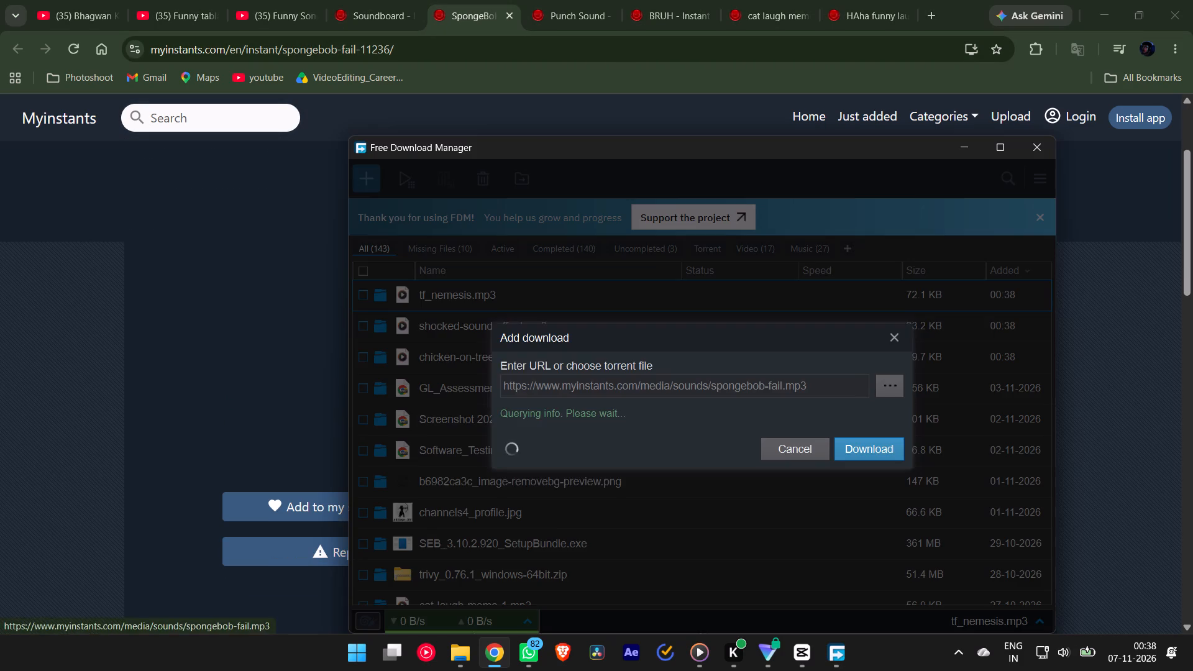
{"action": "left_click", "coordinate": [854, 467]}
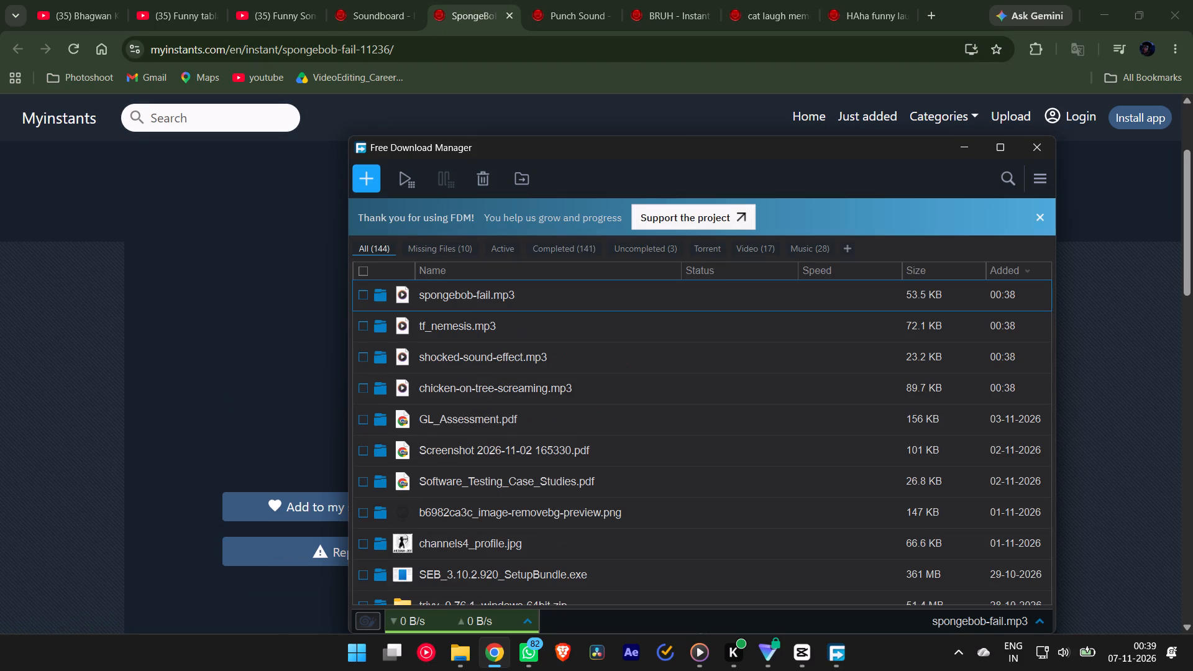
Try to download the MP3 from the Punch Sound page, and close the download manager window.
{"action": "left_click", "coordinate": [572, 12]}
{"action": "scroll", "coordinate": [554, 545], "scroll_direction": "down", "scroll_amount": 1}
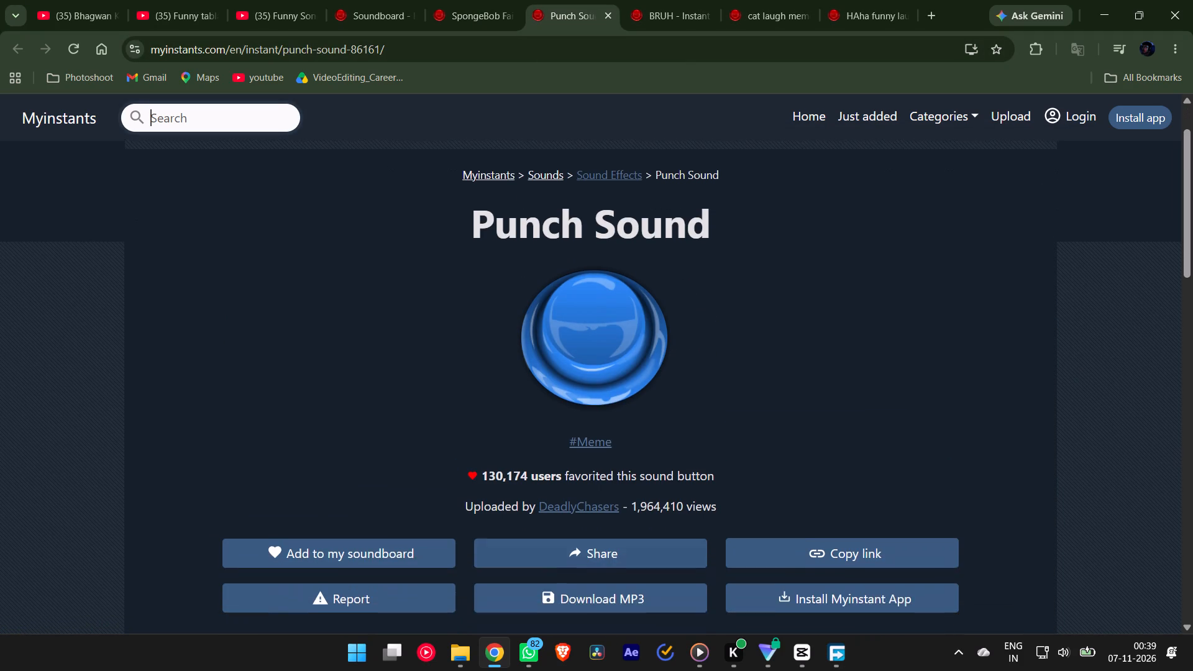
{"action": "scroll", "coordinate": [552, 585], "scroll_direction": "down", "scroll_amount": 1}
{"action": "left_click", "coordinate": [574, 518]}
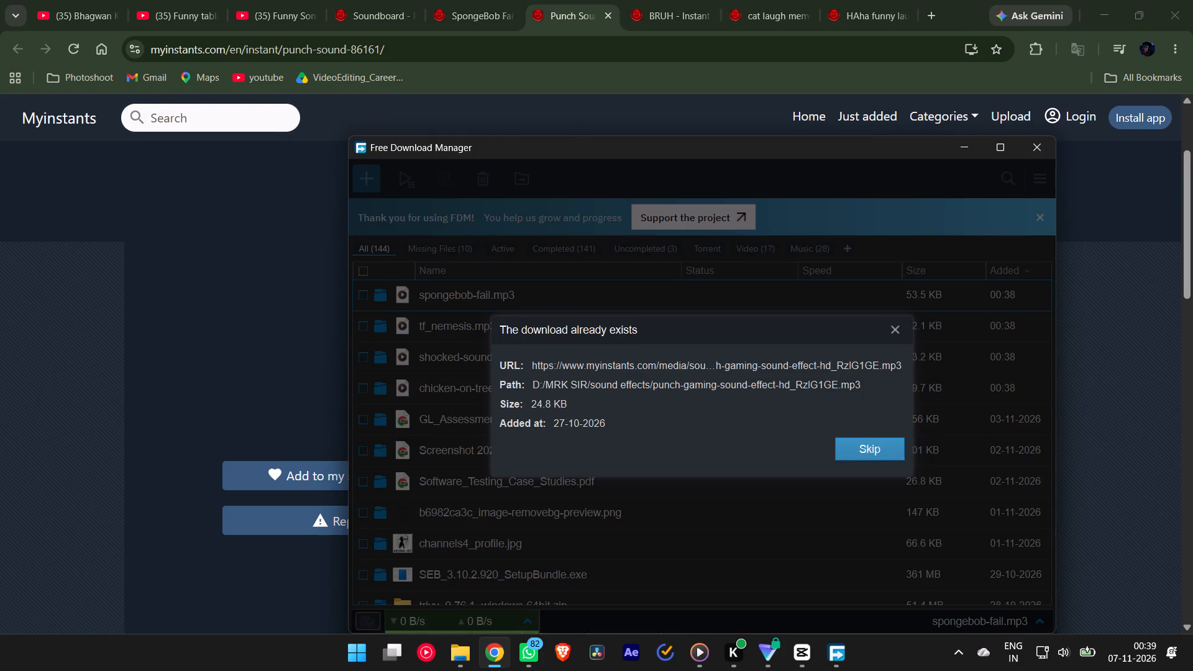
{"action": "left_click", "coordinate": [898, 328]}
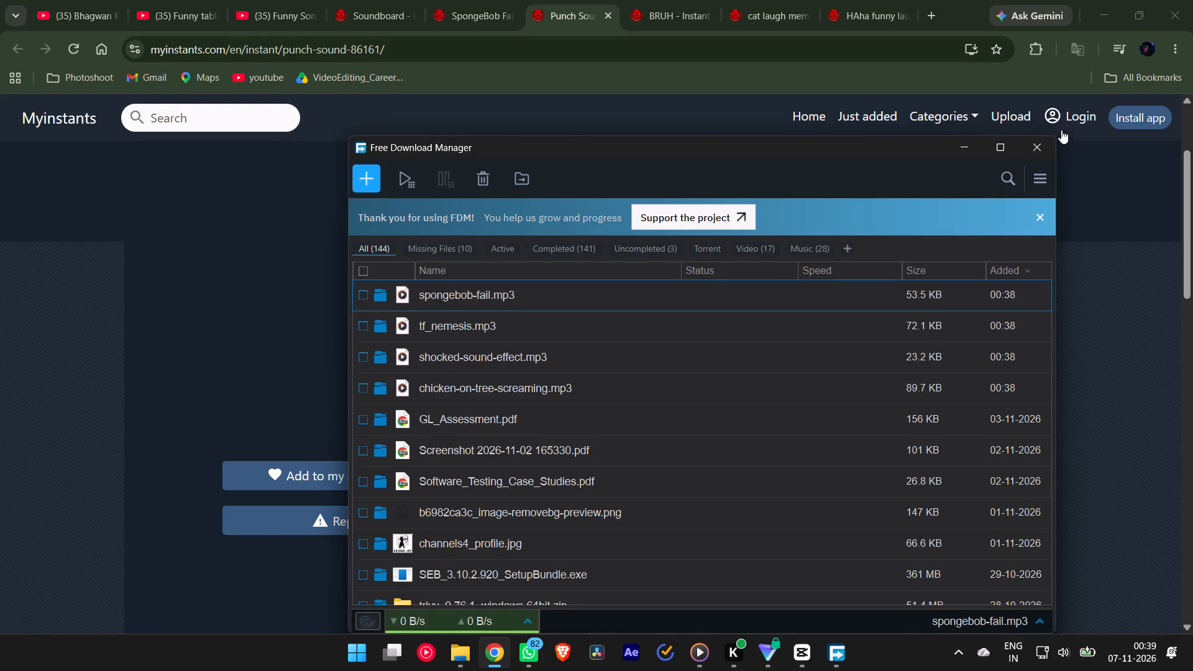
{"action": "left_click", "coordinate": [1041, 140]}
Close the Punch Sound and SpongeBob Fail page tabs.
{"action": "middle_click", "coordinate": [577, 14]}
{"action": "middle_click", "coordinate": [462, 13]}
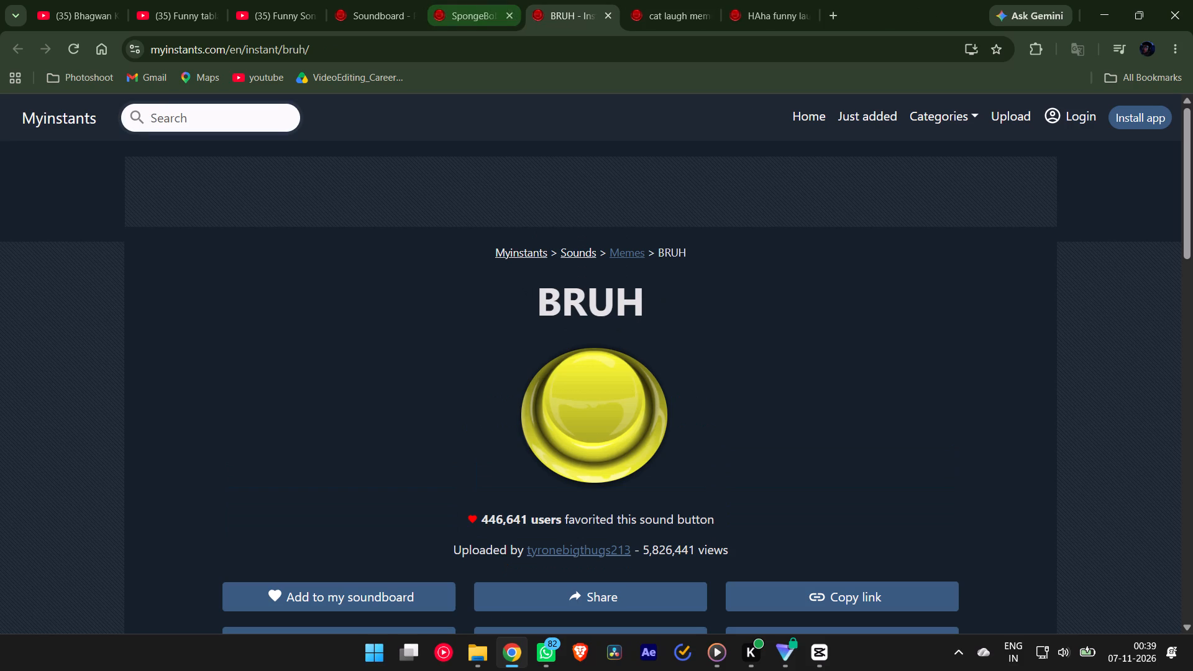
Download the BRUH sound's MP3 to the sound effects folder, and close its page tab.
{"action": "scroll", "coordinate": [562, 381], "scroll_direction": "down", "scroll_amount": 2}
{"action": "left_click", "coordinate": [578, 500]}
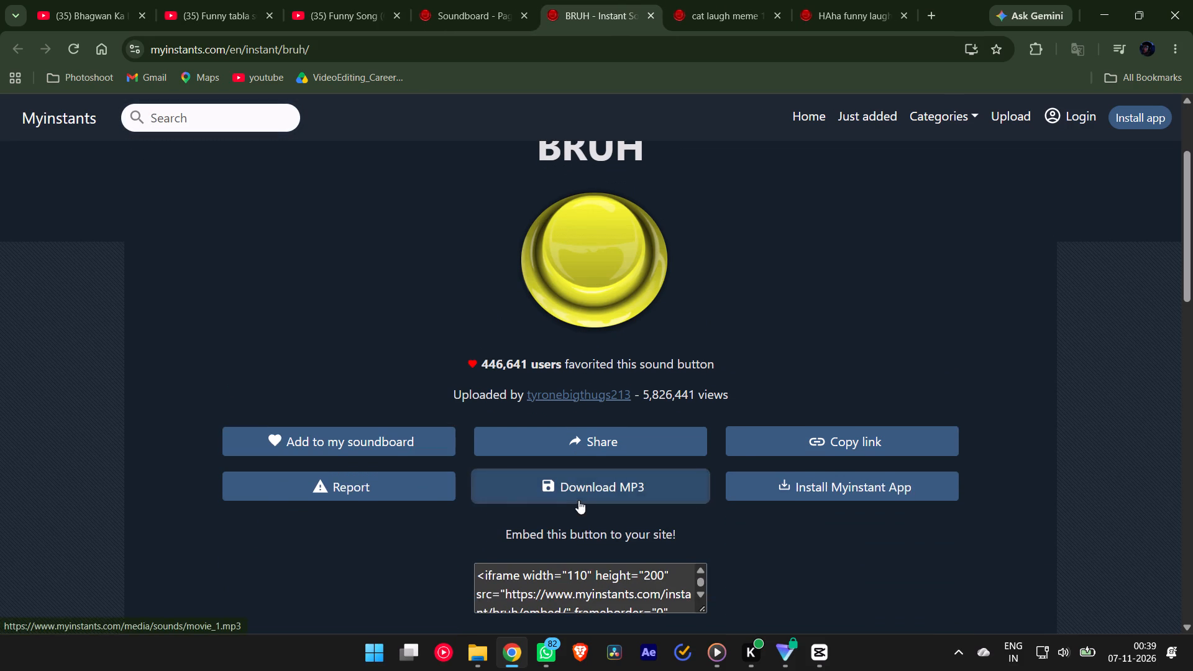
{"action": "left_click", "coordinate": [857, 472]}
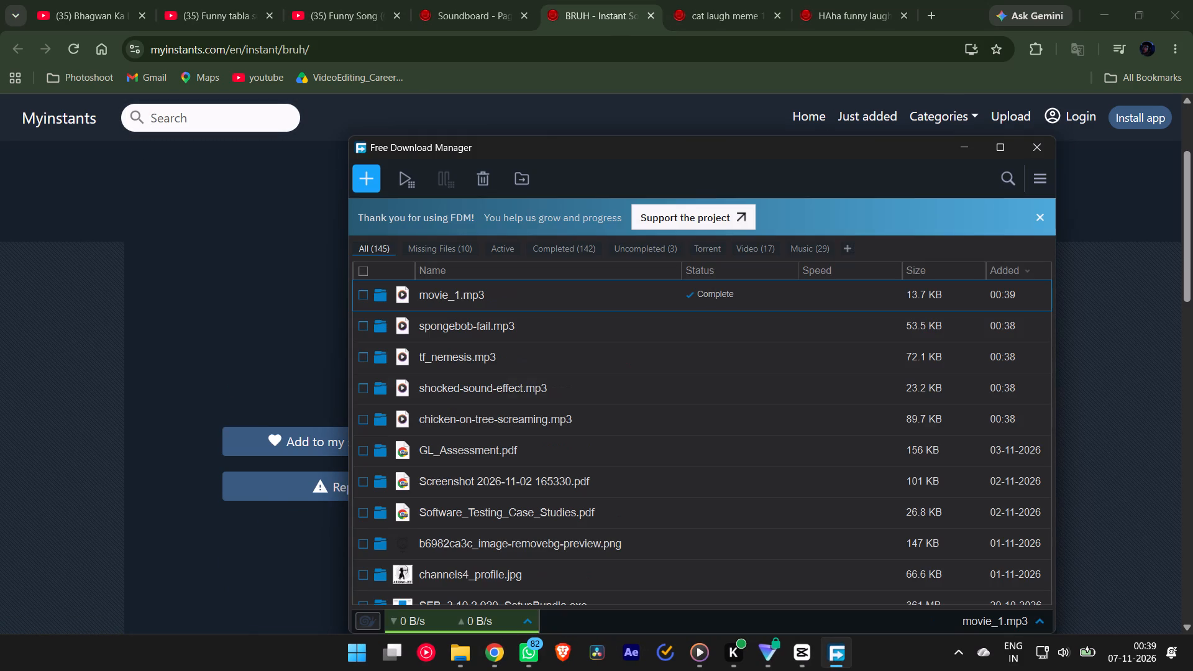
{"action": "middle_click", "coordinate": [611, 11]}
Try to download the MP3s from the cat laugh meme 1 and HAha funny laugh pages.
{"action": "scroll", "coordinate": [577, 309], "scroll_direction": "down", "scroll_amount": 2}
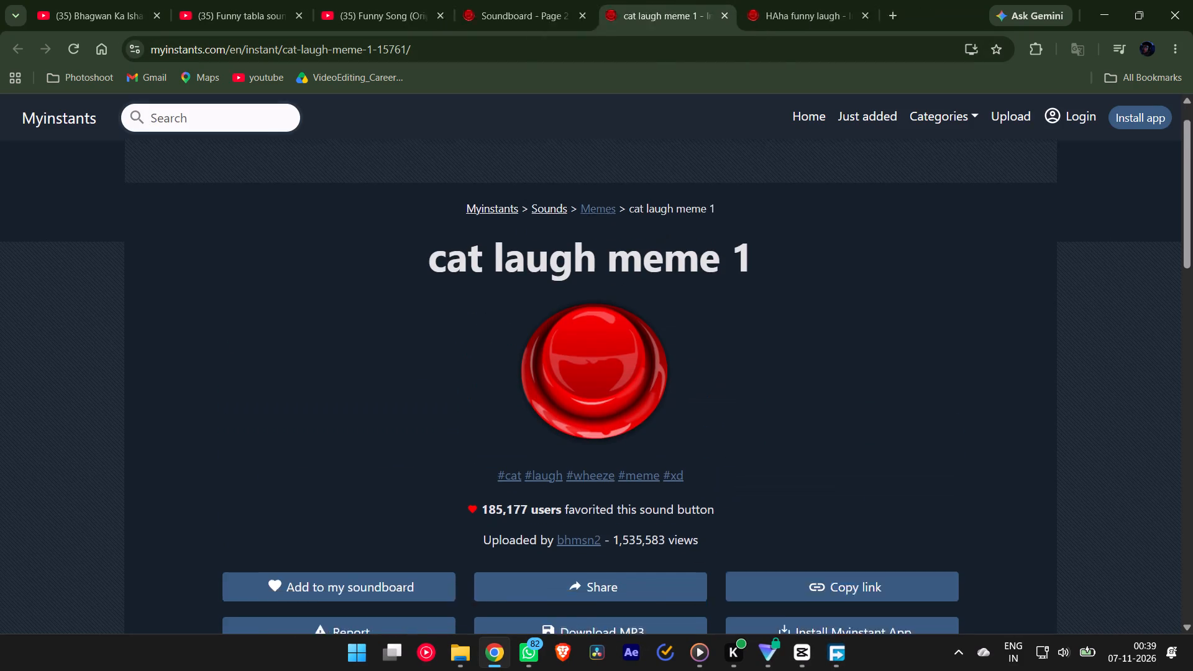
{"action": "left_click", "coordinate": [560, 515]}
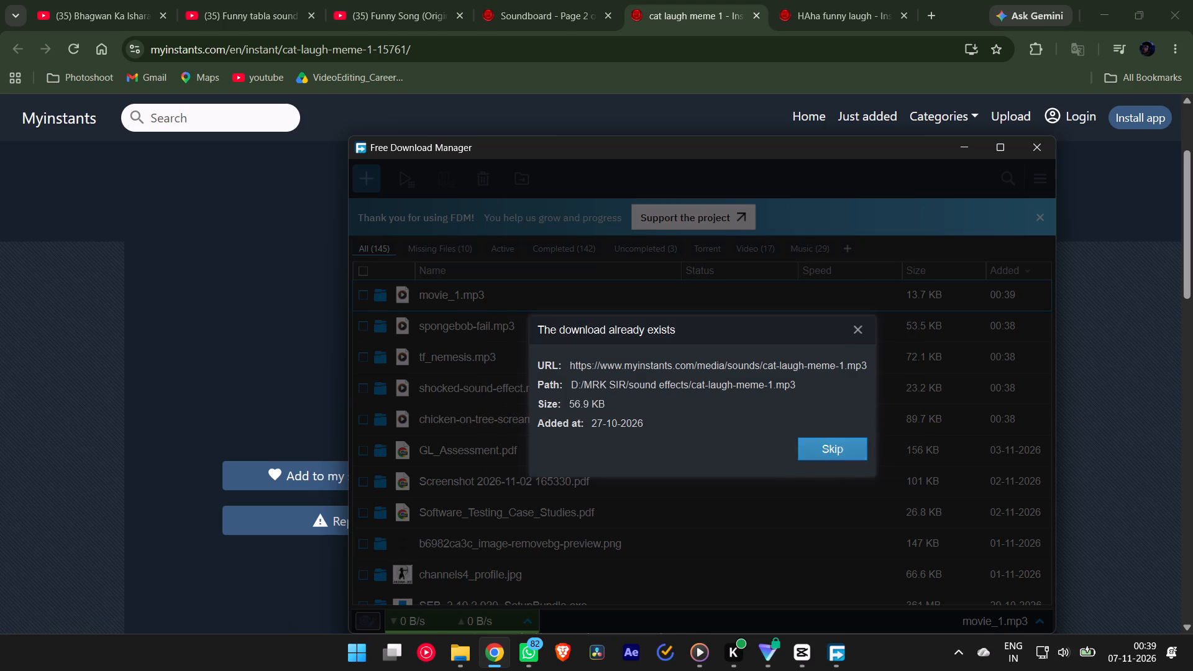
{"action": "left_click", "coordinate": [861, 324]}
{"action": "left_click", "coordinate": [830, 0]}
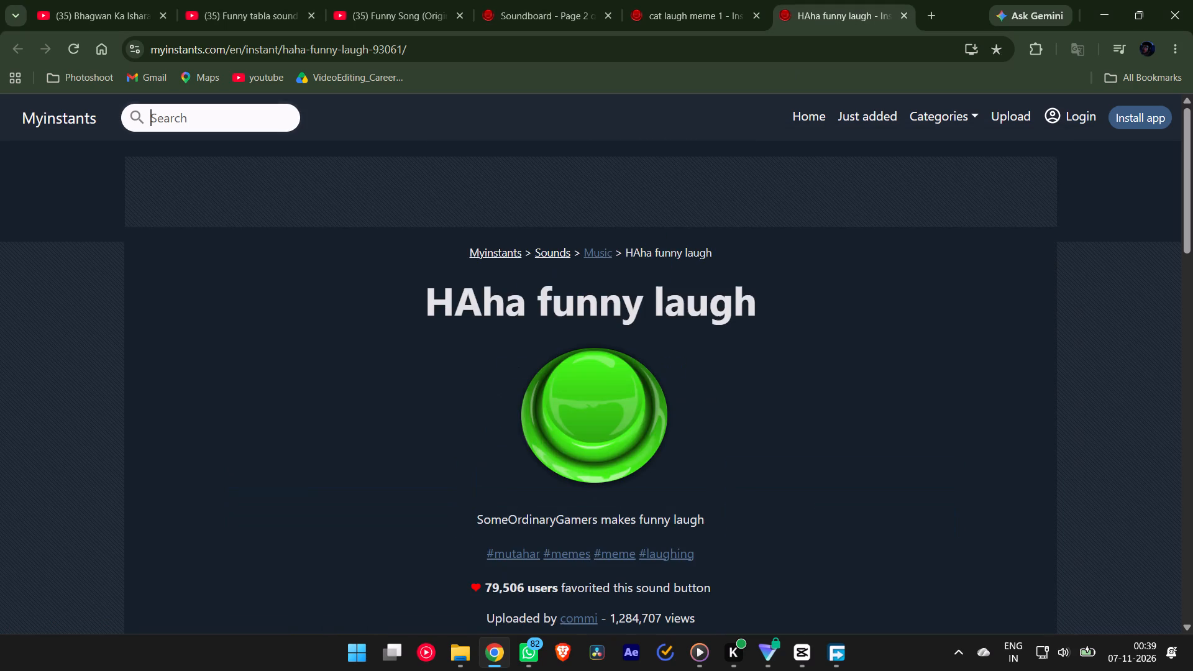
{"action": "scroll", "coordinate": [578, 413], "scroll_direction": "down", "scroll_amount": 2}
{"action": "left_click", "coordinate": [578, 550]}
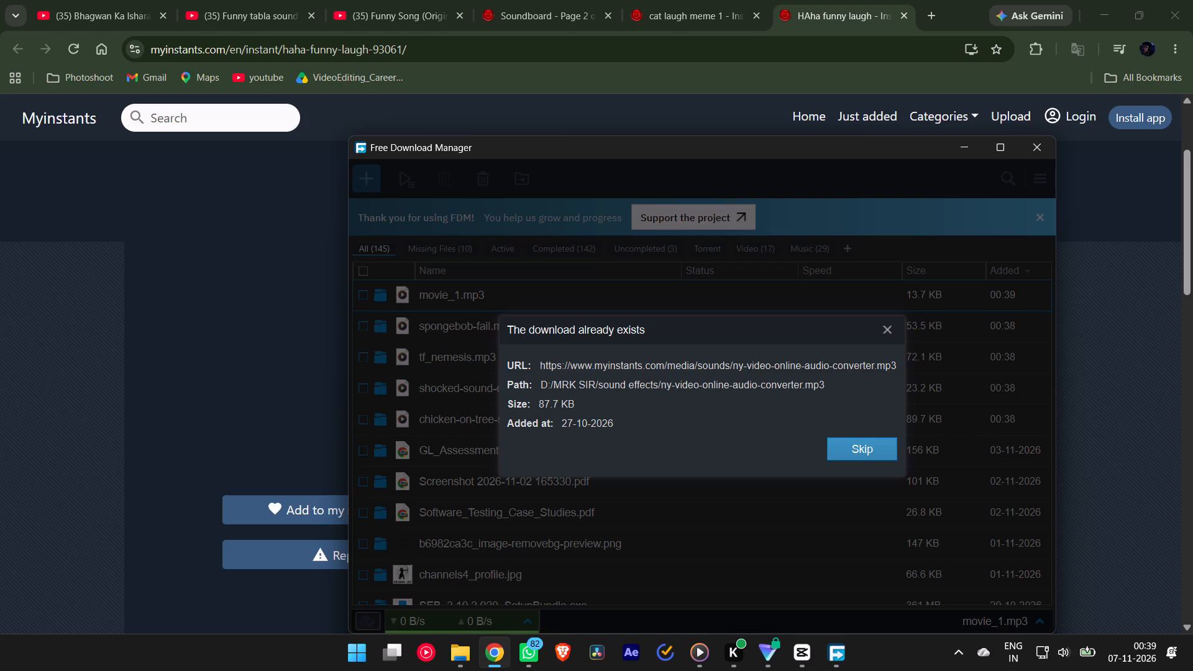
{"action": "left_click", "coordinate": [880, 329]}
Close the cat laugh meme 1 and HAha funny laugh page tabs.
{"action": "middle_click", "coordinate": [695, 1]}
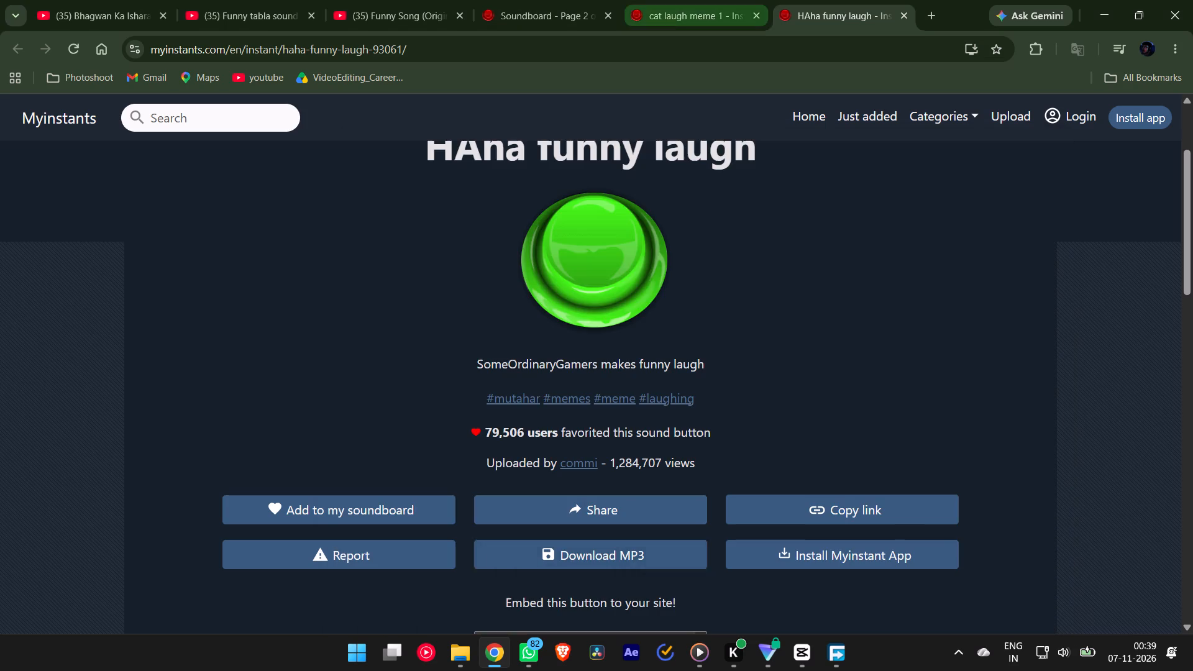
{"action": "middle_click", "coordinate": [697, 3]}
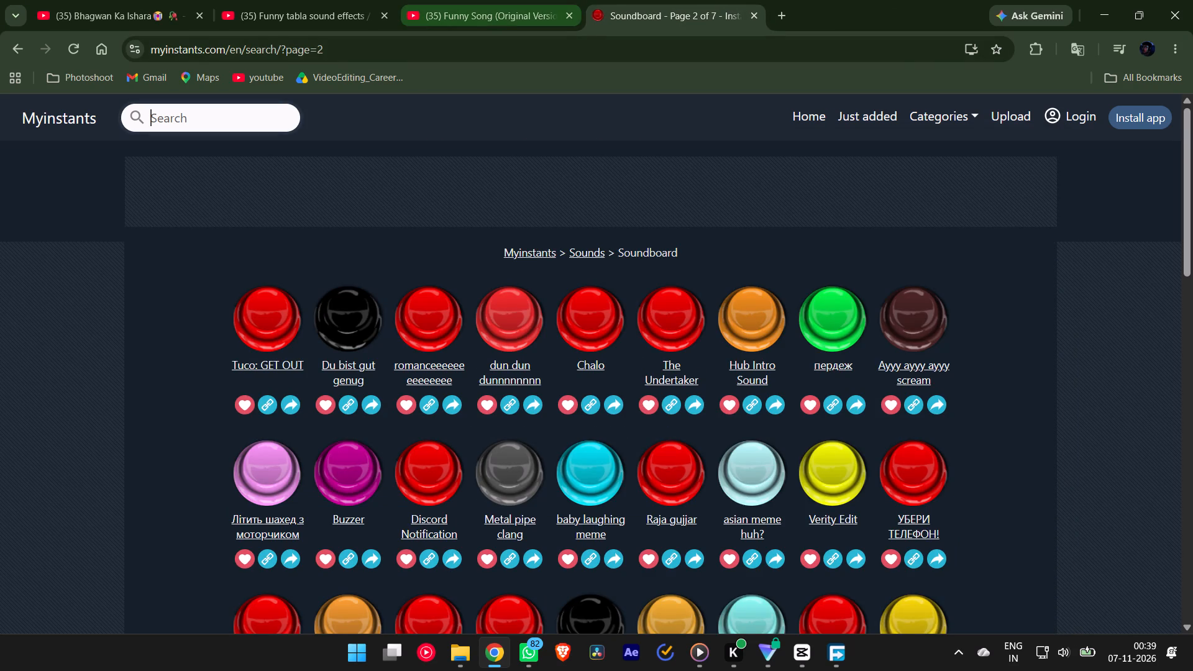
On page 2 of the Soundboard, preview the first row's sounds from Tuco: GET OUT through The Undertaker.
{"action": "left_click", "coordinate": [522, 0]}
{"action": "left_click", "coordinate": [654, 0]}
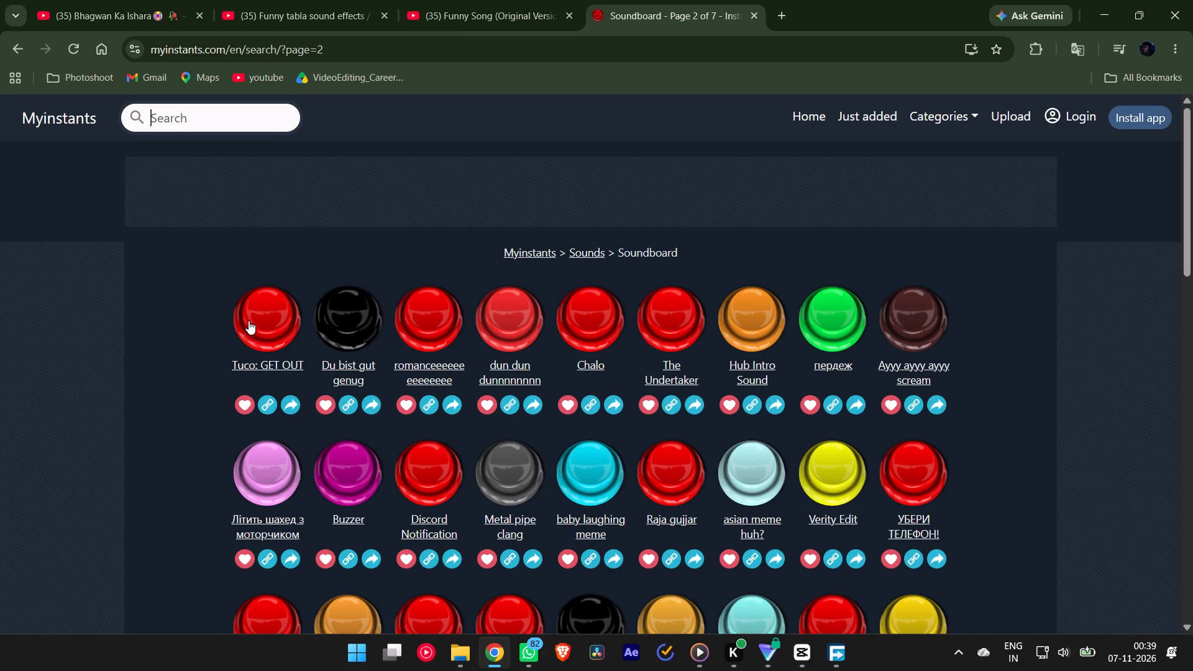
{"action": "left_click", "coordinate": [257, 317]}
{"action": "left_click", "coordinate": [357, 314]}
{"action": "left_click", "coordinate": [407, 320]}
{"action": "left_click", "coordinate": [511, 327]}
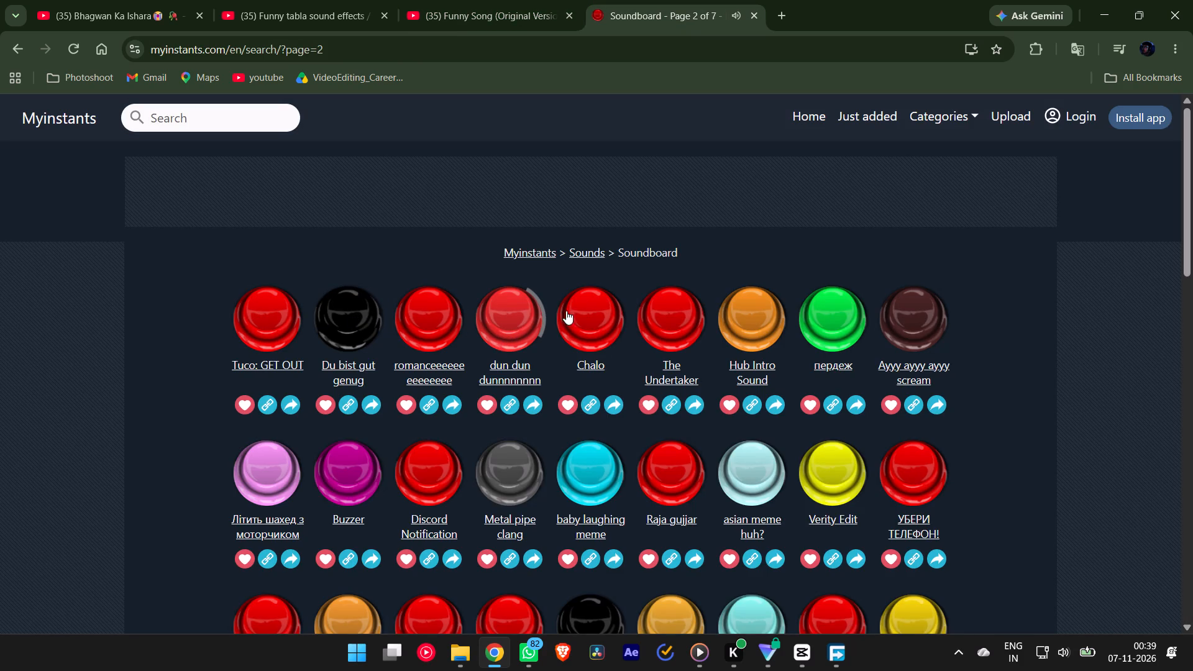
{"action": "left_click", "coordinate": [577, 306]}
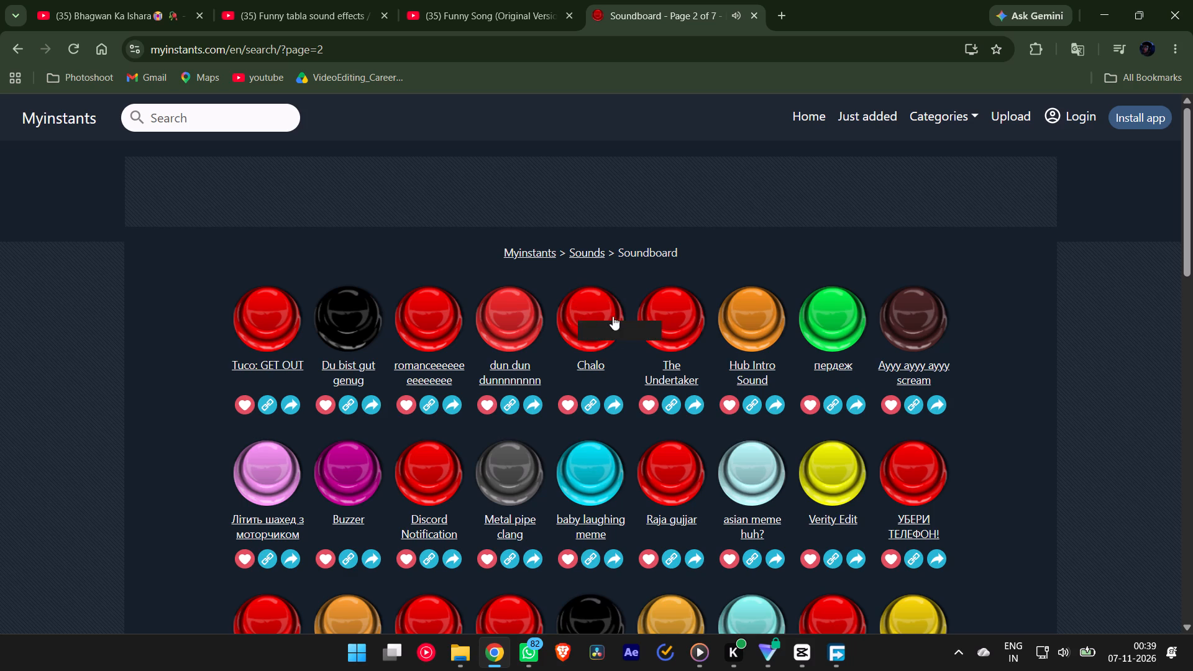
{"action": "left_click", "coordinate": [663, 309]}
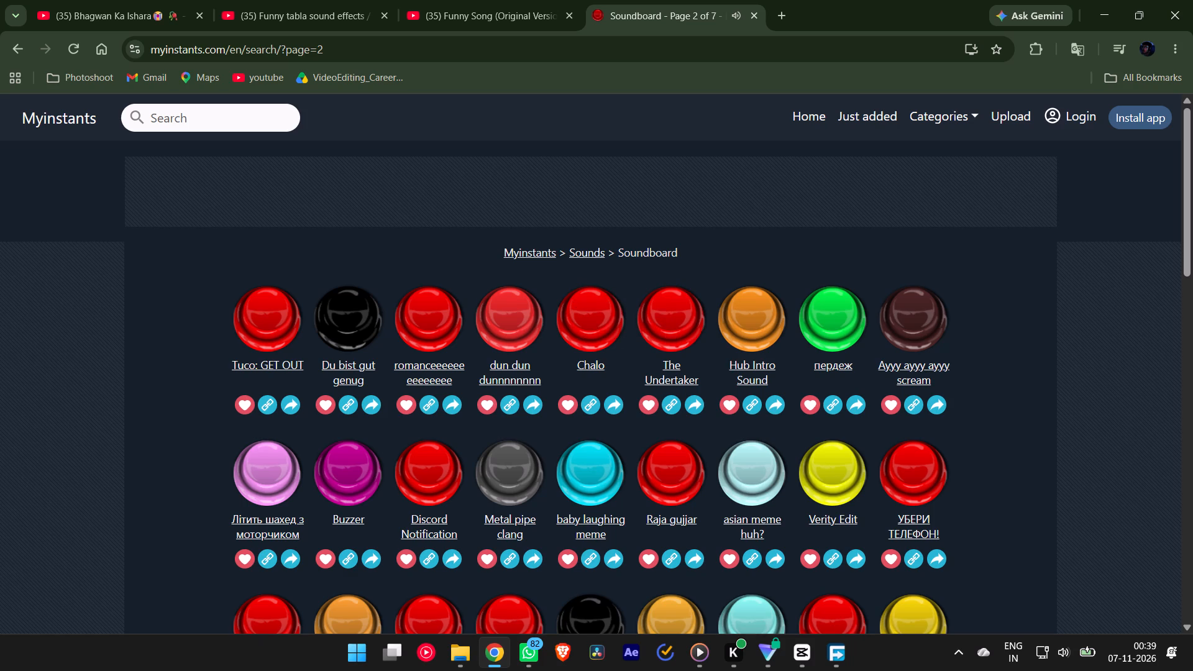
Preview the Verity Edit, Buzzer and Metal pipe clang sounds in the second row of Soundboard page 2.
{"action": "scroll", "coordinate": [756, 351], "scroll_direction": "down", "scroll_amount": 2}
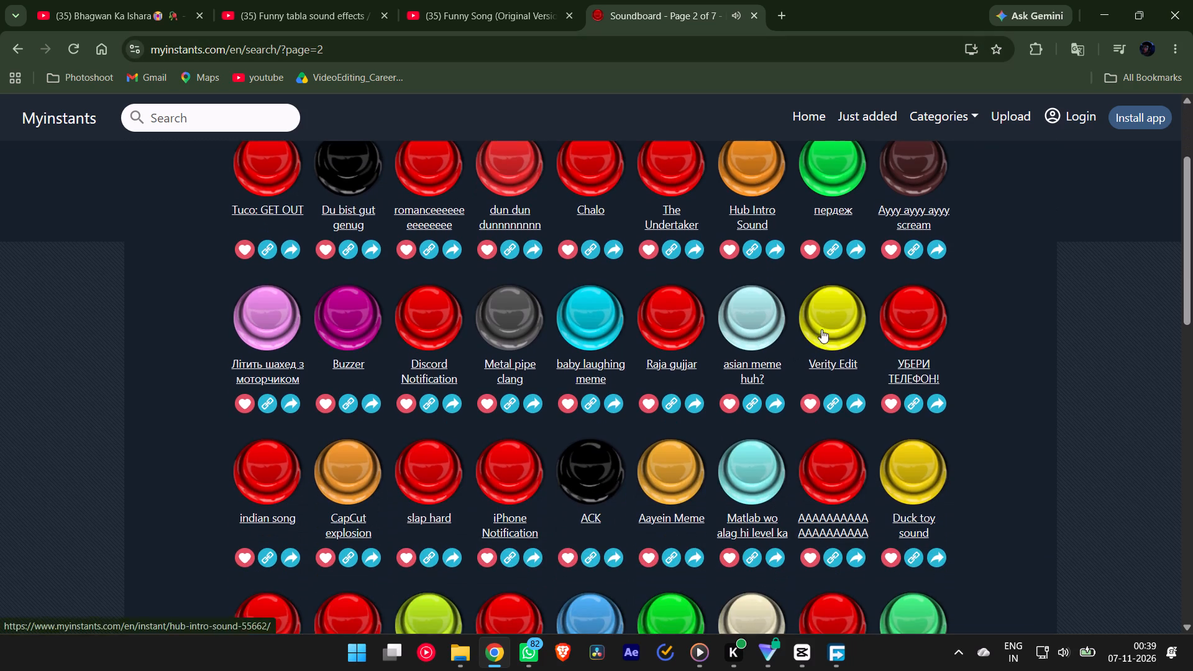
{"action": "left_click", "coordinate": [828, 313]}
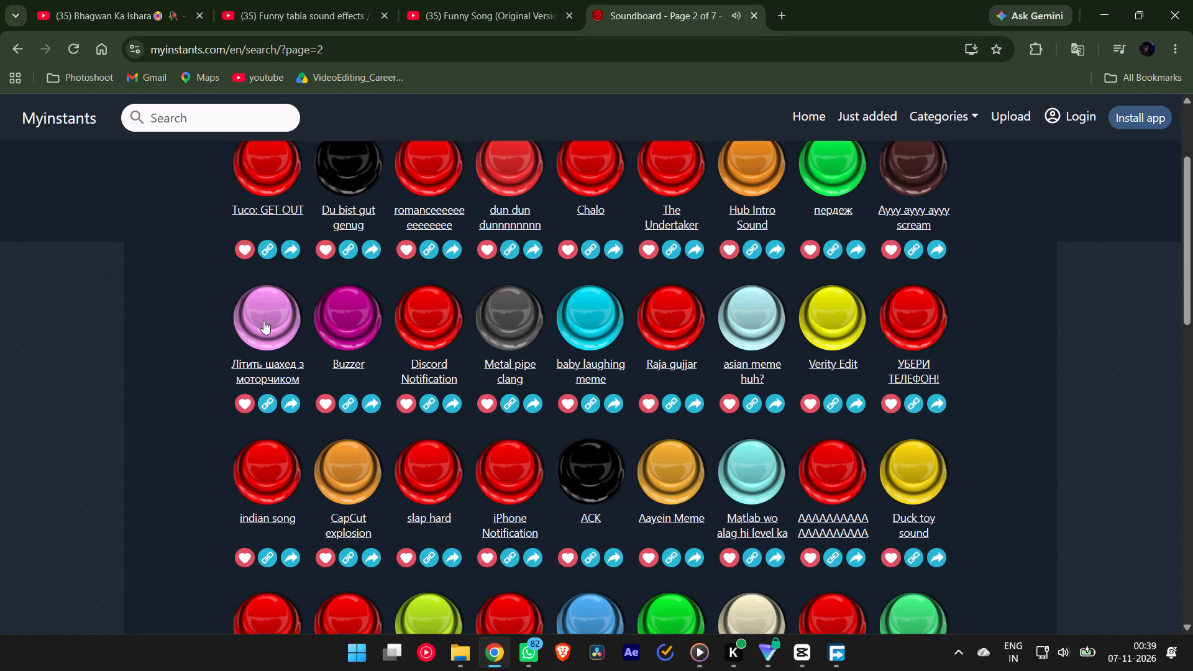
{"action": "left_click", "coordinate": [332, 317]}
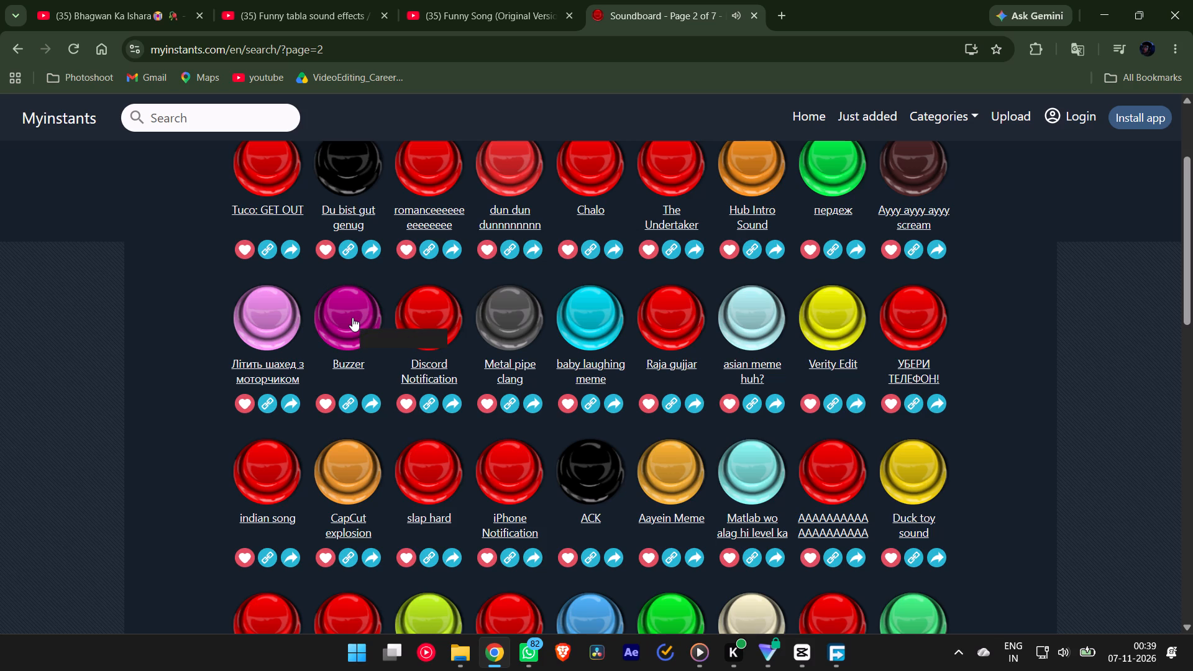
{"action": "left_click", "coordinate": [500, 320]}
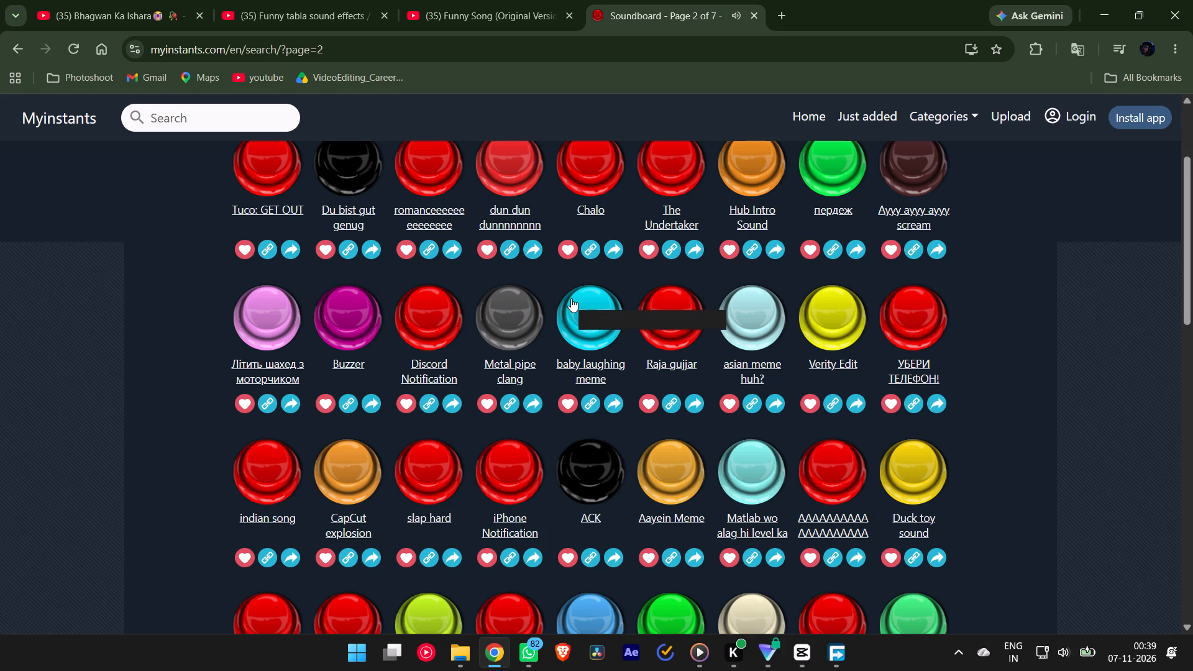
Switch to CapCut, return the playhead to the start of the timeline, and hide the sticker track.
{"action": "left_click", "coordinate": [800, 647]}
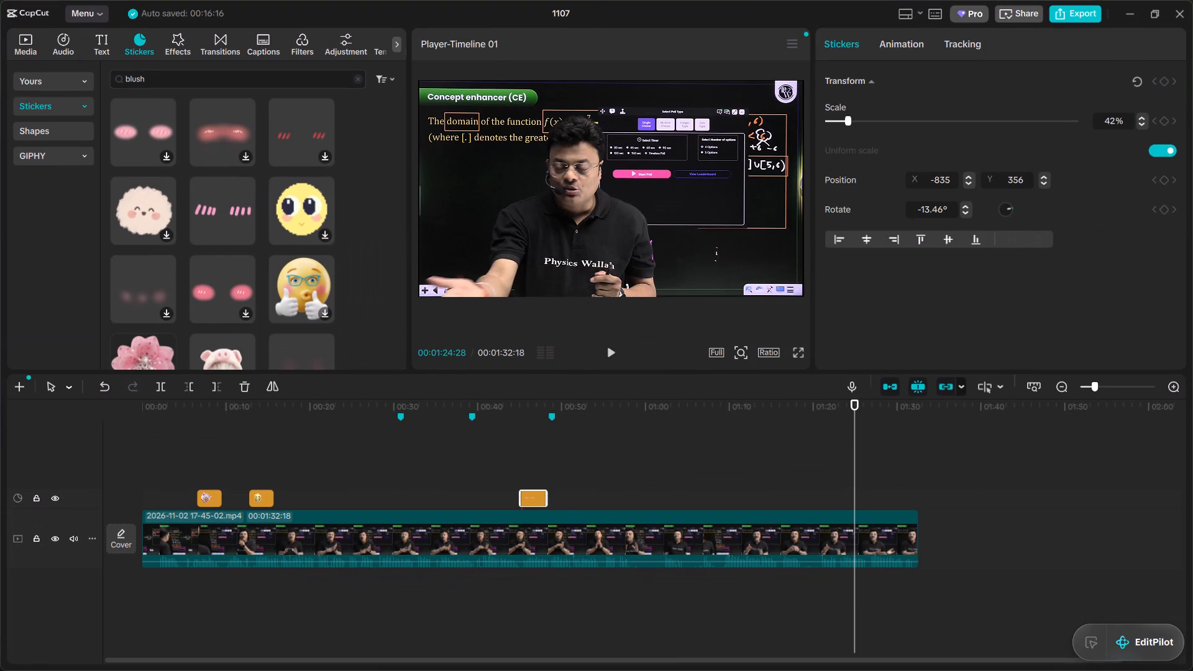
{"action": "left_click_drag", "start_coordinate": [157, 408], "coordinate": [104, 411]}
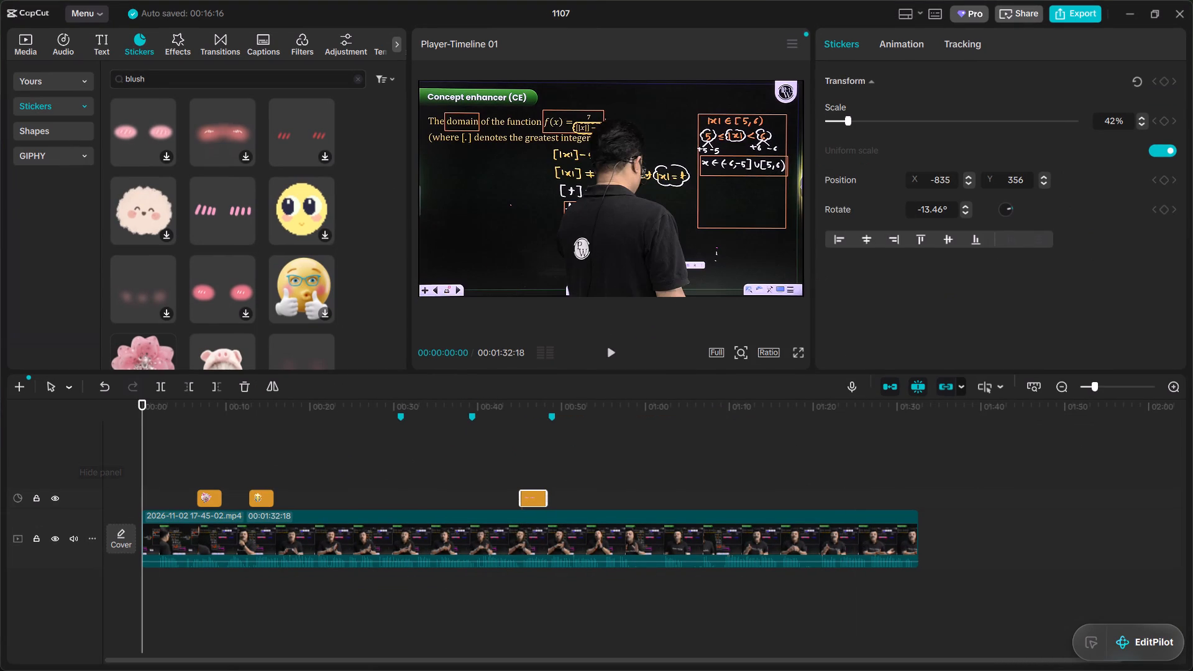
{"action": "left_click", "coordinate": [55, 498]}
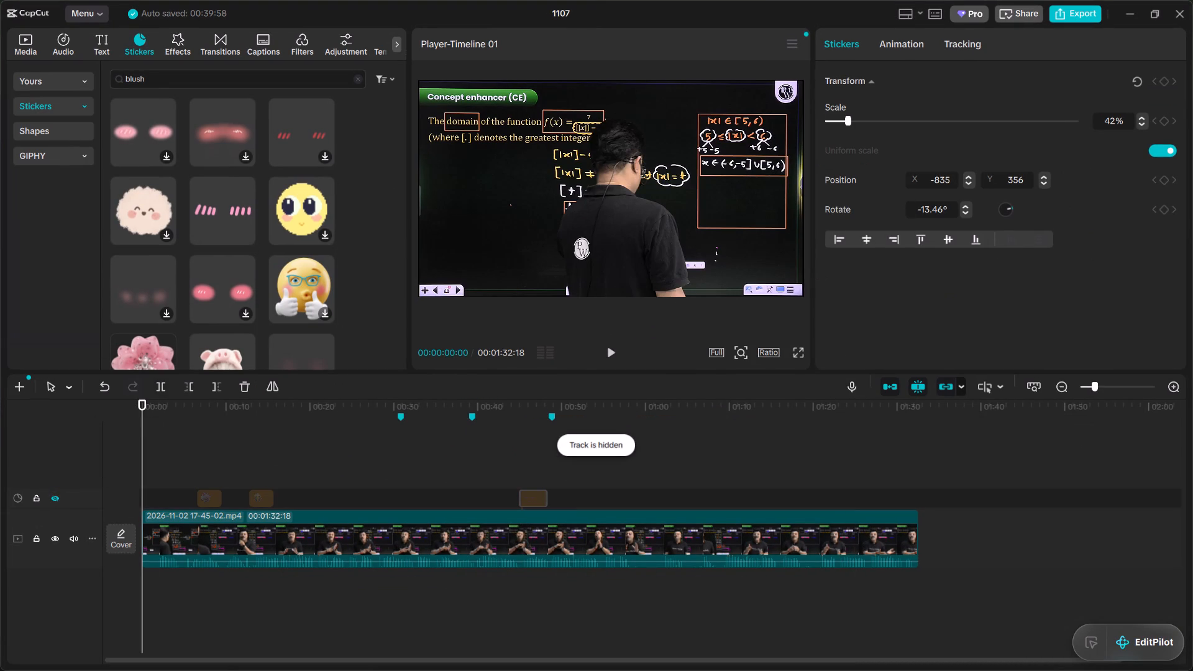
Play the timeline from the start to about 01:04, pausing once near 00:32, to review the footage.
{"action": "key", "text": "space"}
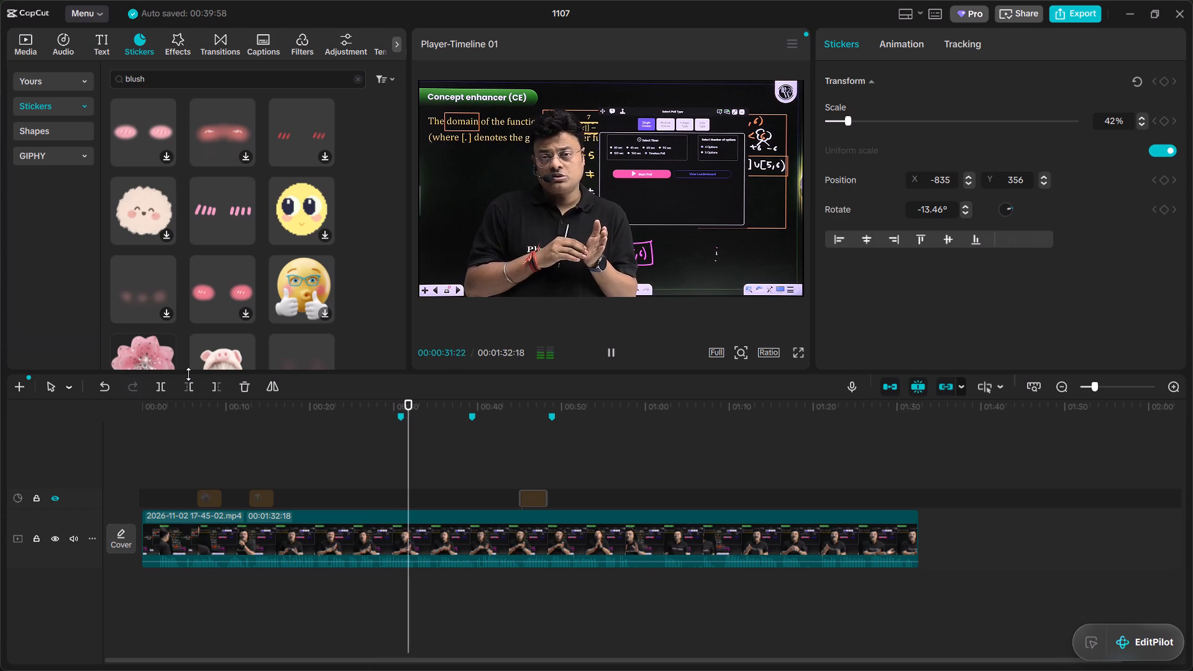
{"action": "key", "text": "space"}
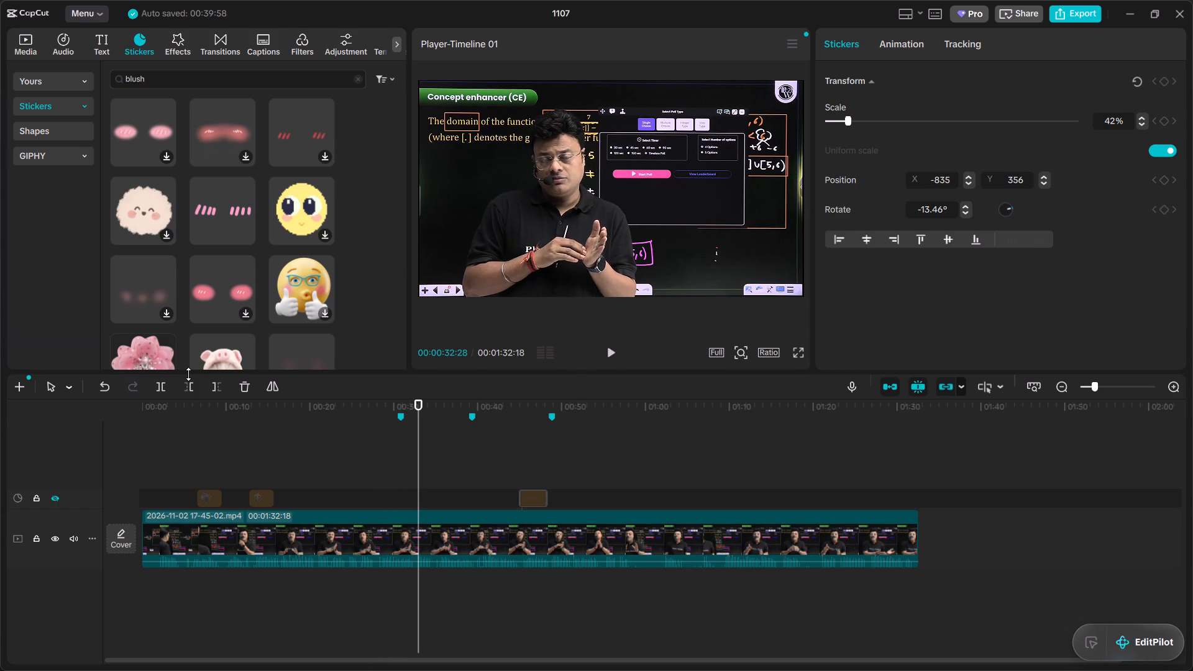
{"action": "key", "text": "space"}
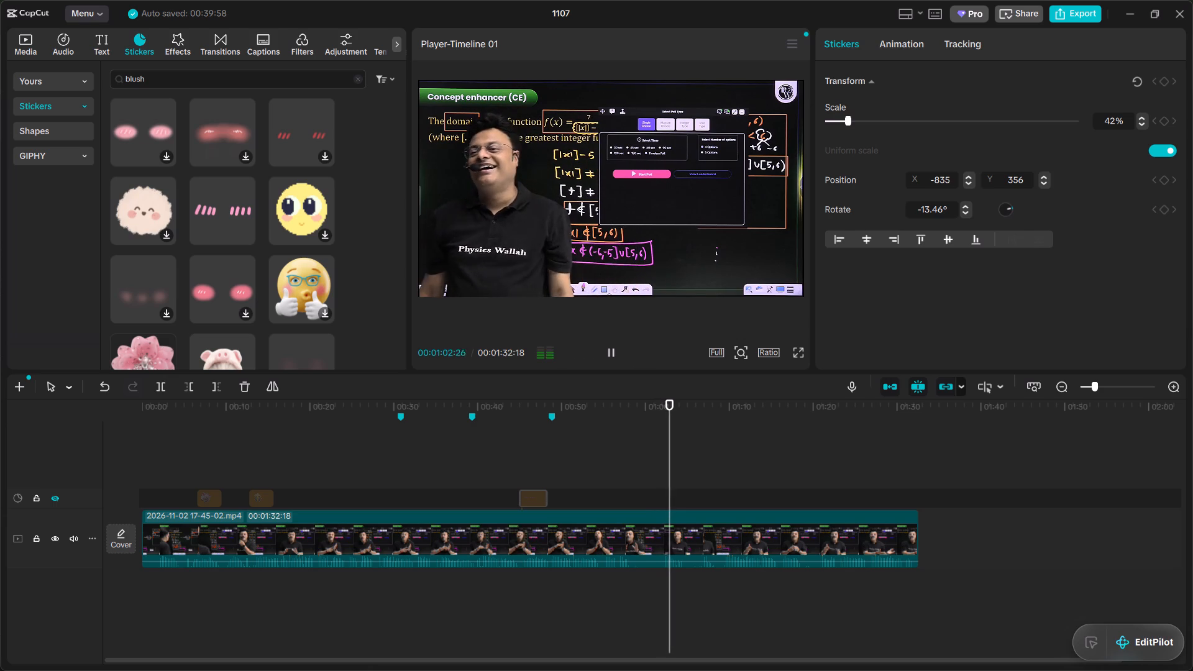
{"action": "key", "text": "space"}
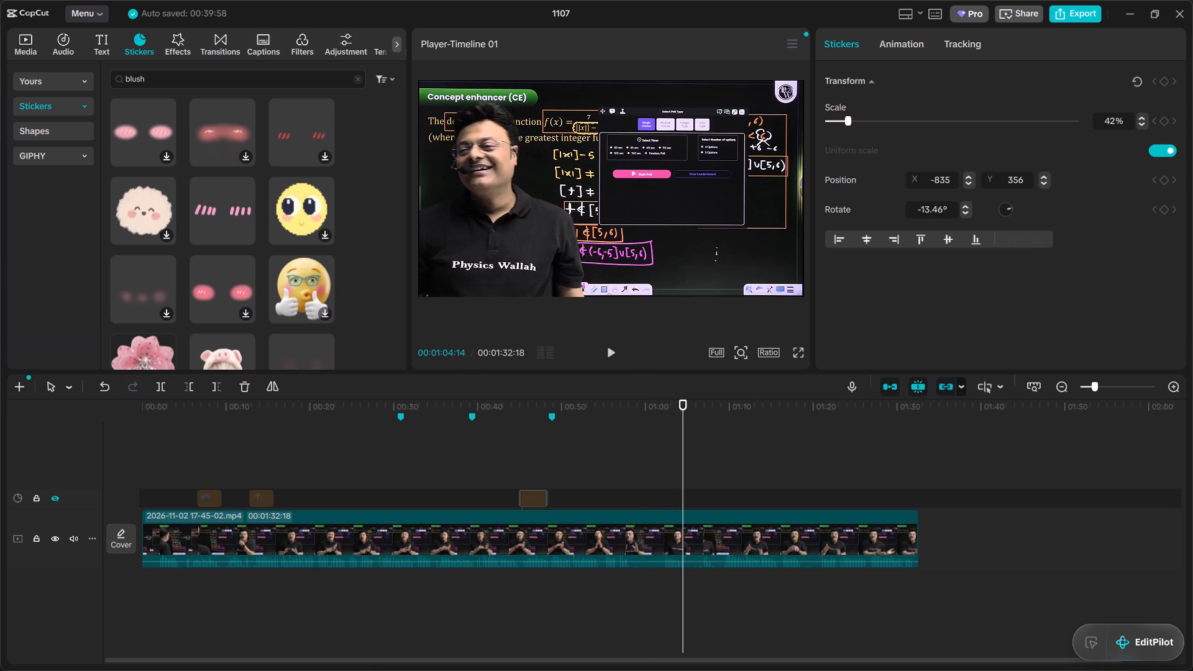
{"action": "key", "text": "Escape"}
Switch to Chrome and play the Funny tabla sound effects video on YouTube.
{"action": "key", "text": "alt+Tab"}
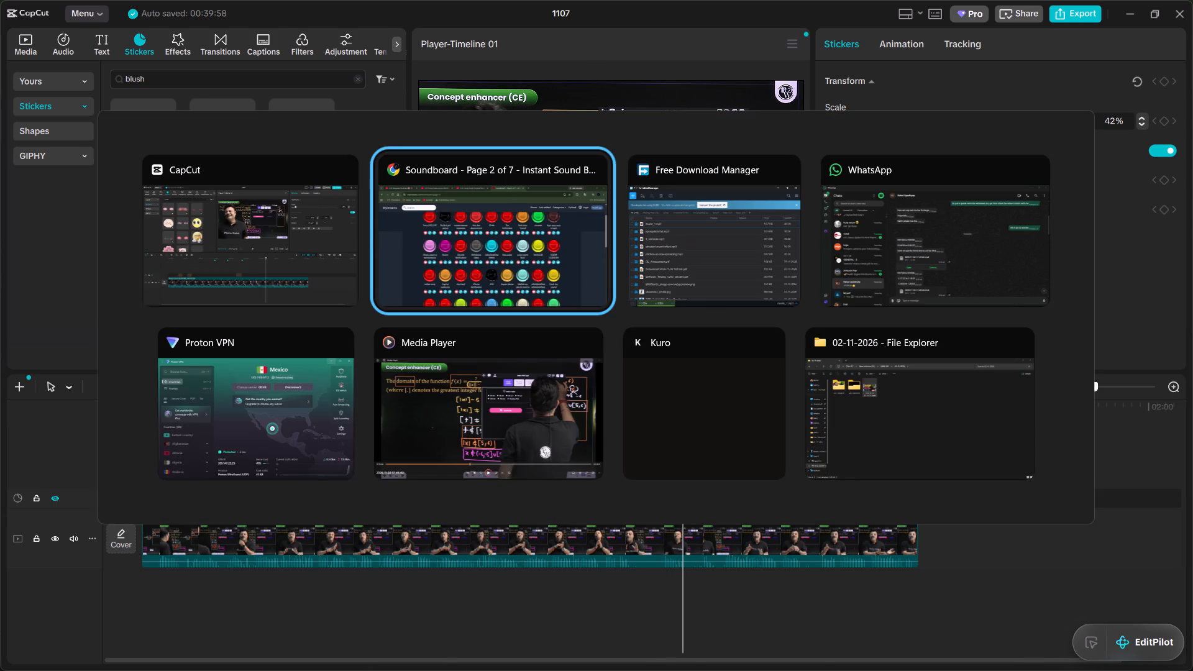
{"action": "left_click", "coordinate": [85, 0]}
{"action": "left_click", "coordinate": [323, 0]}
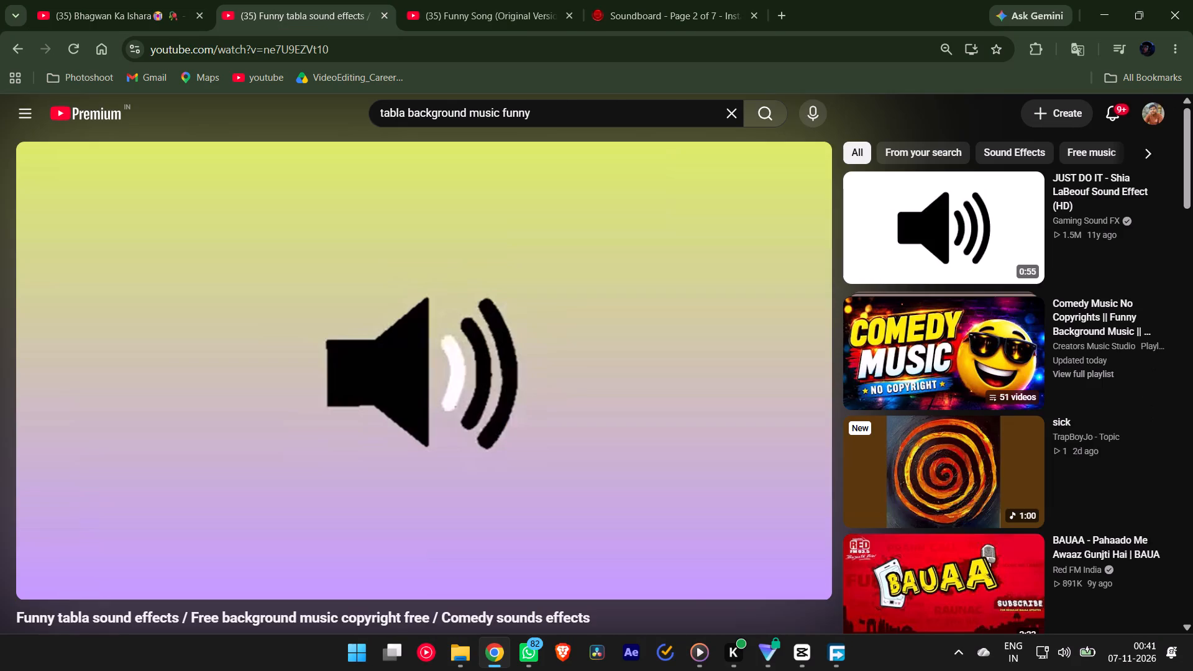
{"action": "left_click", "coordinate": [532, 473]}
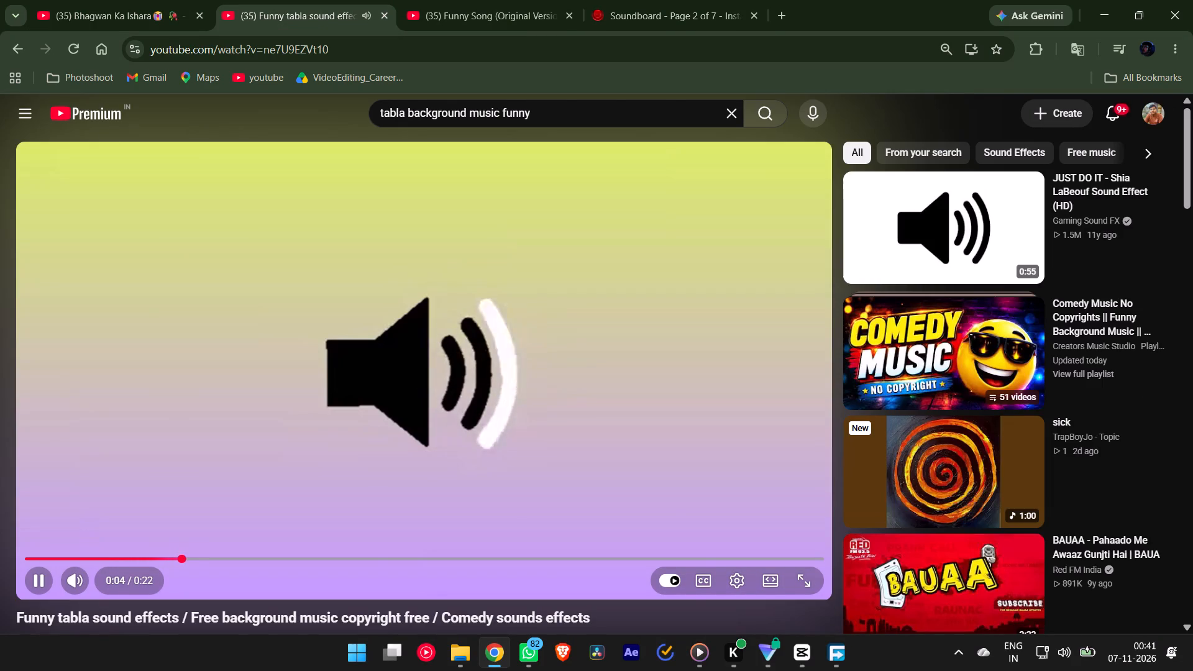
Browse the "tabla background music funny" results, audition Funny/Comedy Tabla Background music. 8p, return to the results and dismiss the miniplayer.
{"action": "left_click", "coordinate": [1, 46]}
{"action": "scroll", "coordinate": [424, 320], "scroll_direction": "down", "scroll_amount": 7}
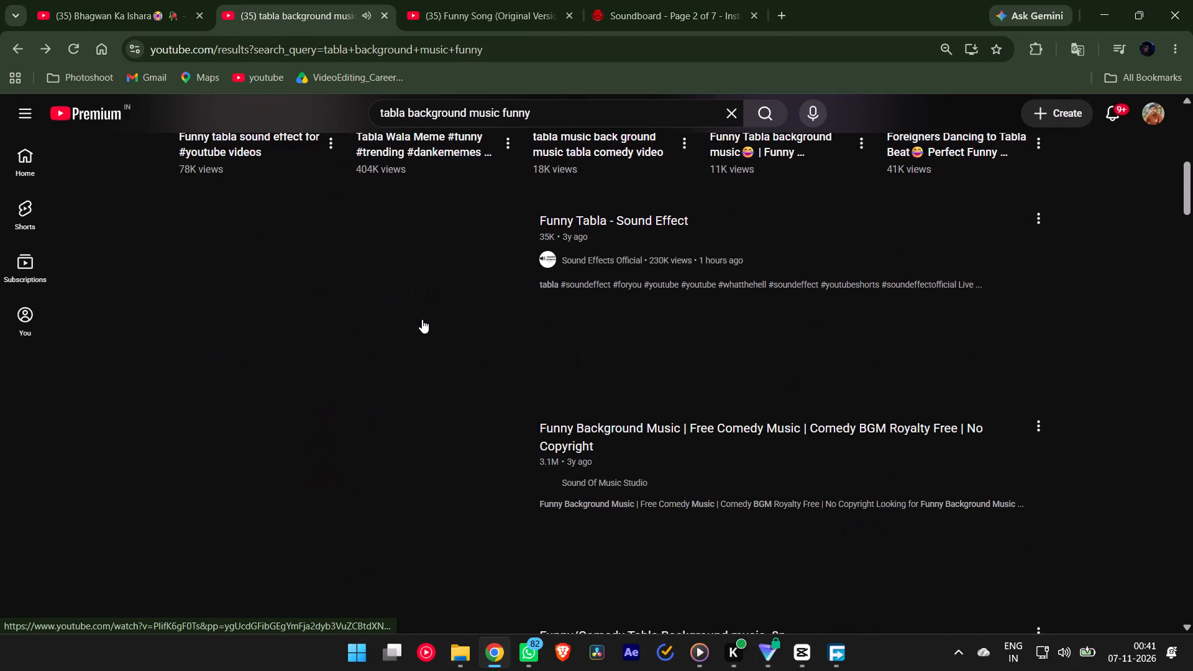
{"action": "scroll", "coordinate": [411, 306], "scroll_direction": "up", "scroll_amount": 10}
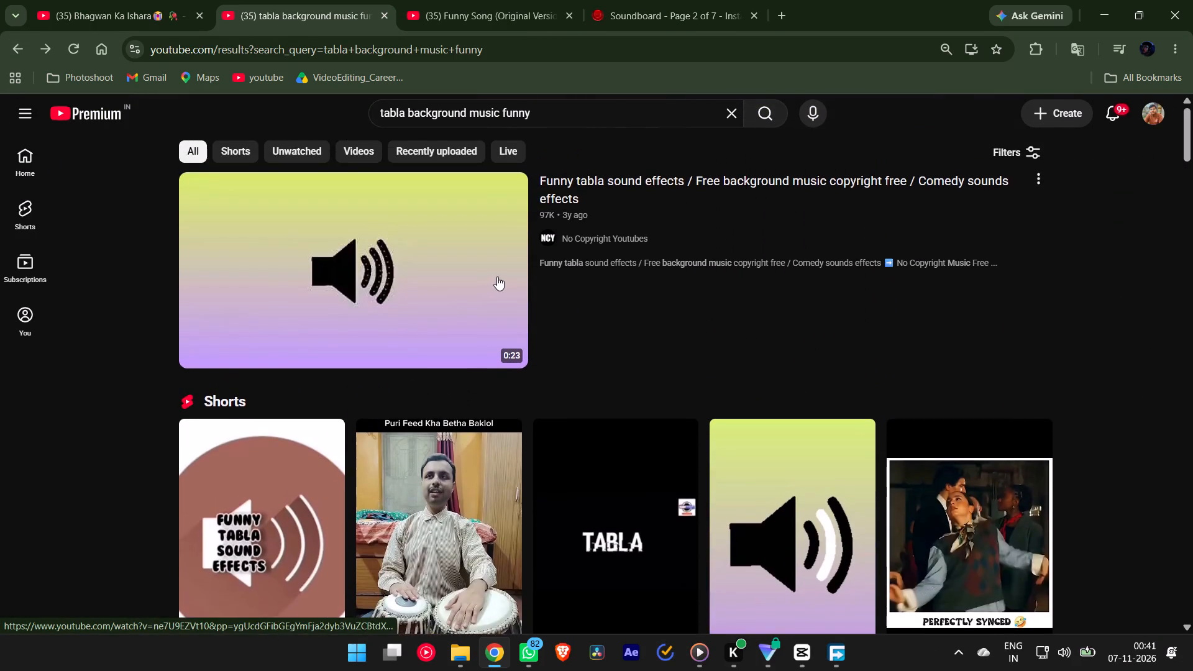
{"action": "scroll", "coordinate": [497, 276], "scroll_direction": "down", "scroll_amount": 12}
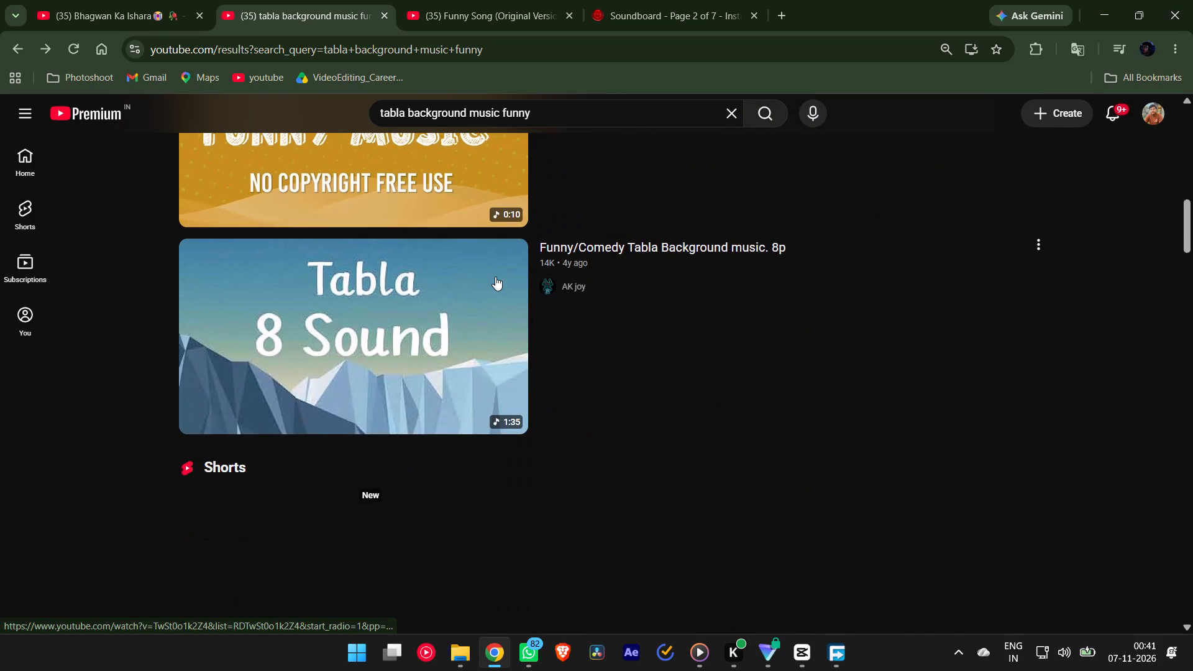
{"action": "left_click", "coordinate": [399, 334]}
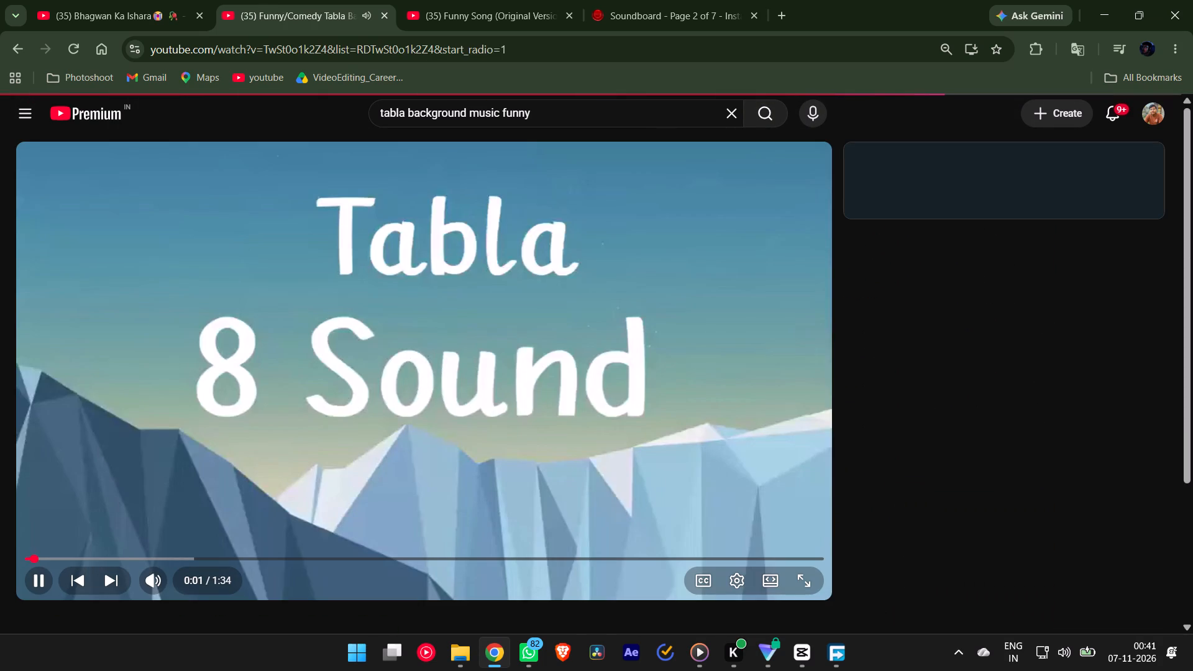
{"action": "left_click", "coordinate": [148, 552]}
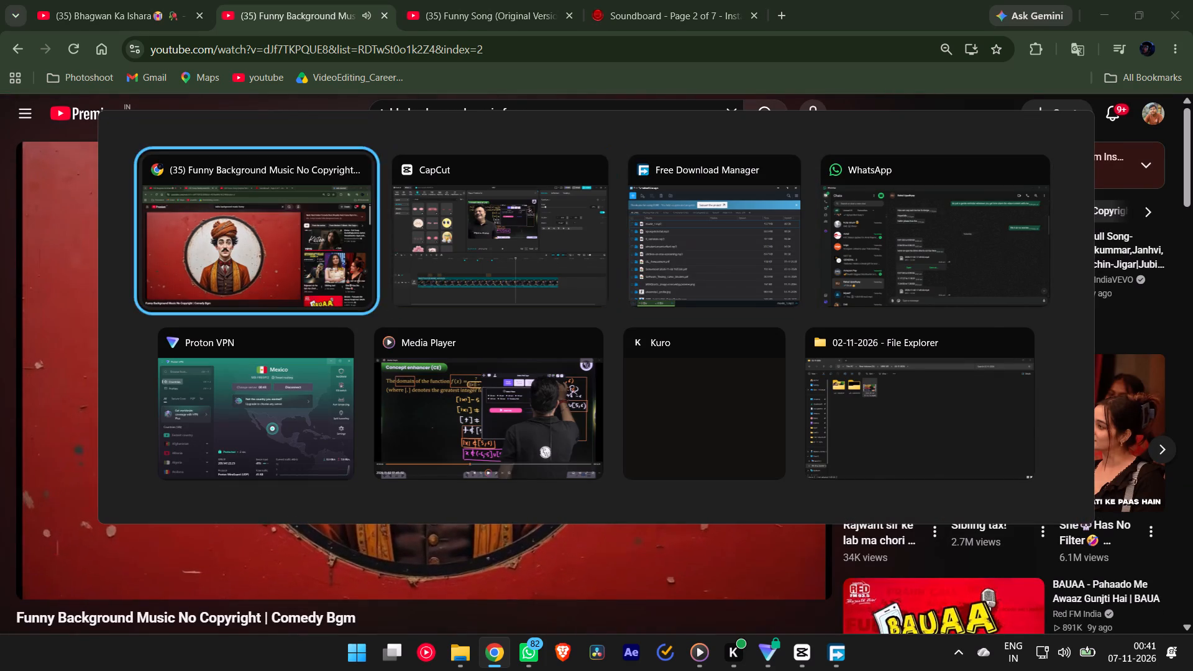
{"action": "scroll", "coordinate": [0, 321], "scroll_direction": "right", "scroll_amount": 18}
{"action": "scroll", "coordinate": [206, 336], "scroll_direction": "right", "scroll_amount": 4}
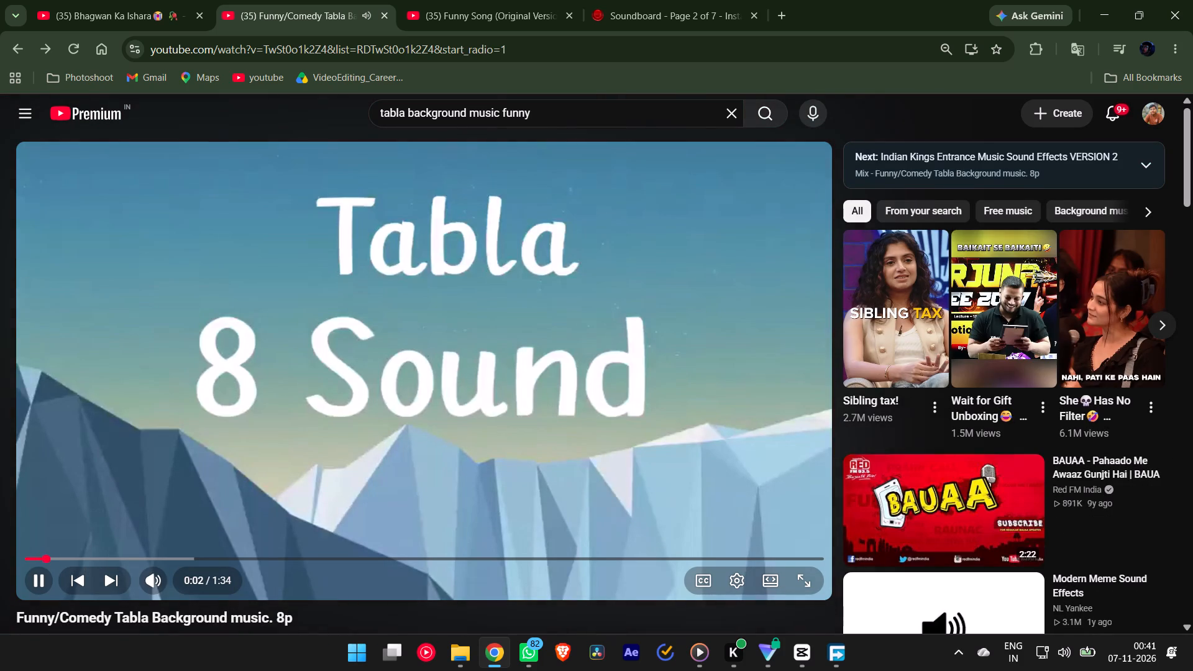
{"action": "scroll", "coordinate": [259, 329], "scroll_direction": "right", "scroll_amount": 3}
{"action": "left_click", "coordinate": [20, 43]}
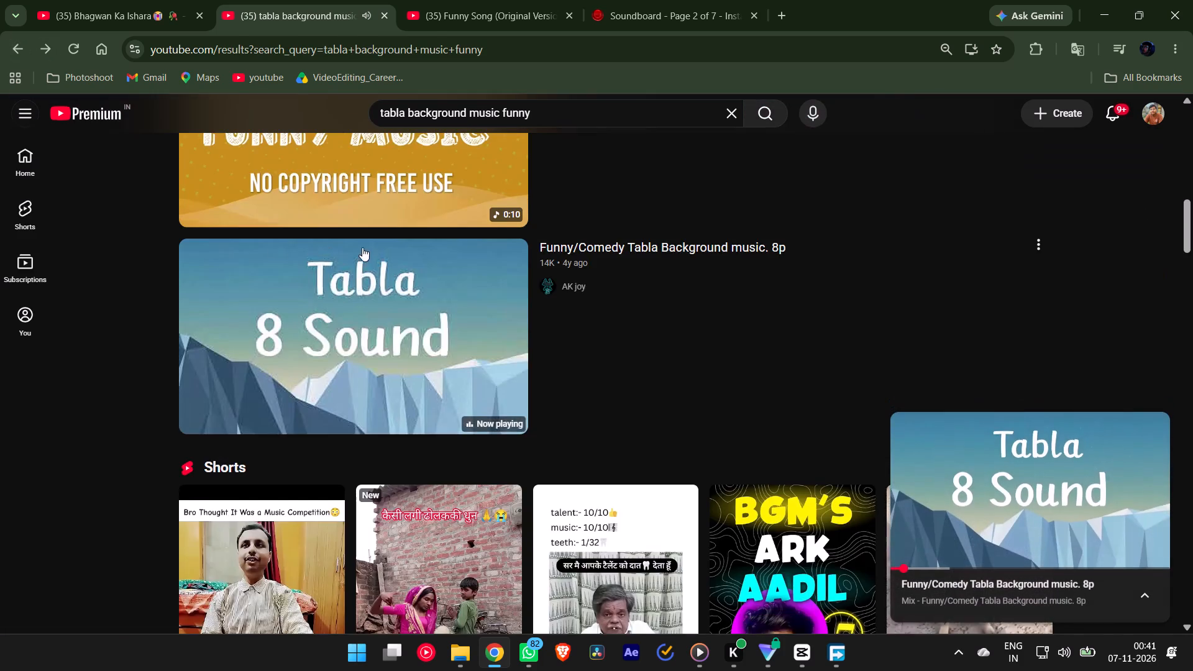
{"action": "scroll", "coordinate": [363, 247], "scroll_direction": "up", "scroll_amount": 15}
{"action": "left_click", "coordinate": [1162, 425]}
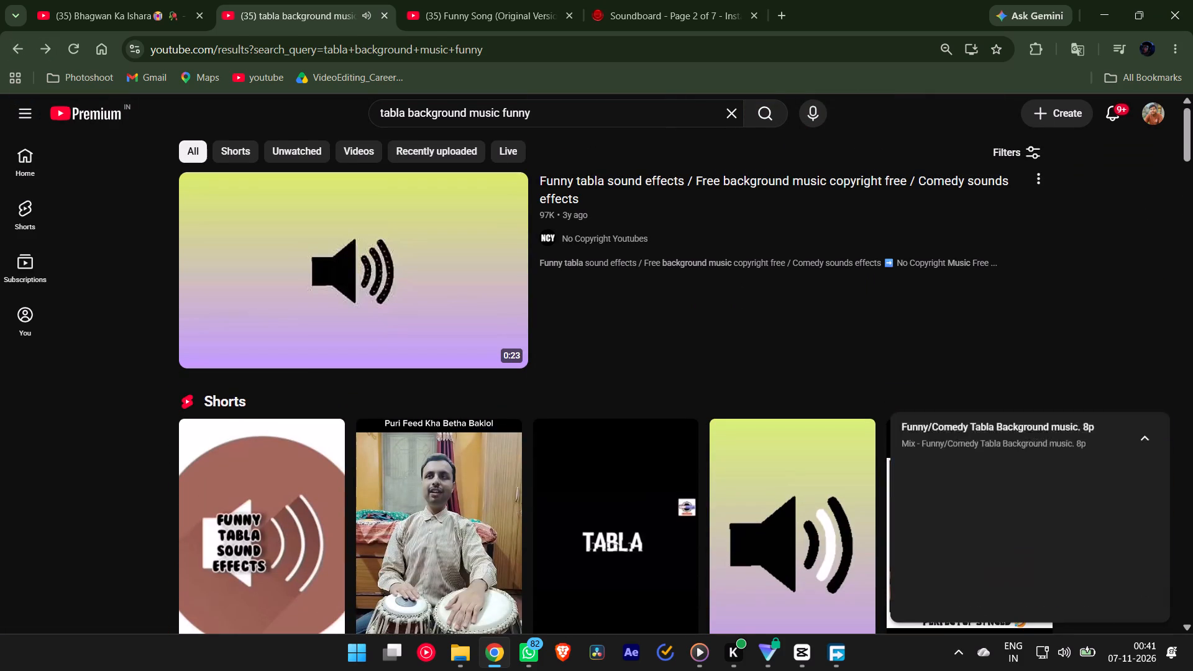
Copy the share link of the Funny tabla sound effects video from the YouTube results.
{"action": "left_click", "coordinate": [1044, 186]}
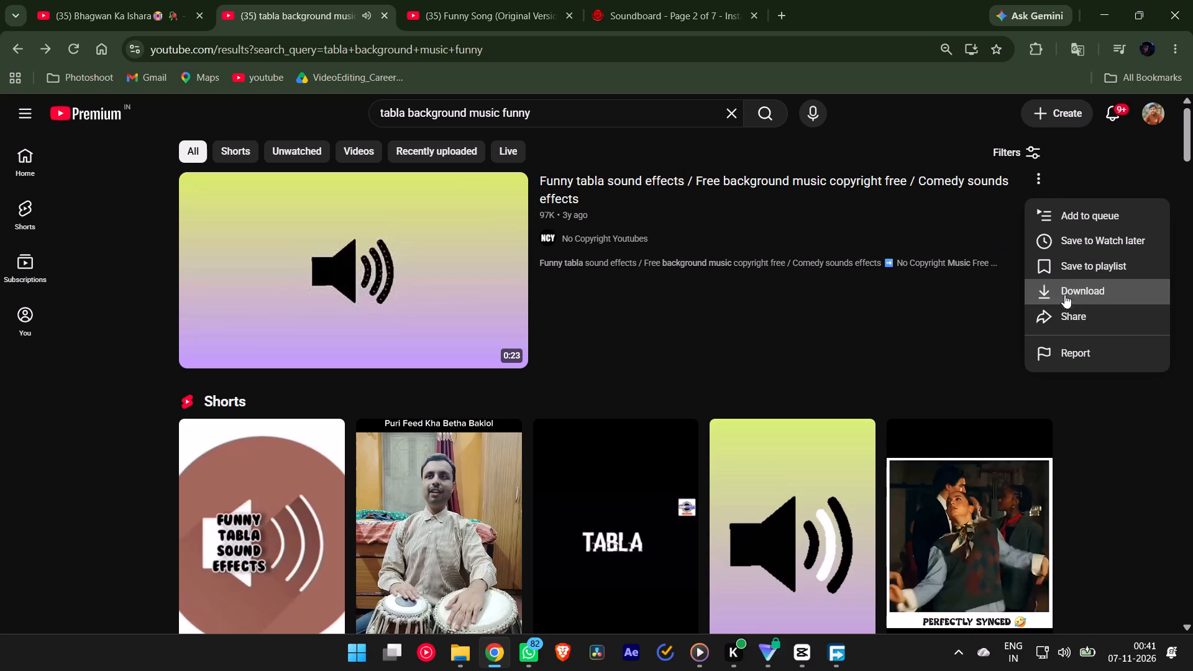
{"action": "left_click", "coordinate": [1063, 319]}
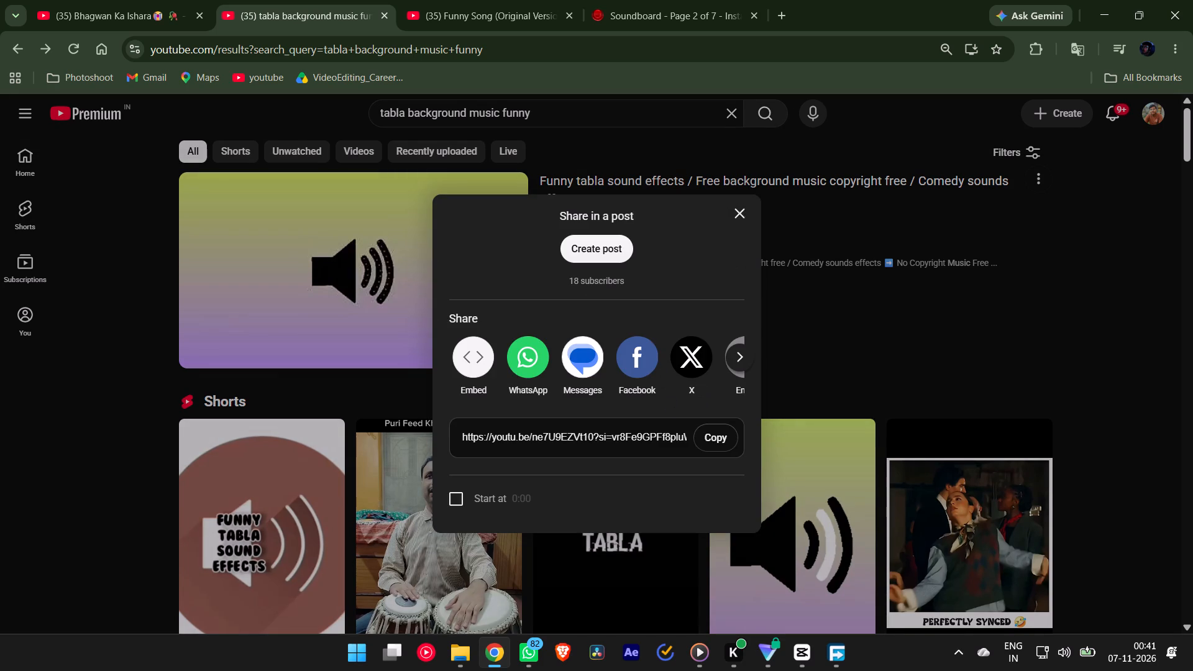
{"action": "left_click", "coordinate": [708, 430]}
Switch to Brave and close the app.ytdown.to tab.
{"action": "left_click", "coordinate": [560, 654]}
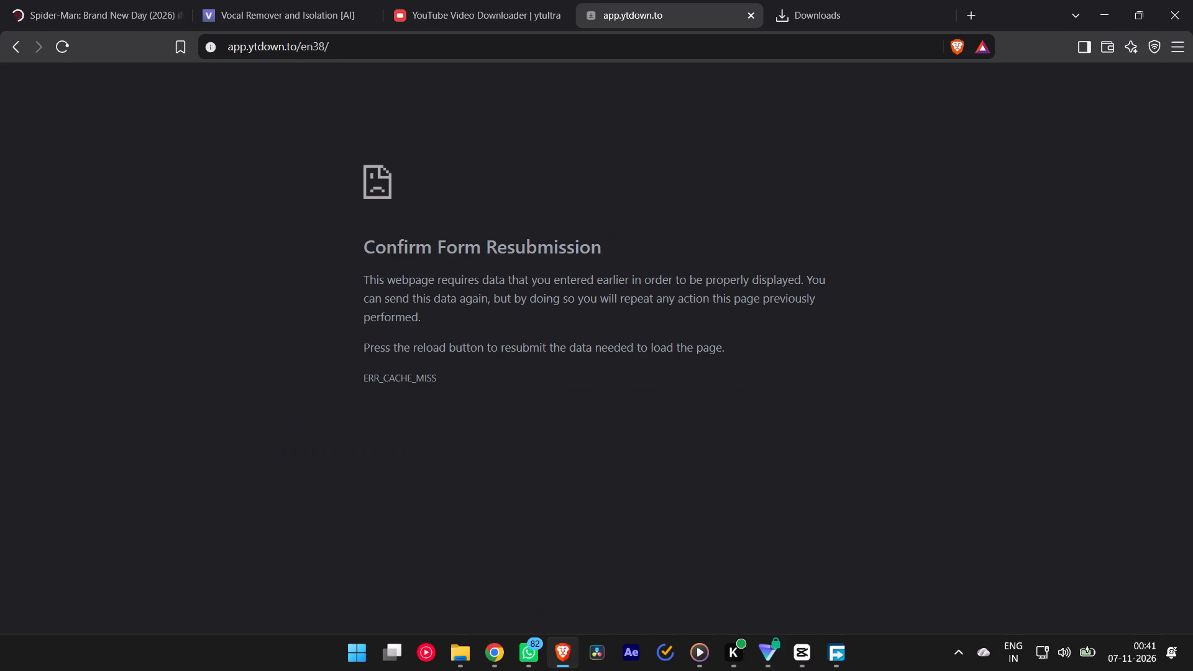
{"action": "middle_click", "coordinate": [654, 6]}
Reload the ytultra YouTube Video Downloader and fetch the download options for the copied video link.
{"action": "left_click", "coordinate": [506, 7]}
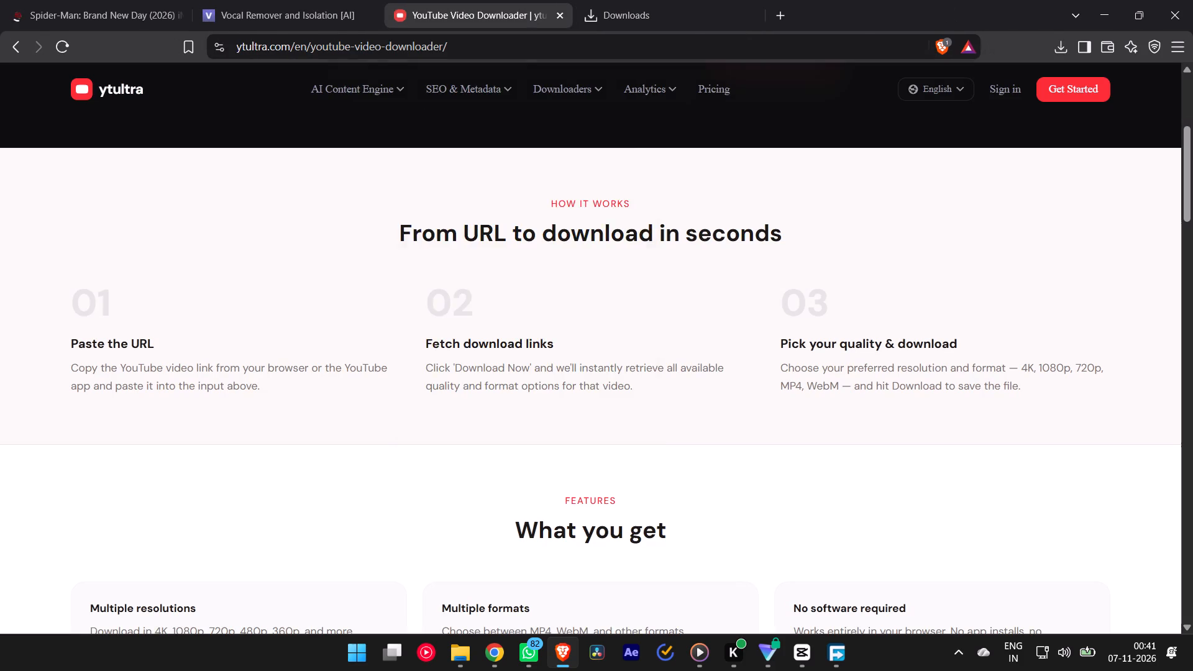
{"action": "scroll", "coordinate": [245, 207], "scroll_direction": "up", "scroll_amount": 12}
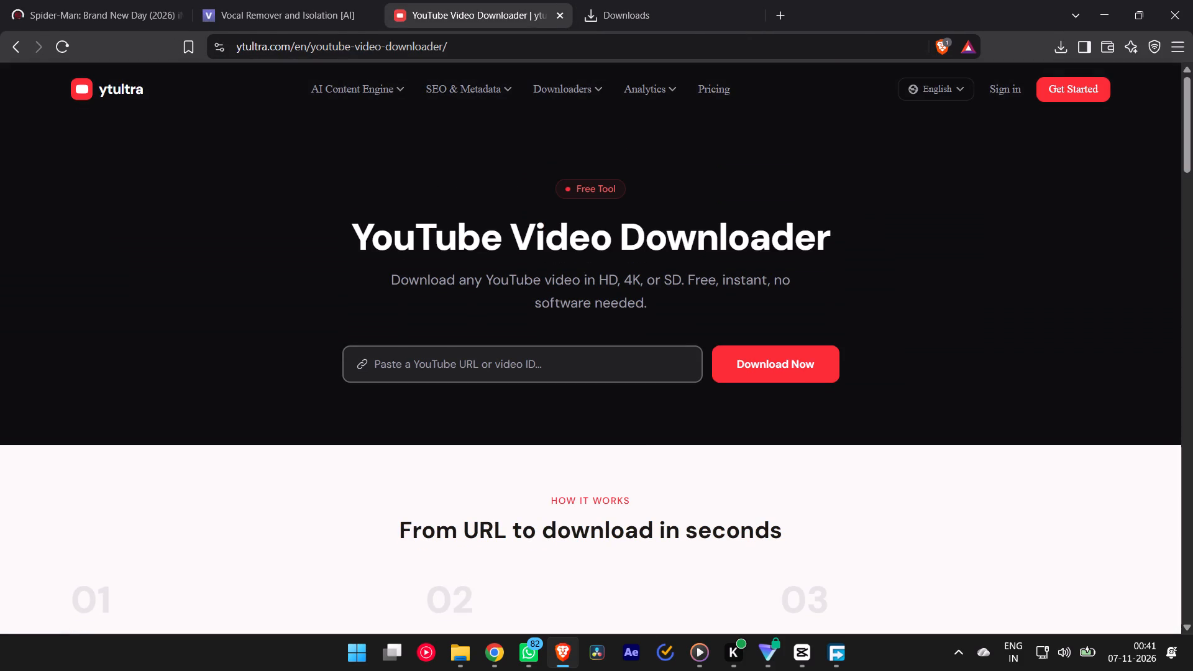
{"action": "left_click", "coordinate": [53, 50]}
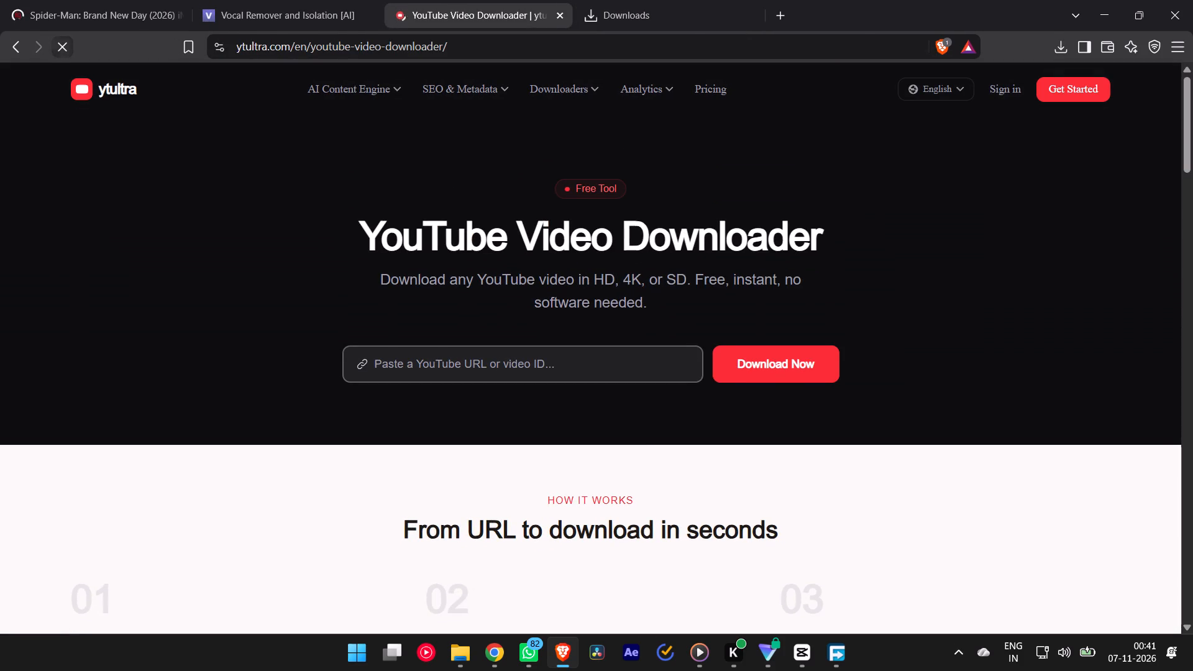
{"action": "left_click", "coordinate": [464, 356]}
{"action": "key", "text": "ctrl+v"}
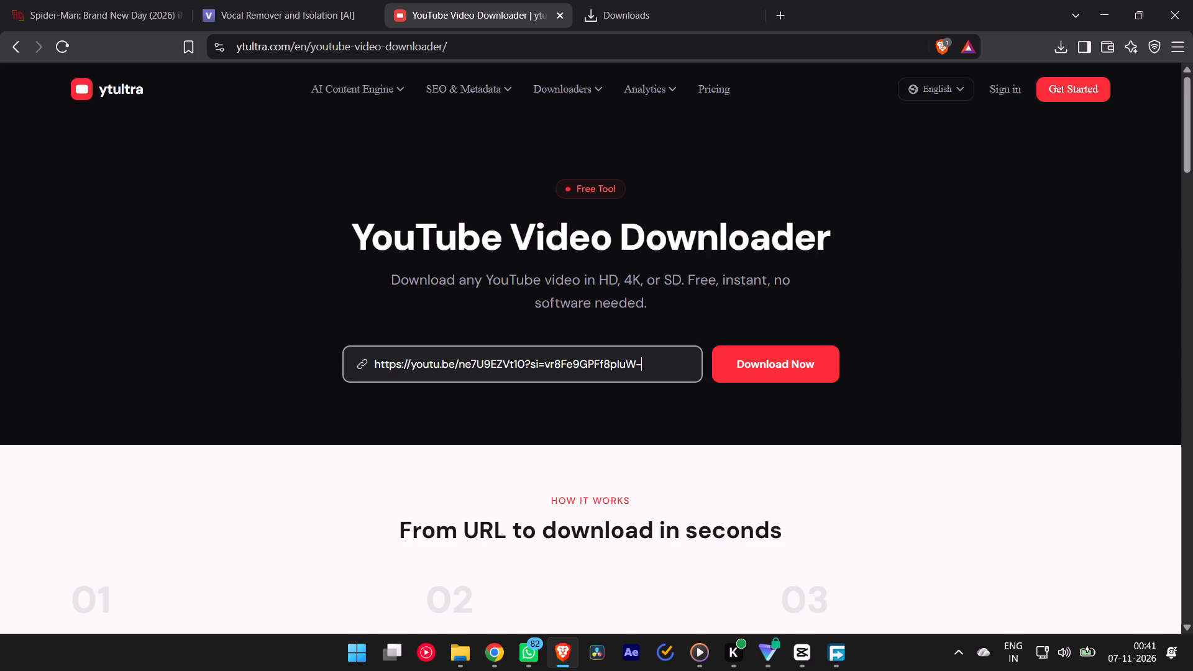
{"action": "left_click", "coordinate": [790, 376]}
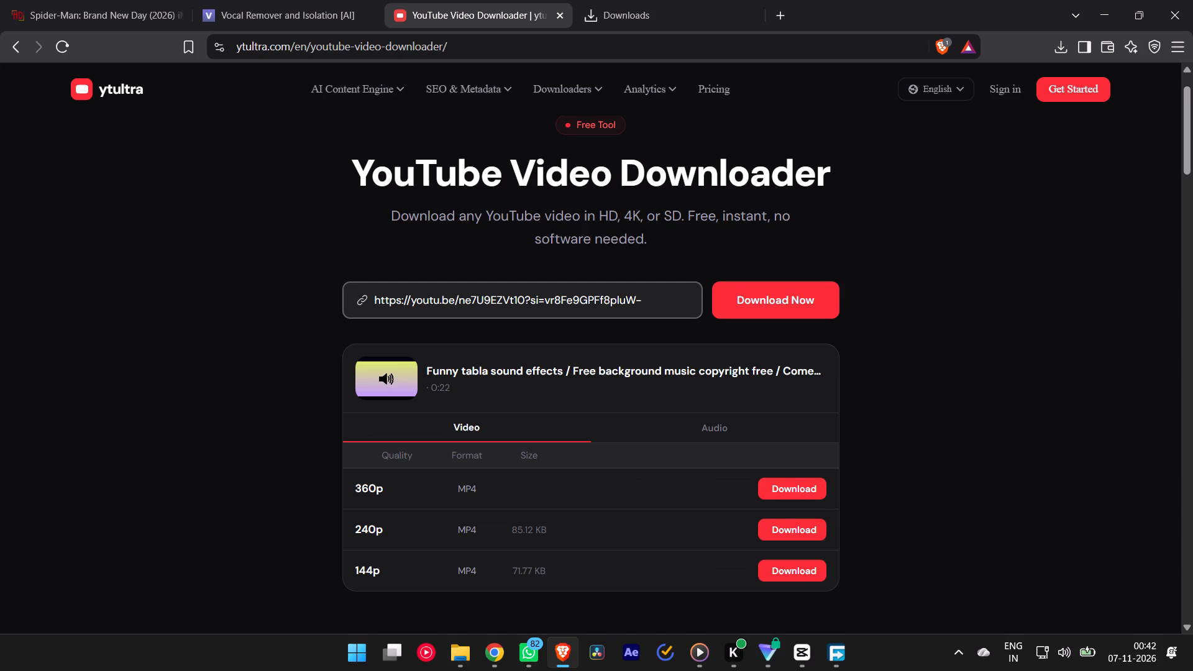
Download the 128kbps M4A audio of the Funny tabla sound effects video as videoplayback (3).m4a into D:\MRK SIR\assets.
{"action": "left_click", "coordinate": [692, 433]}
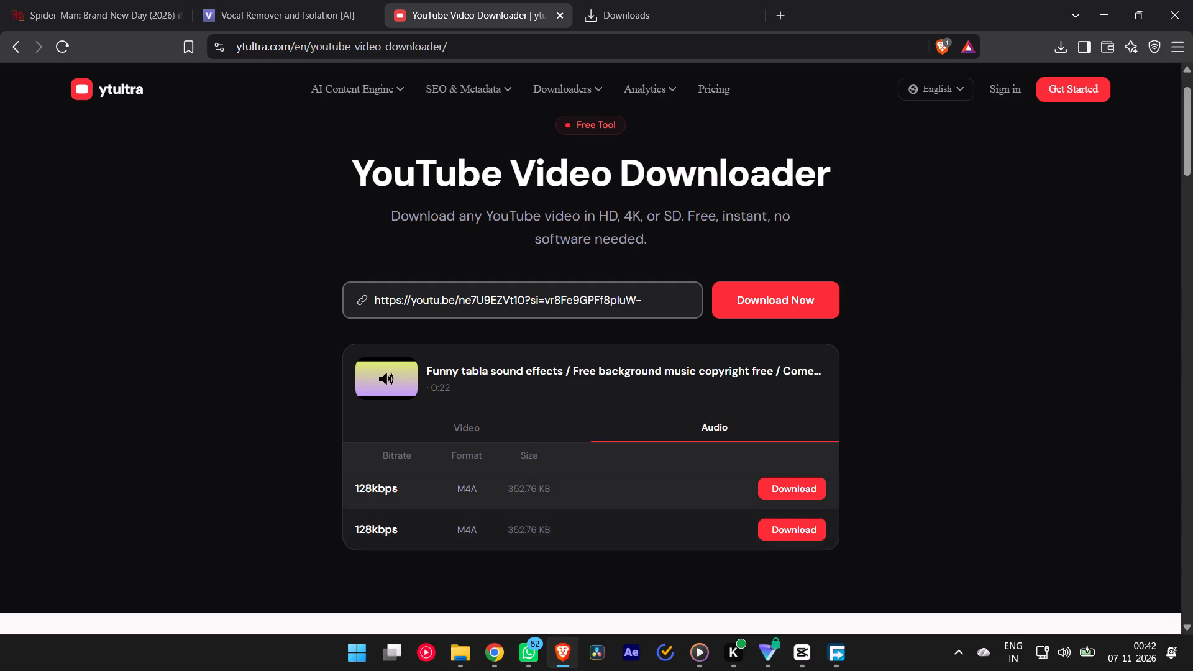
{"action": "left_click", "coordinate": [773, 491]}
{"action": "left_click", "coordinate": [770, 485]}
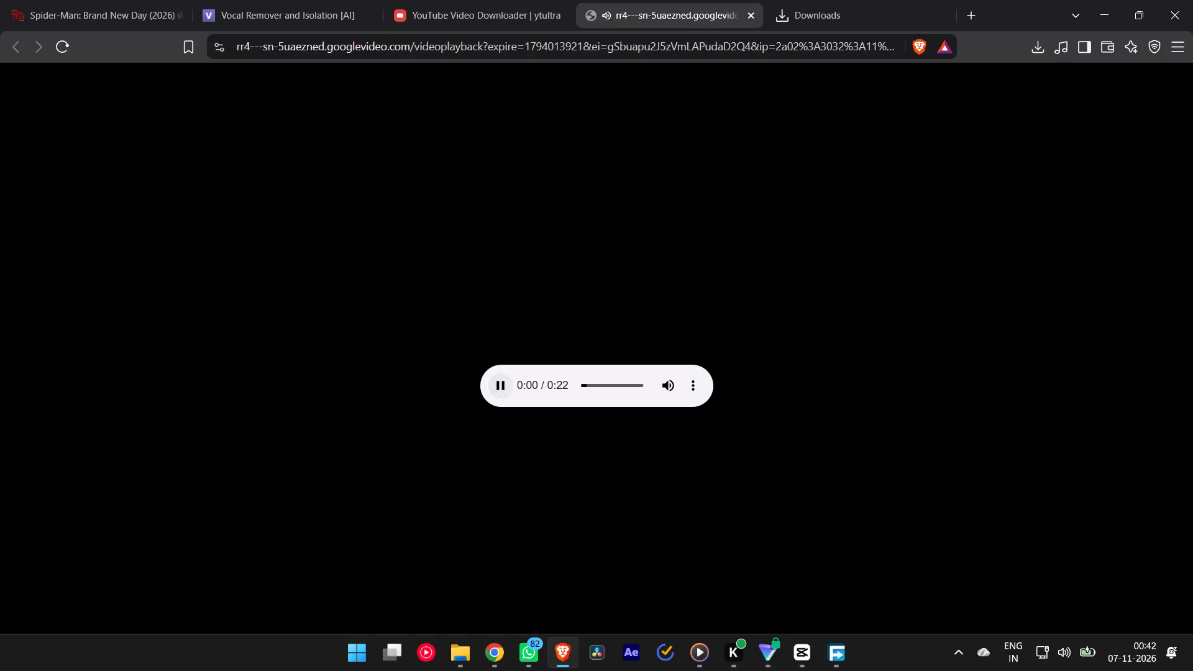
{"action": "left_click", "coordinate": [508, 392]}
{"action": "left_click", "coordinate": [694, 396]}
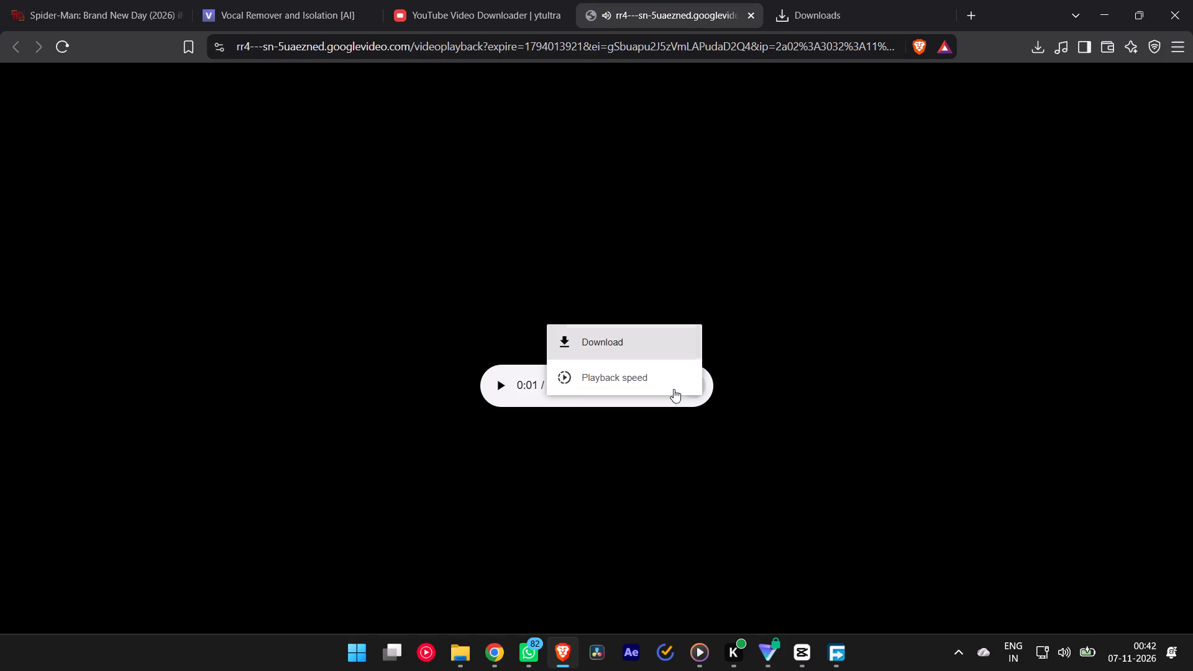
{"action": "left_click", "coordinate": [587, 338]}
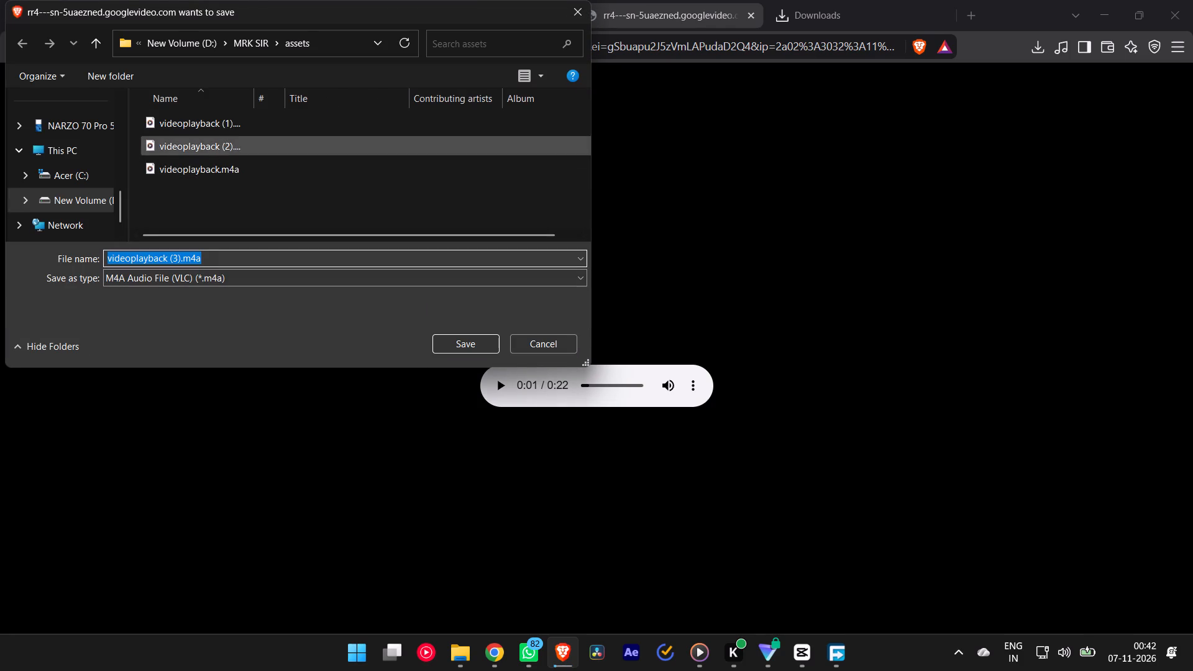
{"action": "left_click", "coordinate": [446, 339]}
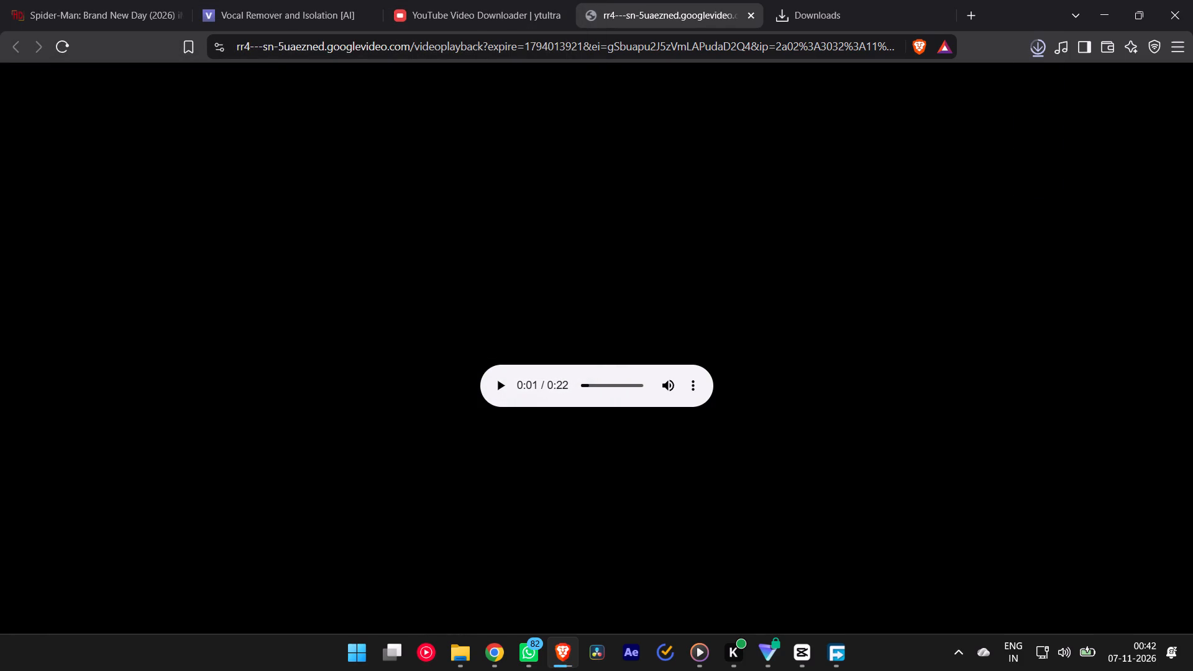
Bring the downloaded videoplayback (3).m4a into the CapCut timeline, placed under the main video at 00:00.
{"action": "left_click", "coordinate": [1043, 52]}
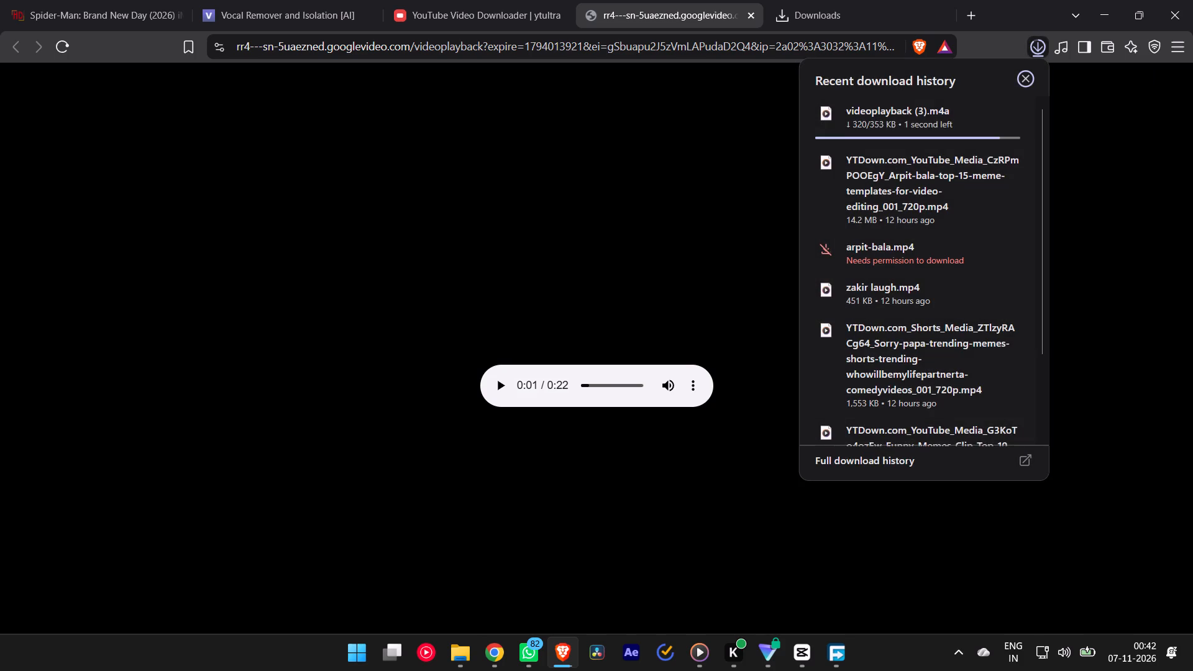
{"action": "left_click_drag", "start_coordinate": [875, 124], "coordinate": [803, 647]}
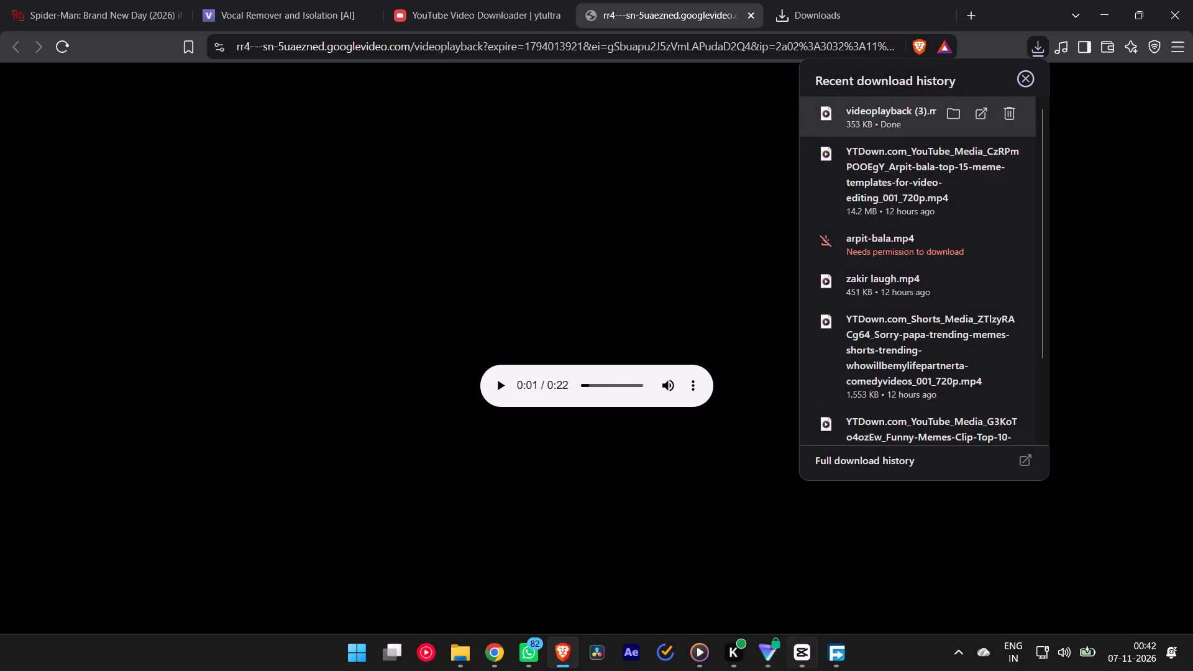
{"action": "left_click_drag", "start_coordinate": [803, 647], "coordinate": [485, 582]}
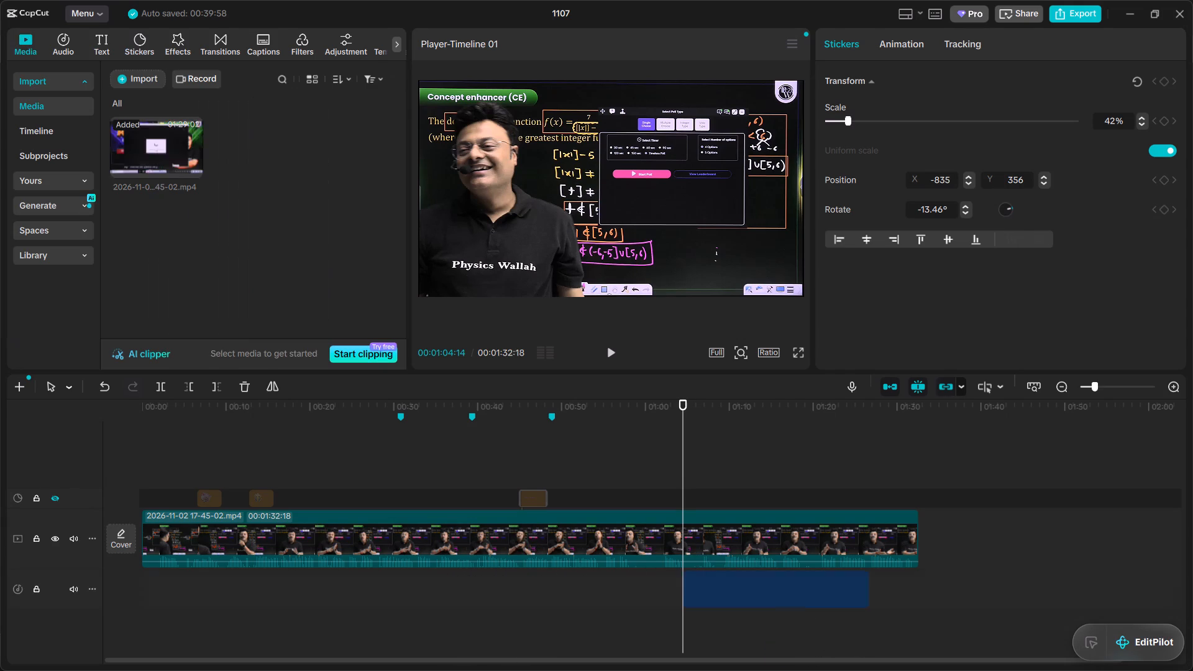
{"action": "left_click_drag", "start_coordinate": [723, 585], "coordinate": [239, 595]}
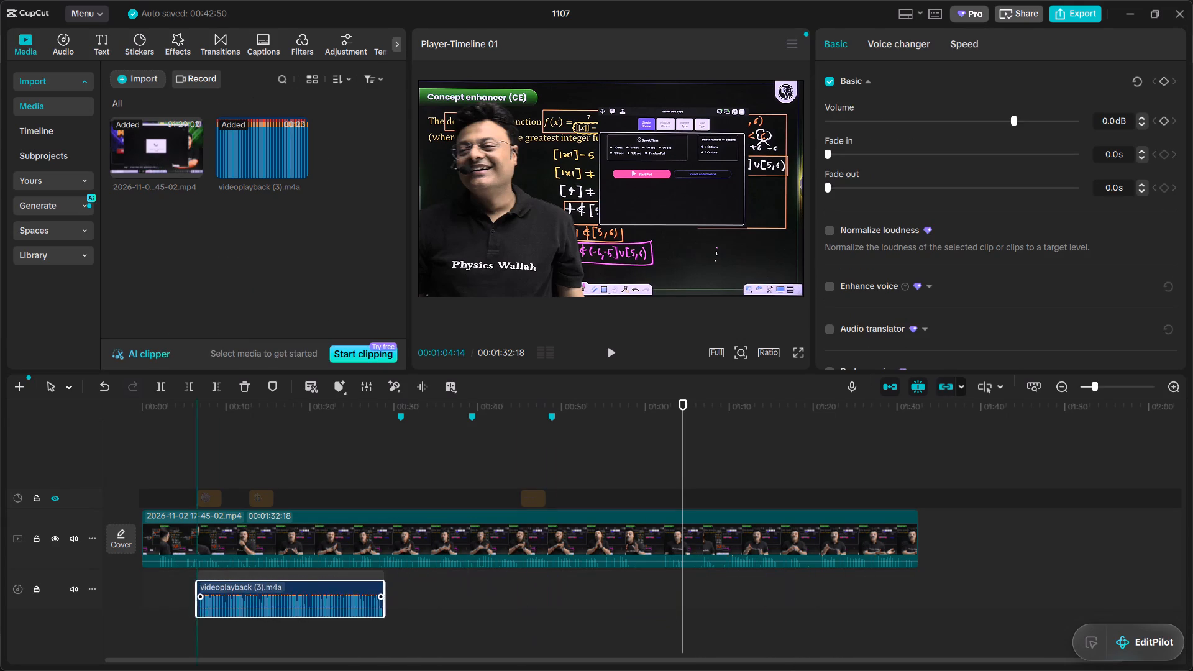
{"action": "left_click_drag", "start_coordinate": [239, 595], "coordinate": [181, 581]}
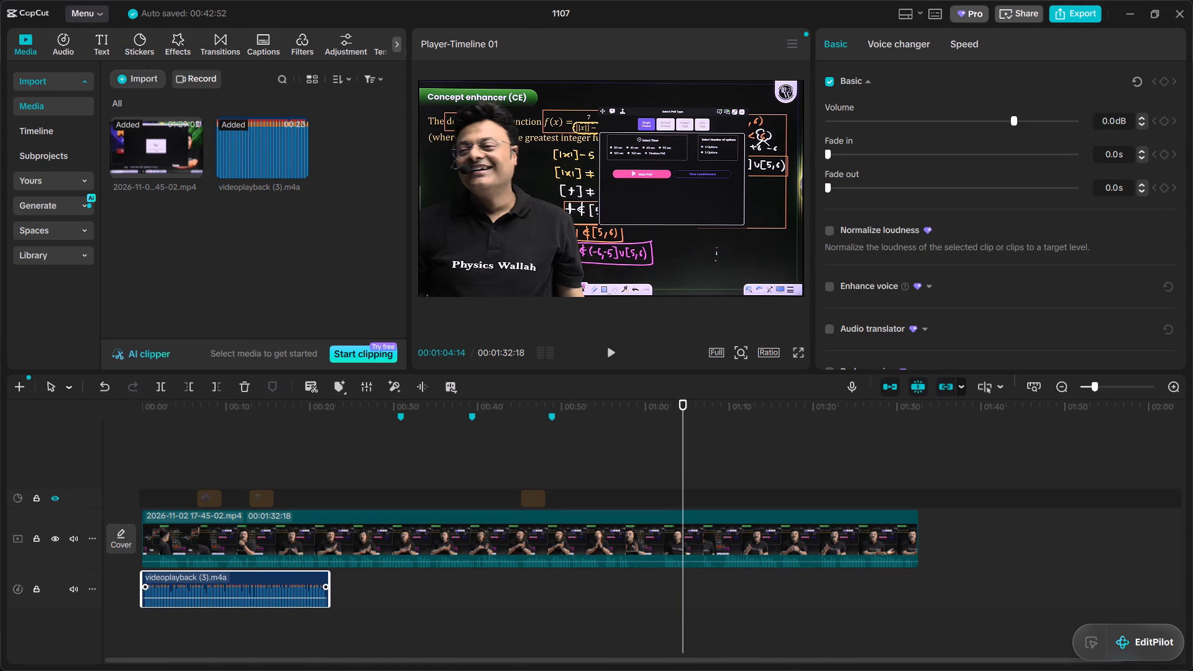
Set the tabla audio clip's volume to -20.0 dB and play the timeline from the start to check the mix.
{"action": "left_click", "coordinate": [267, 591]}
{"action": "left_click_drag", "start_coordinate": [967, 124], "coordinate": [949, 124]}
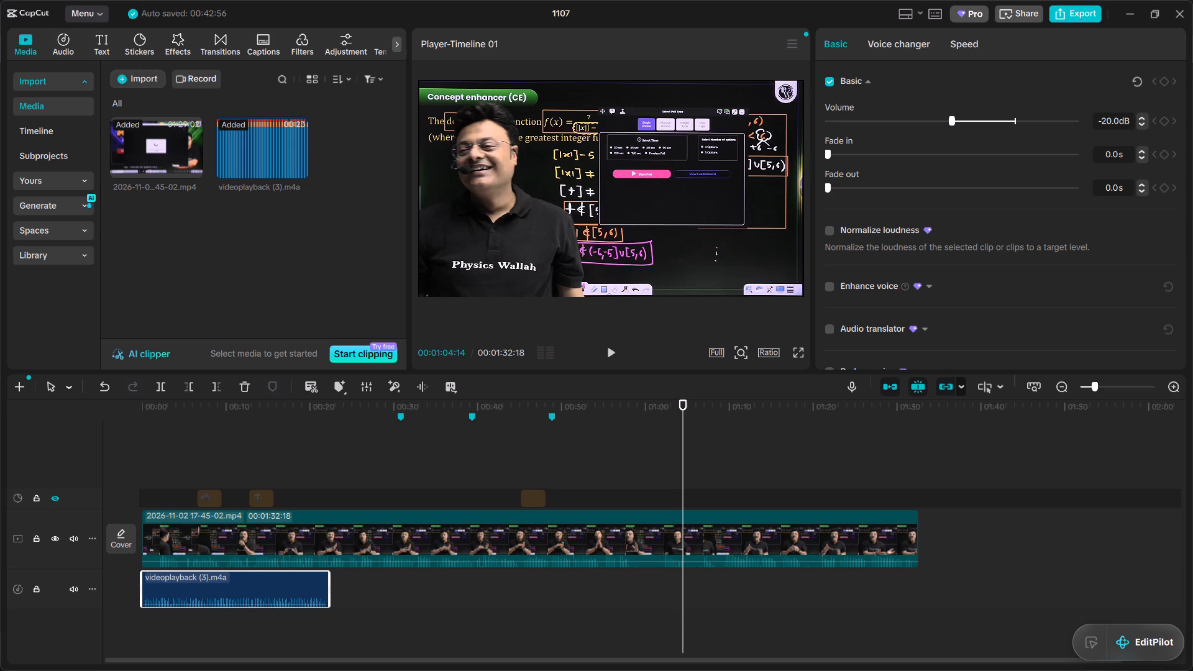
{"action": "left_click_drag", "start_coordinate": [147, 425], "coordinate": [134, 424]}
{"action": "left_click_drag", "start_coordinate": [147, 416], "coordinate": [122, 418]}
{"action": "key", "text": "space"}
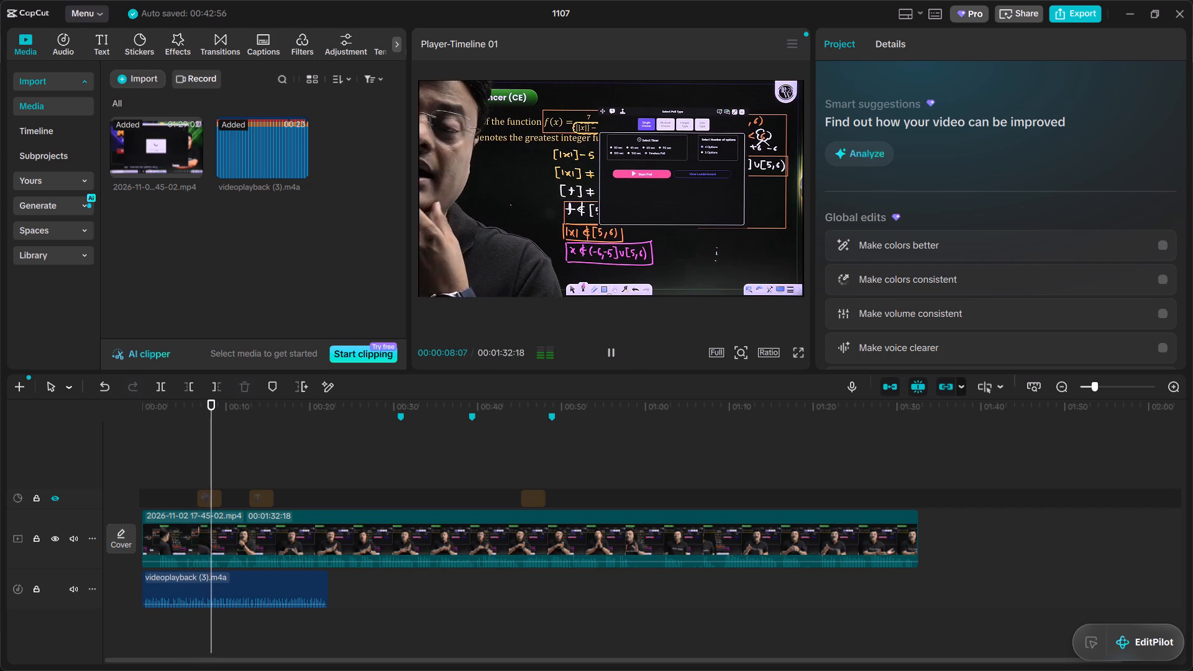
{"action": "left_click", "coordinate": [263, 580]}
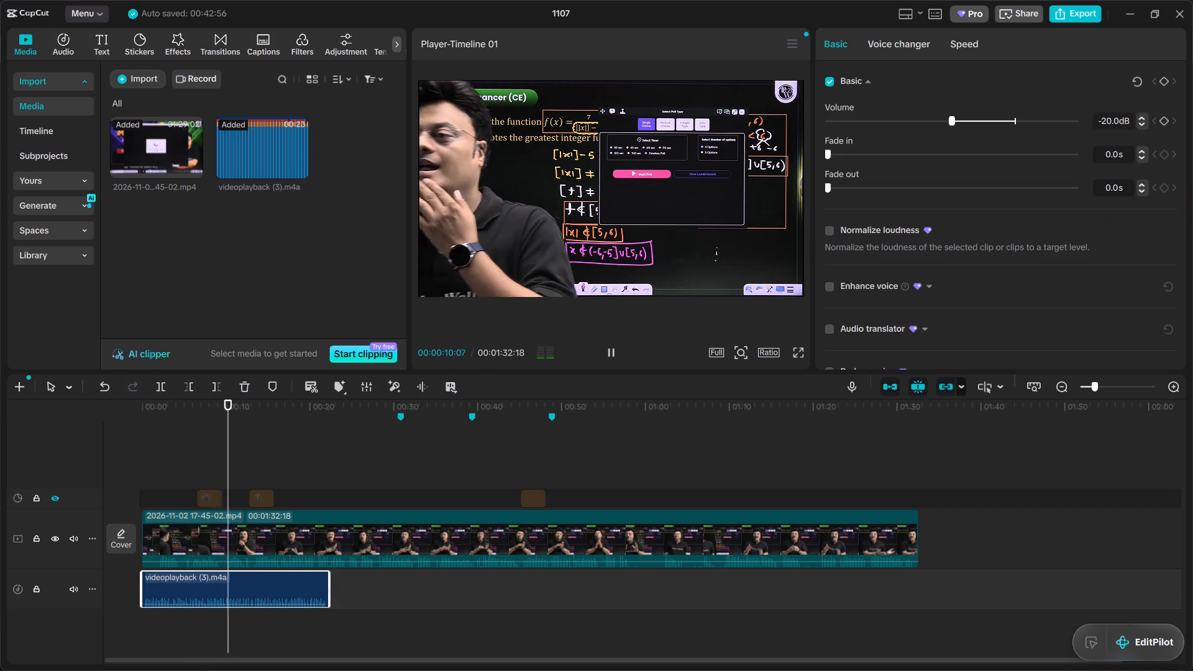
{"action": "key", "text": "space"}
Find where the opening should begin and trim about 2 seconds off the start of the main video clip.
{"action": "left_click", "coordinate": [191, 415]}
{"action": "key", "text": "space"}
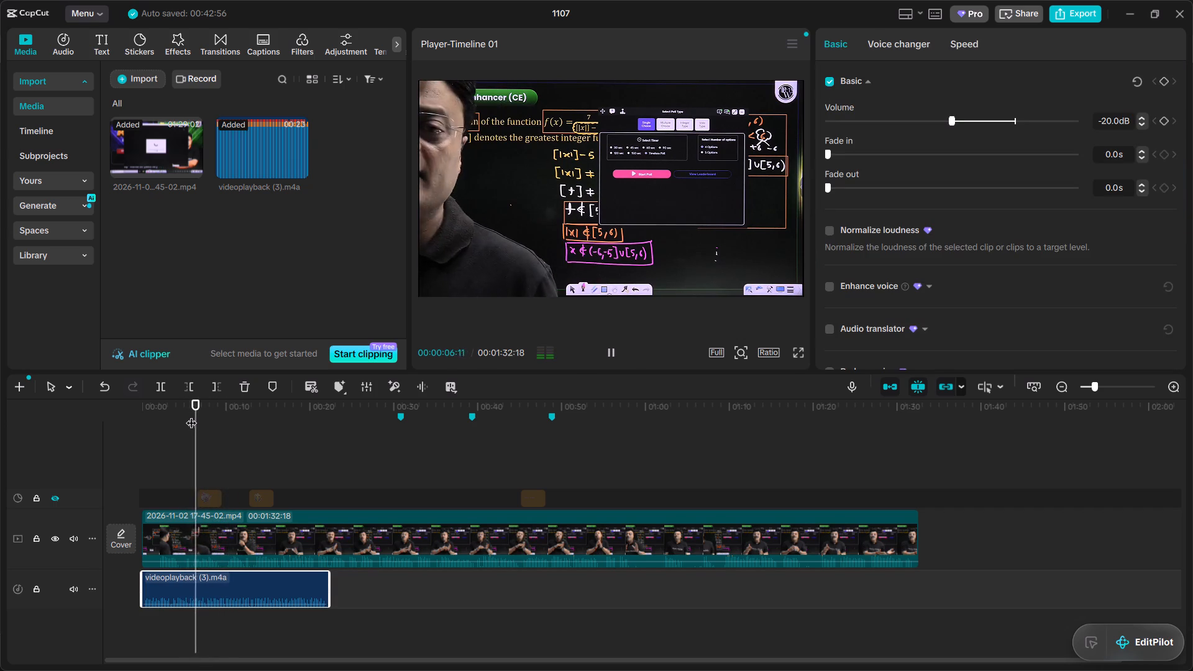
{"action": "left_click", "coordinate": [176, 413]}
{"action": "left_click", "coordinate": [161, 415]}
{"action": "key", "text": "space"}
{"action": "key", "text": "space"}
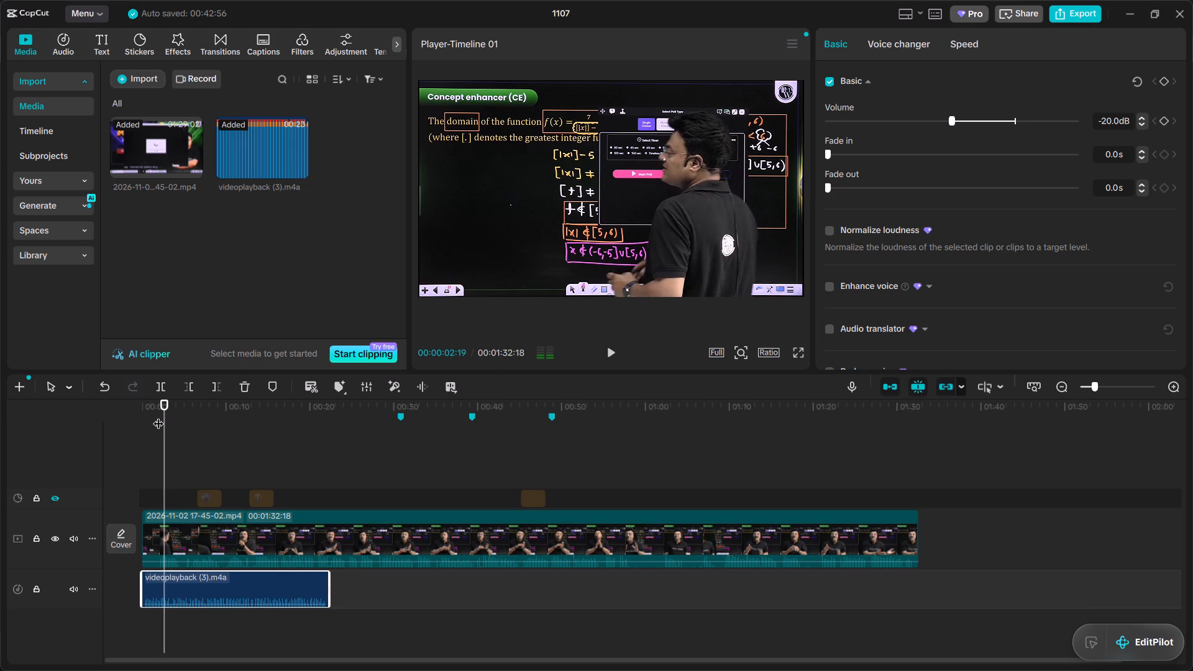
{"action": "left_click", "coordinate": [157, 418]}
{"action": "key", "text": "space"}
{"action": "key", "text": "space"}
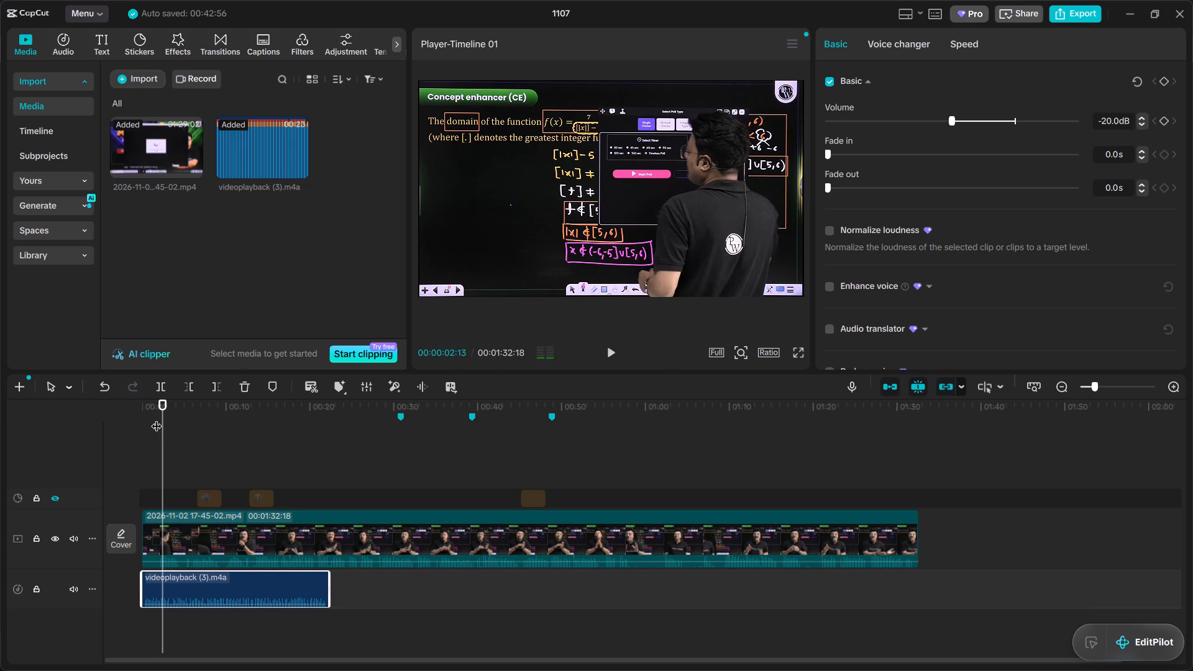
{"action": "key", "text": "b"}
{"action": "key", "text": "space"}
{"action": "type", "text": "a"}
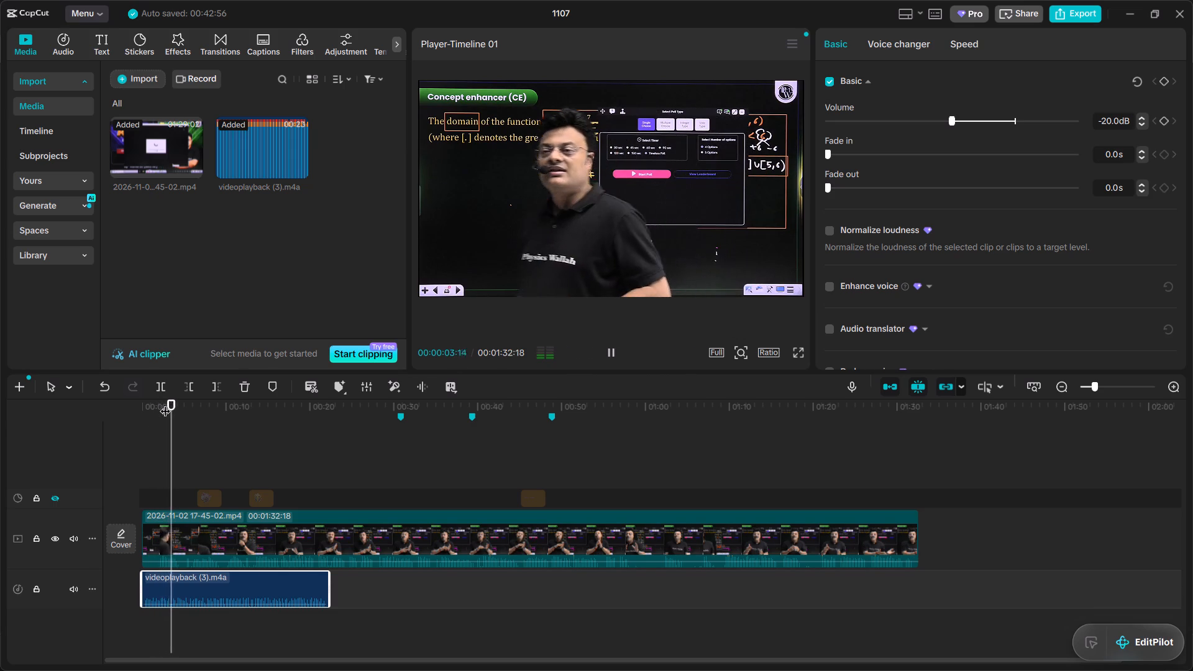
{"action": "left_click_drag", "start_coordinate": [165, 403], "coordinate": [137, 411]}
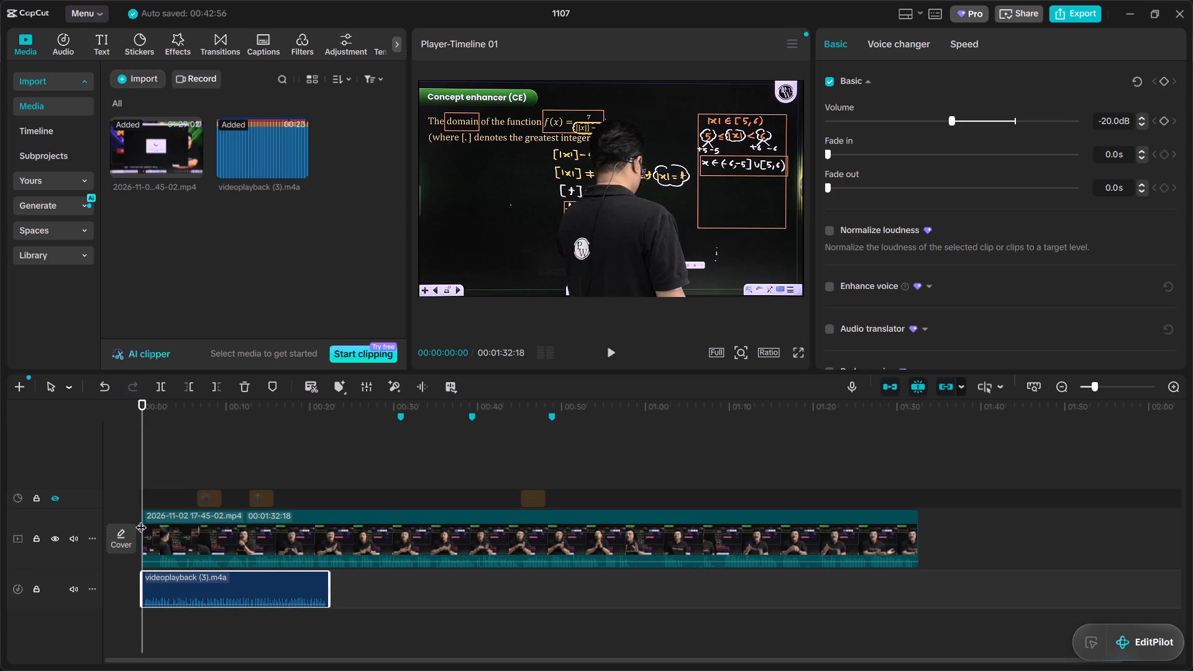
{"action": "left_click_drag", "start_coordinate": [144, 519], "coordinate": [163, 520]}
Play the trimmed opening and place a duplicate of the tabla audio clip right after the first one.
{"action": "key", "text": "space"}
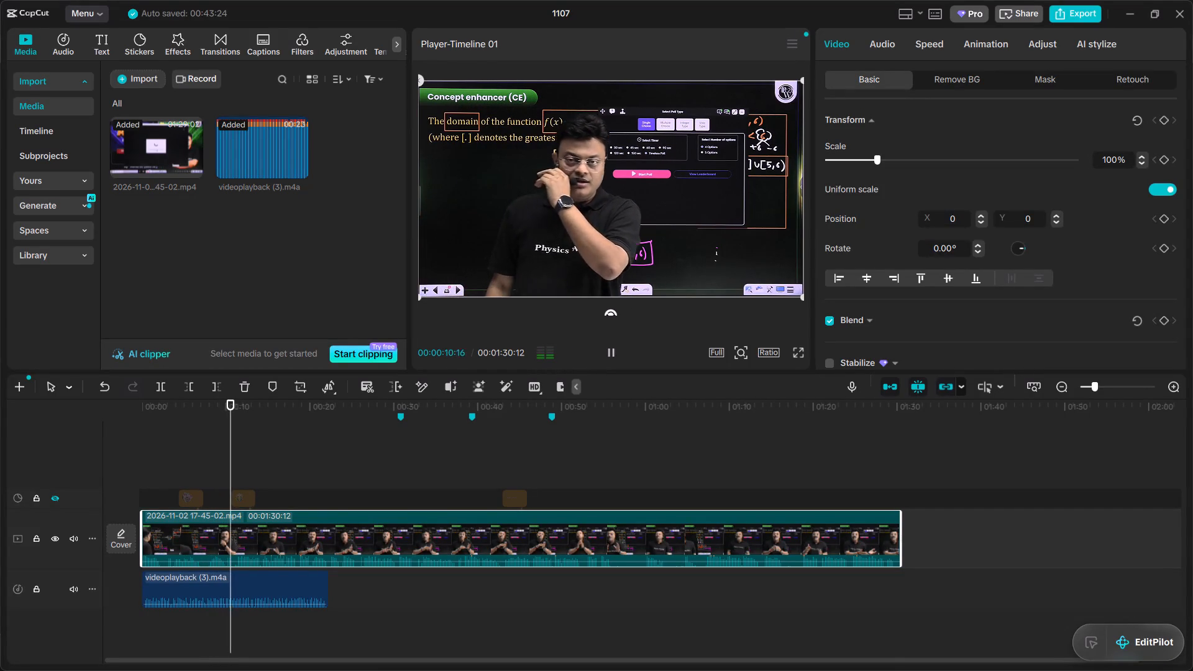
{"action": "left_click", "coordinate": [273, 585]}
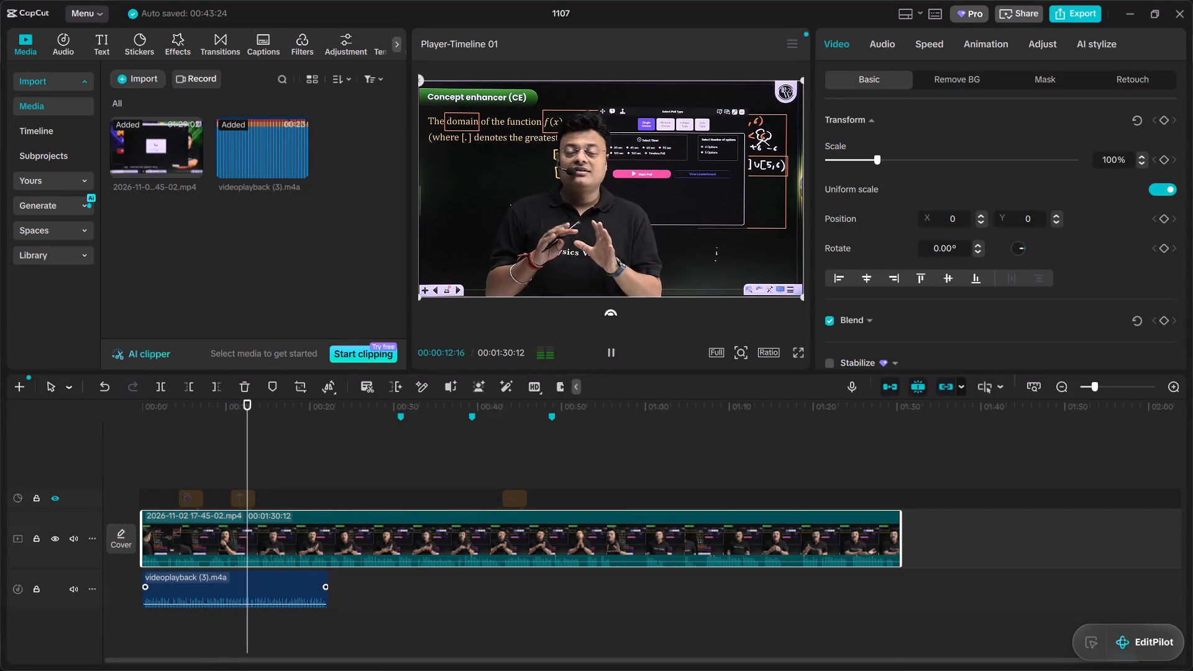
{"action": "left_click_drag", "start_coordinate": [273, 585], "coordinate": [469, 597], "text": "alt"}
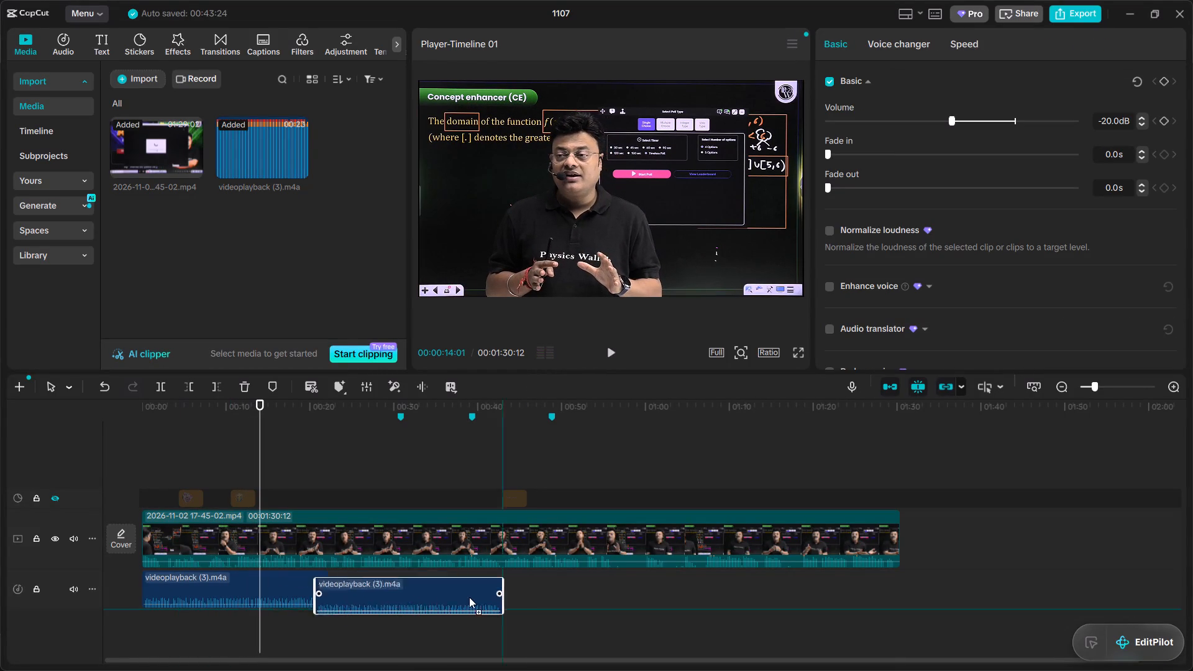
{"action": "left_click_drag", "start_coordinate": [469, 597], "coordinate": [461, 589], "text": "alt"}
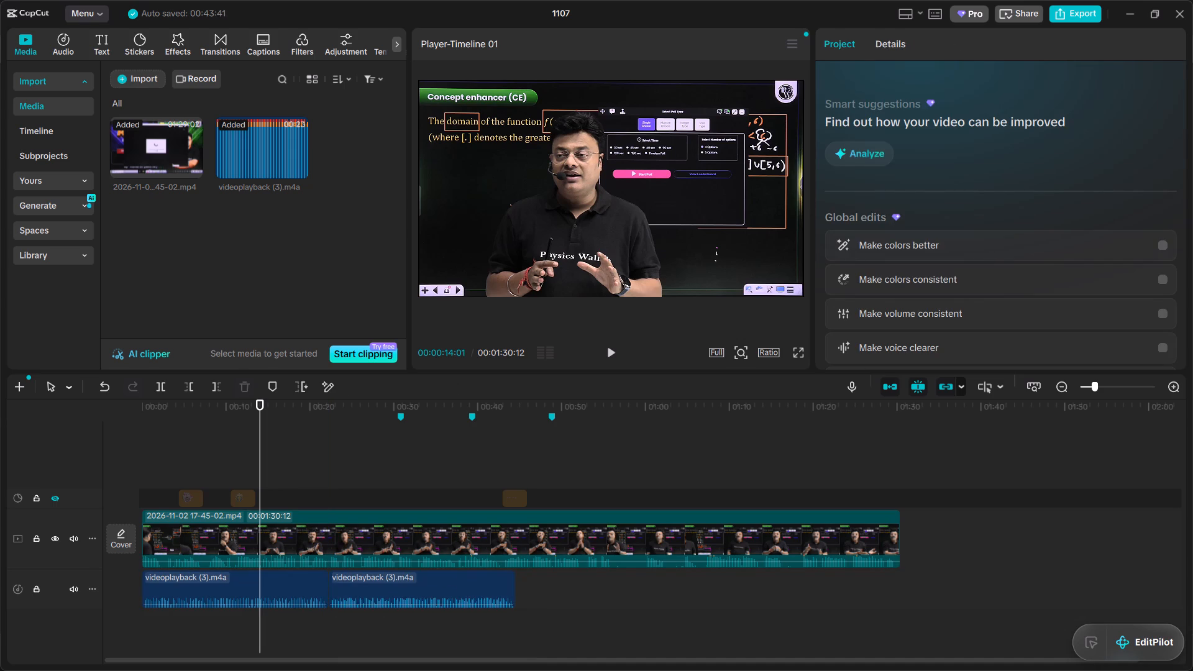
Play the timeline from about 14 to 49 seconds to review the video with the tabla audio.
{"action": "key", "text": "space"}
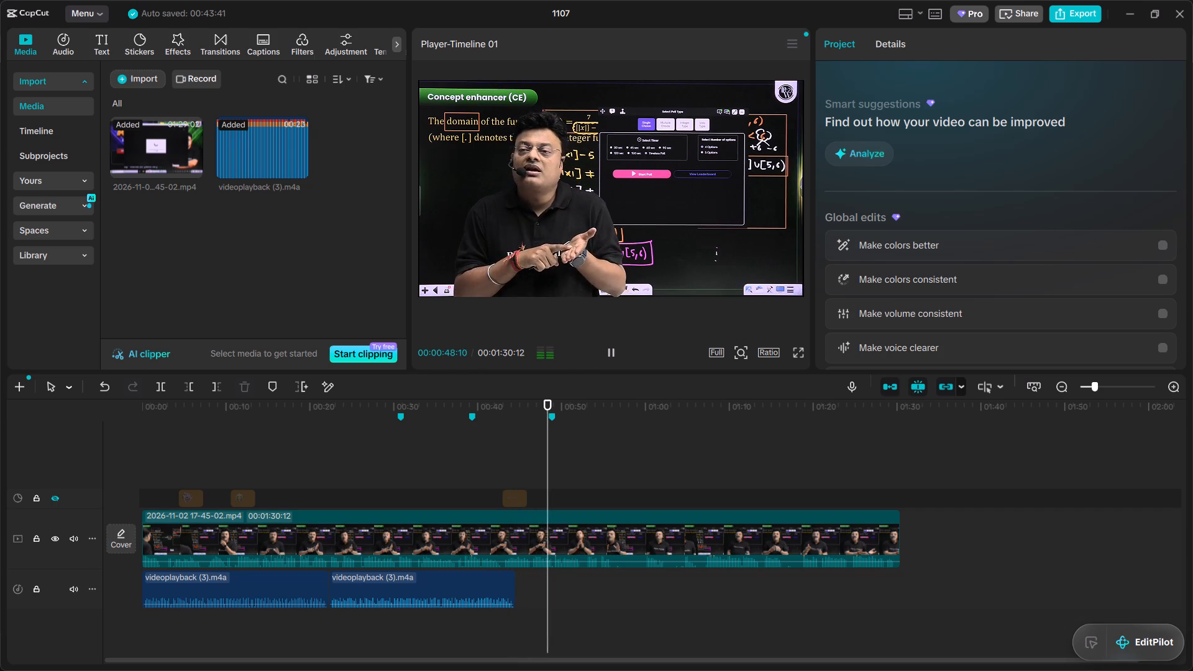
{"action": "key", "text": "space"}
{"action": "key", "text": "Escape"}
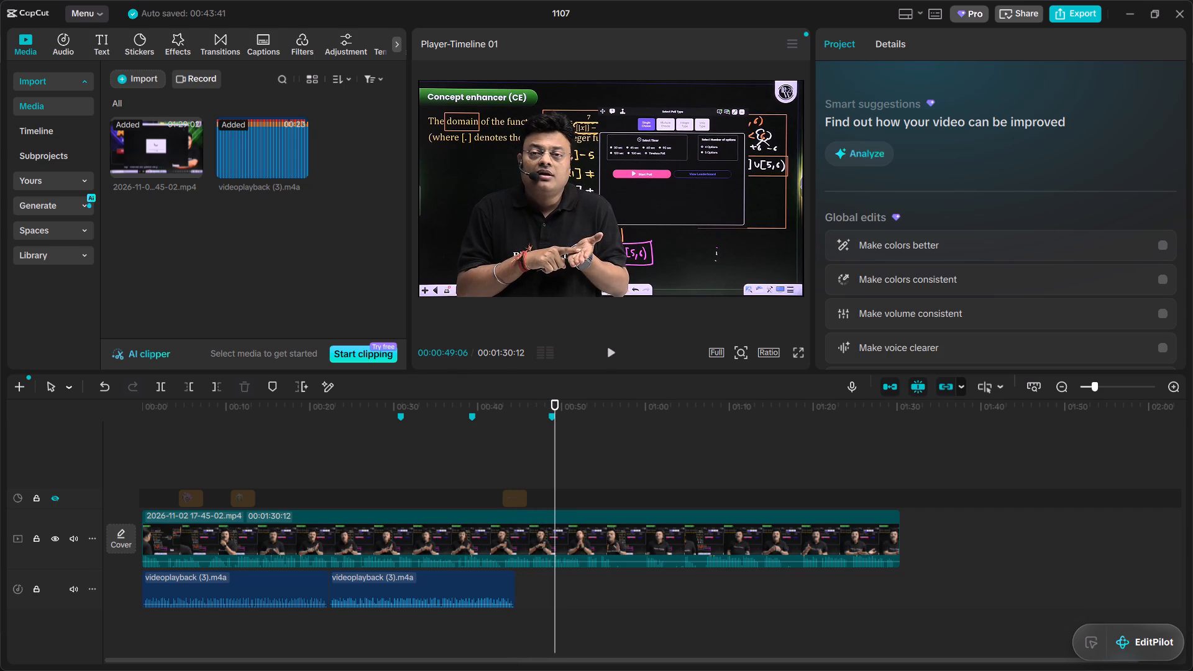
Switch to Chrome and check the open YouTube tabs for another background track, previewing Jazz Sneaking Suspense and Funny Song (Original Version).
{"action": "key", "text": "alt+Tab"}
{"action": "key", "text": "alt+Tab"}
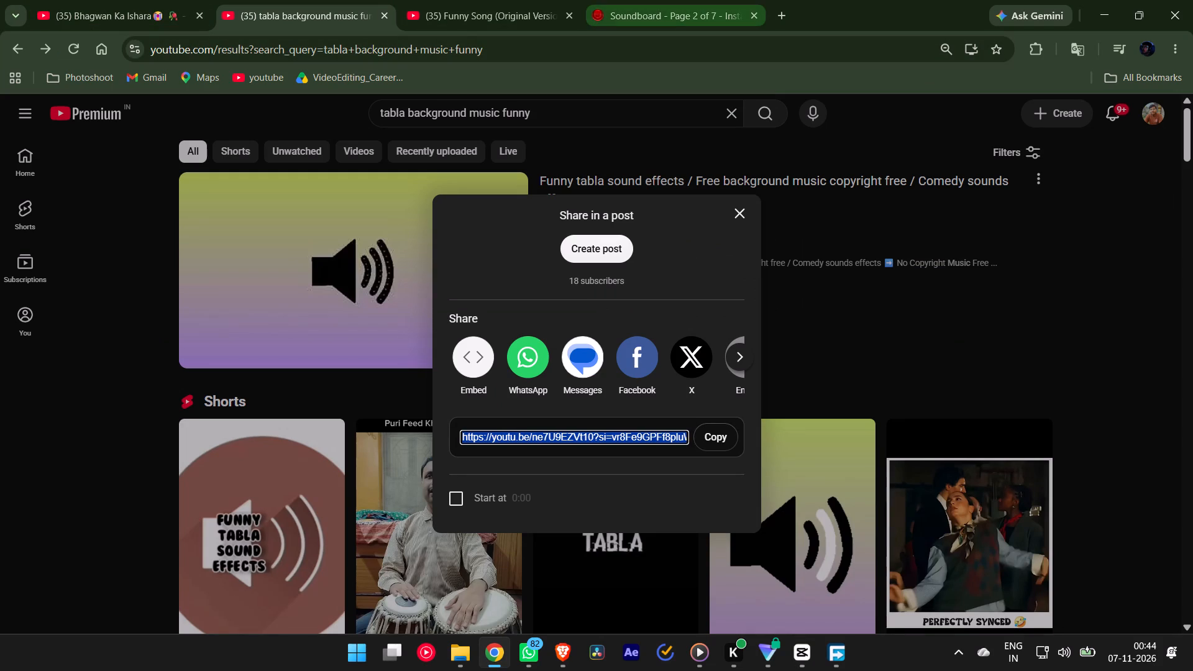
{"action": "left_click", "coordinate": [487, 13]}
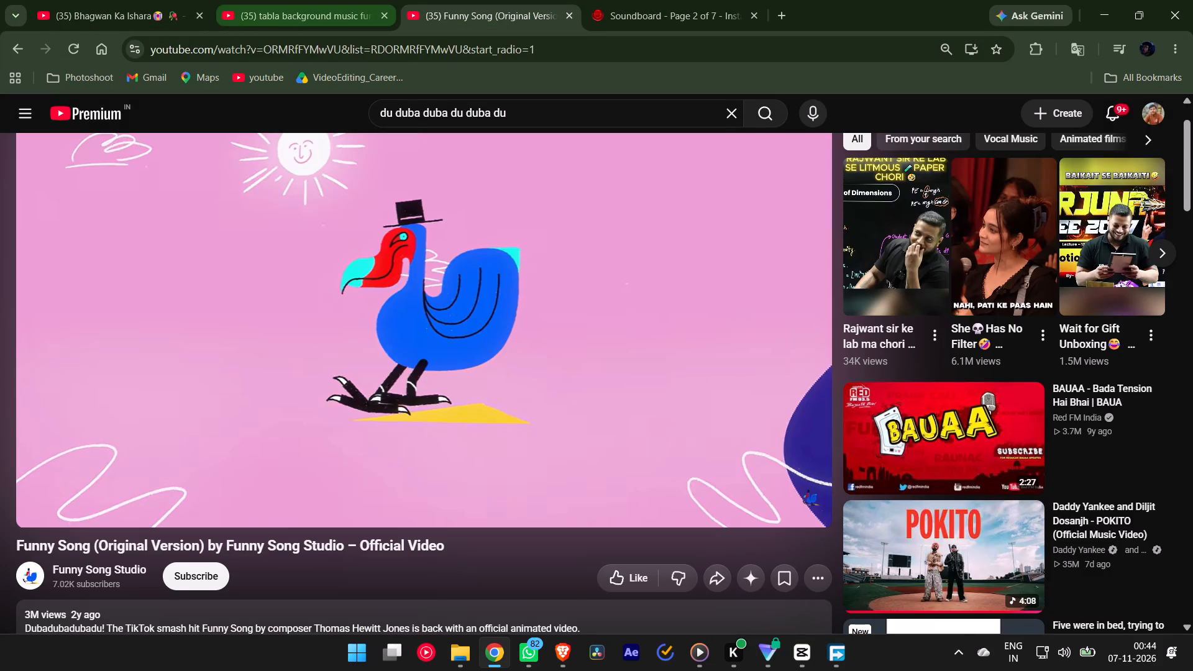
{"action": "left_click", "coordinate": [162, 0]}
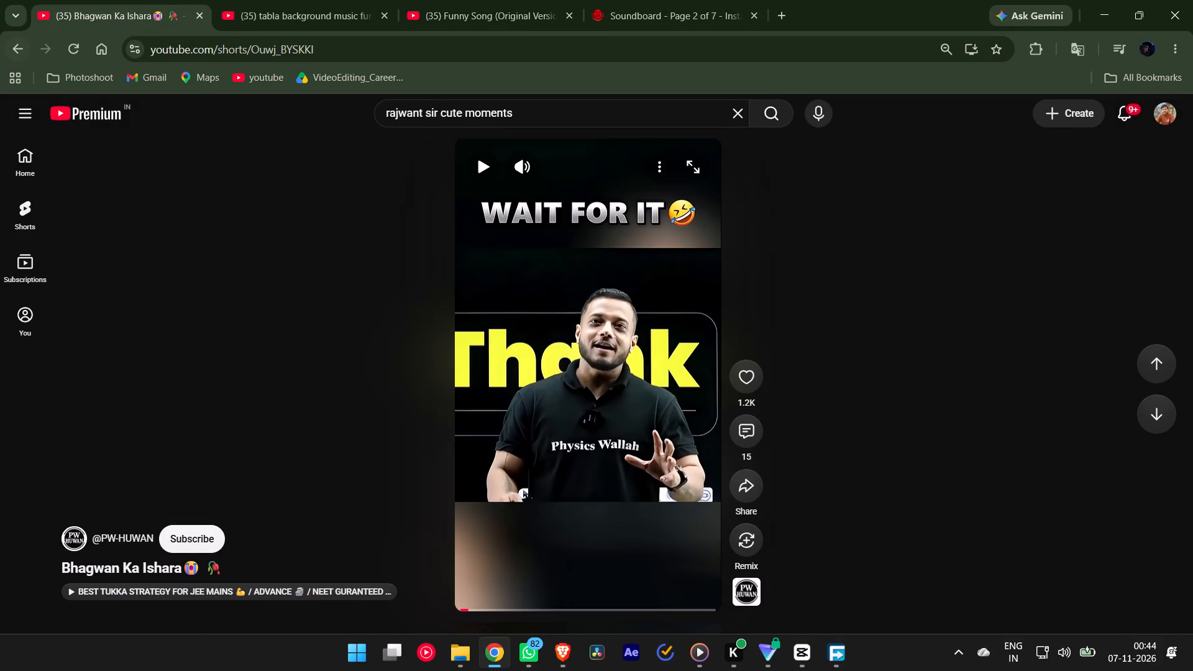
{"action": "left_click", "coordinate": [1, 44]}
{"action": "left_click", "coordinate": [247, 4]}
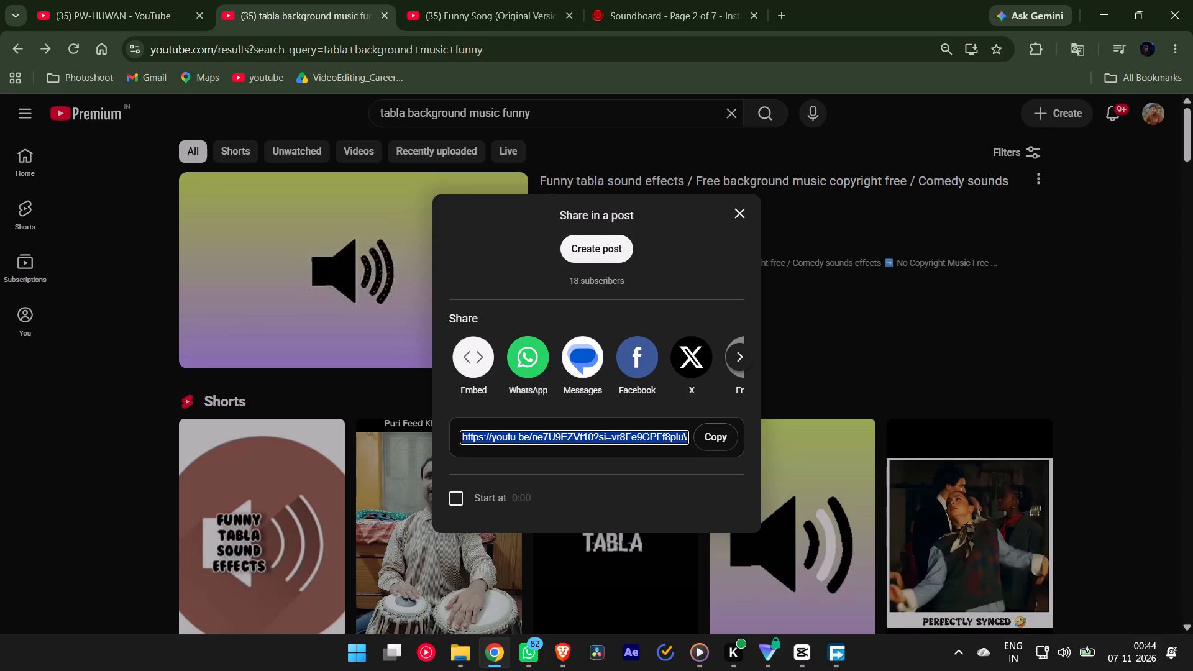
{"action": "left_click", "coordinate": [738, 206]}
{"action": "scroll", "coordinate": [368, 206], "scroll_direction": "up", "scroll_amount": 5}
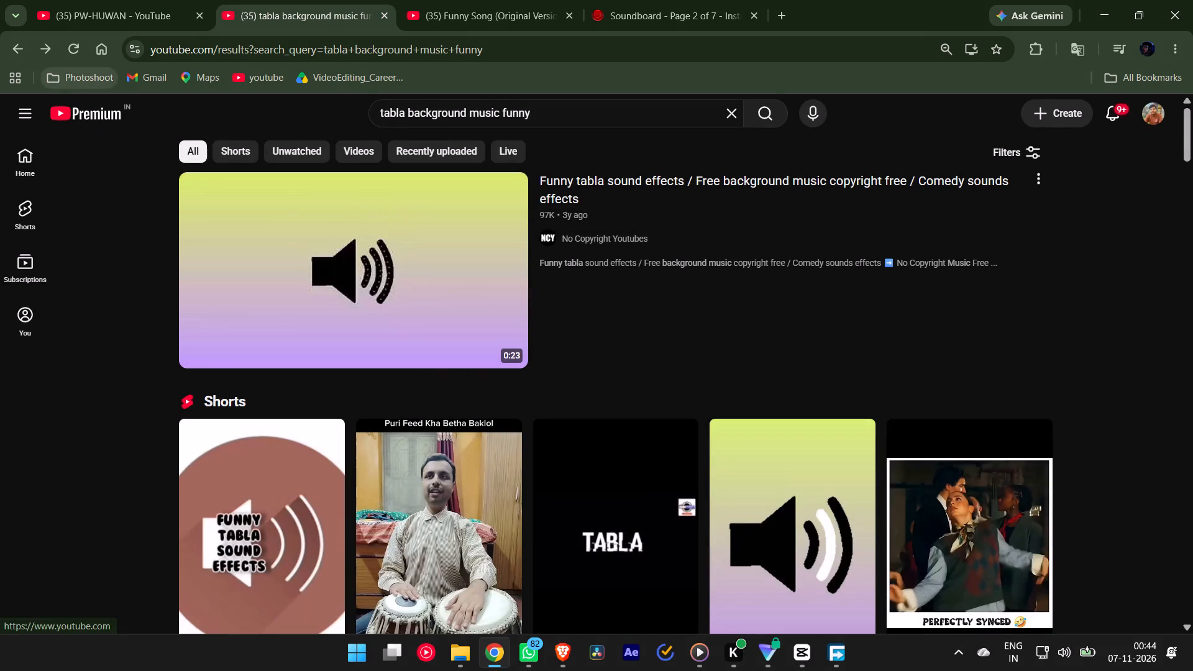
{"action": "left_click", "coordinate": [29, 53]}
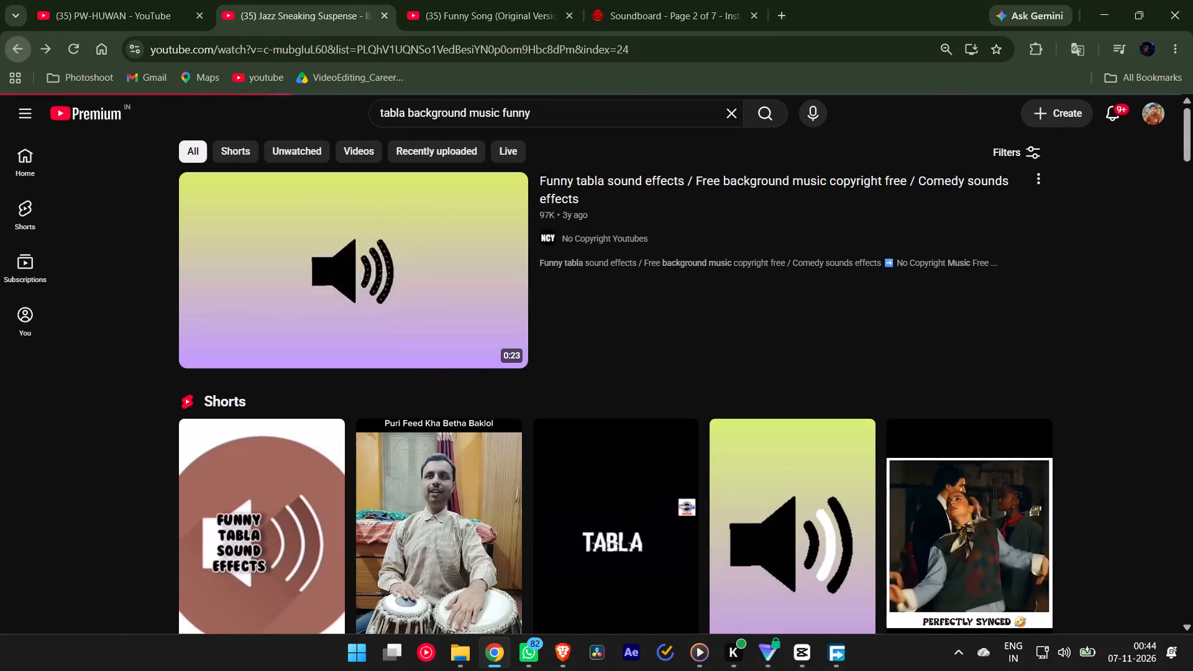
{"action": "left_click", "coordinate": [80, 2]}
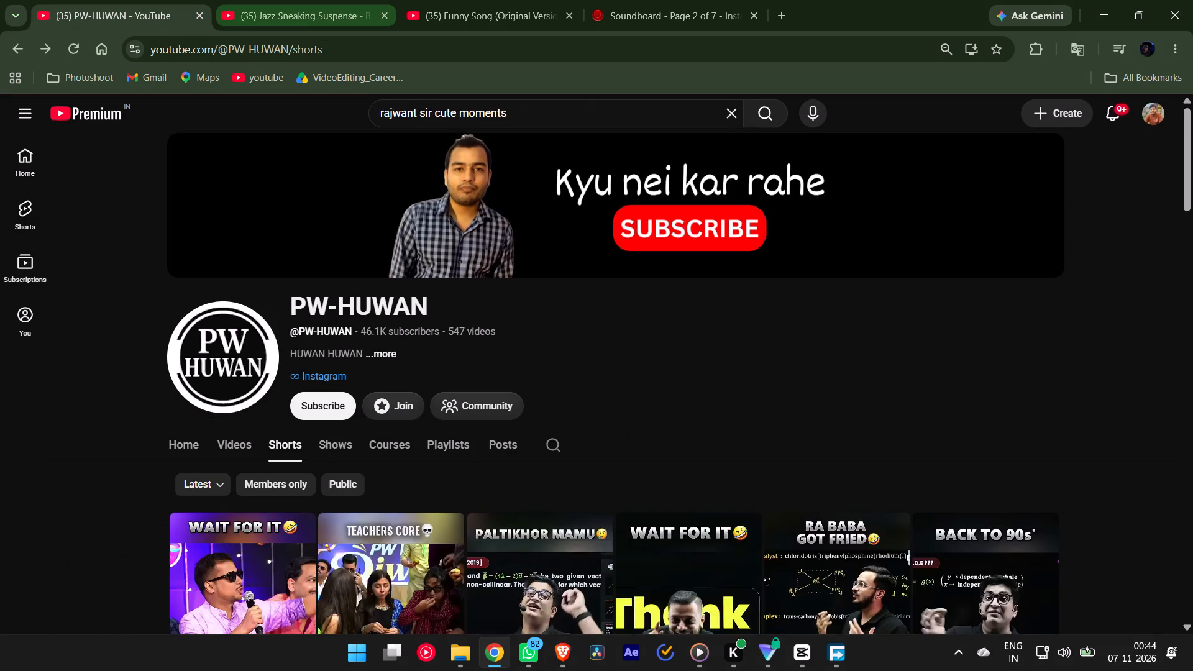
{"action": "left_click", "coordinate": [258, 0]}
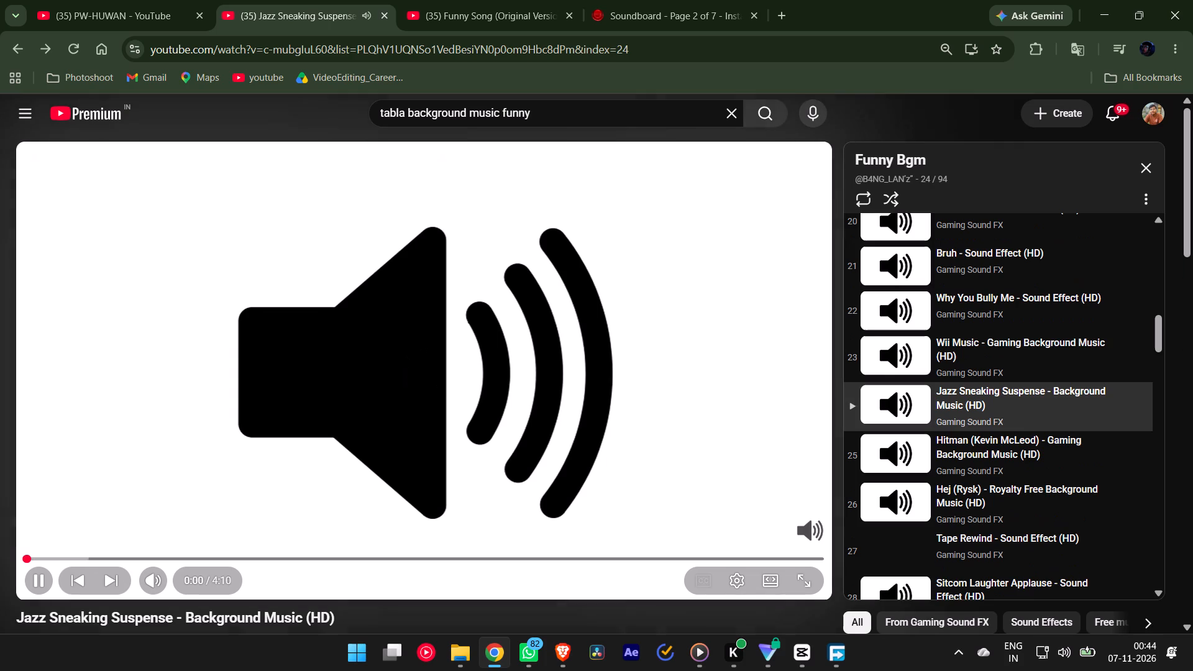
{"action": "left_click", "coordinate": [340, 237]}
{"action": "left_click", "coordinate": [454, 0]}
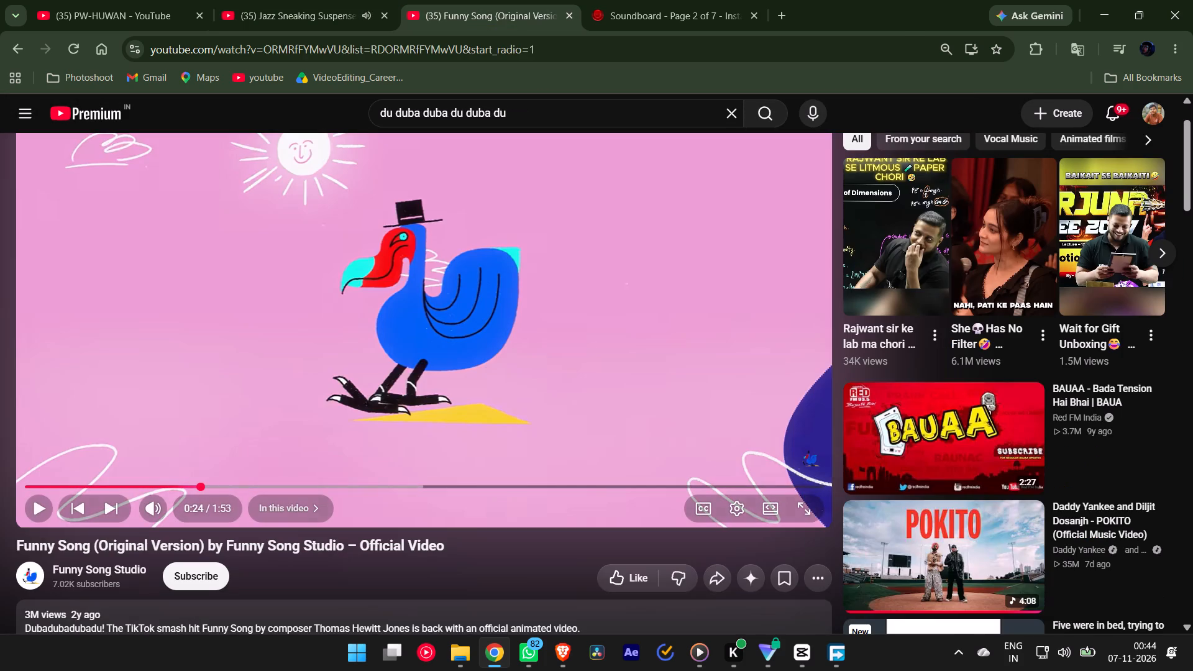
{"action": "left_click_drag", "start_coordinate": [226, 422], "coordinate": [229, 416]}
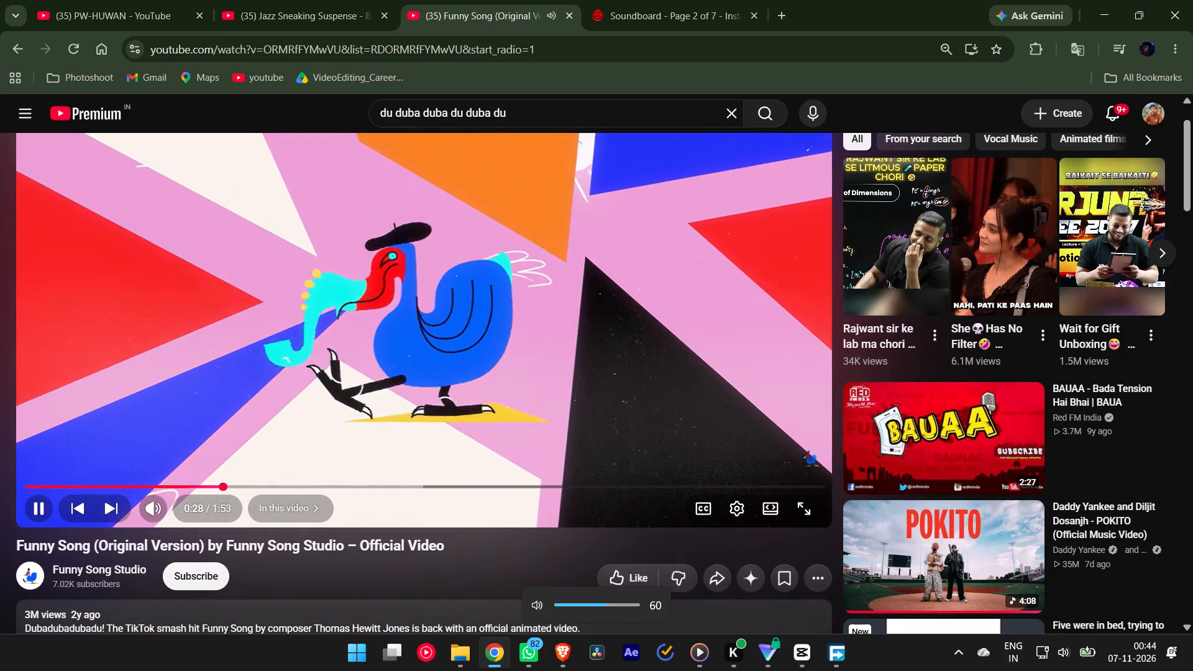
Open Funny Song DooBaDoo from the "du duba duba du duba du" results, listen to it, and copy its video link.
{"action": "left_click", "coordinate": [9, 50]}
{"action": "scroll", "coordinate": [352, 337], "scroll_direction": "up", "scroll_amount": 11}
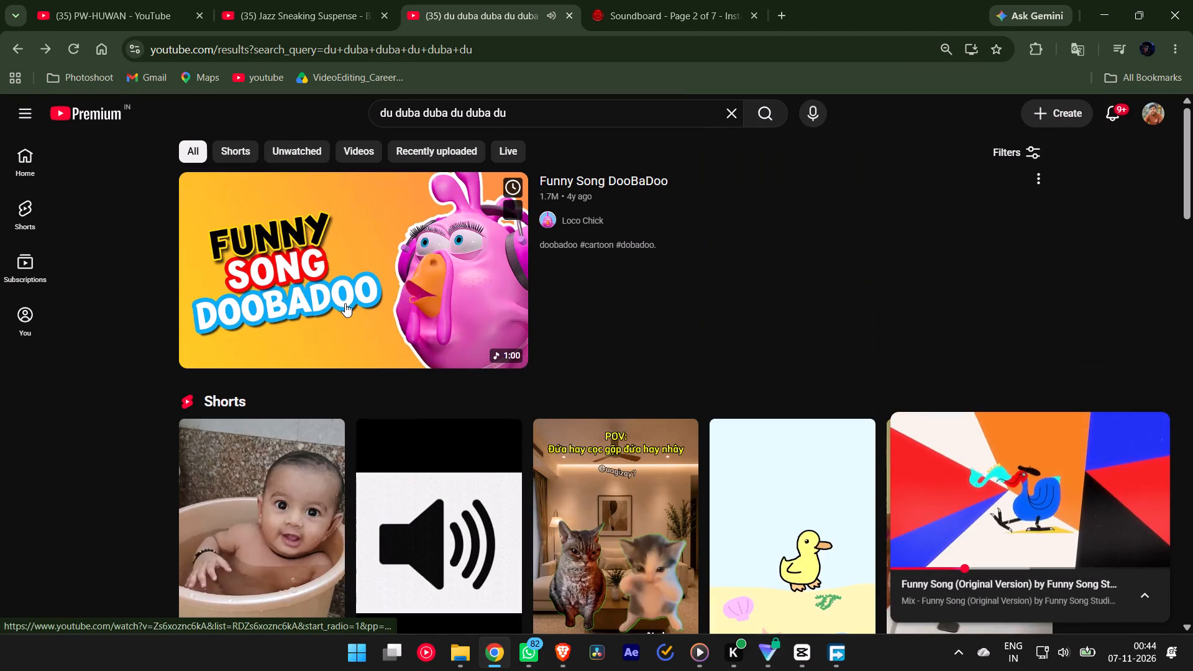
{"action": "left_click", "coordinate": [344, 302]}
{"action": "left_click", "coordinate": [326, 557]}
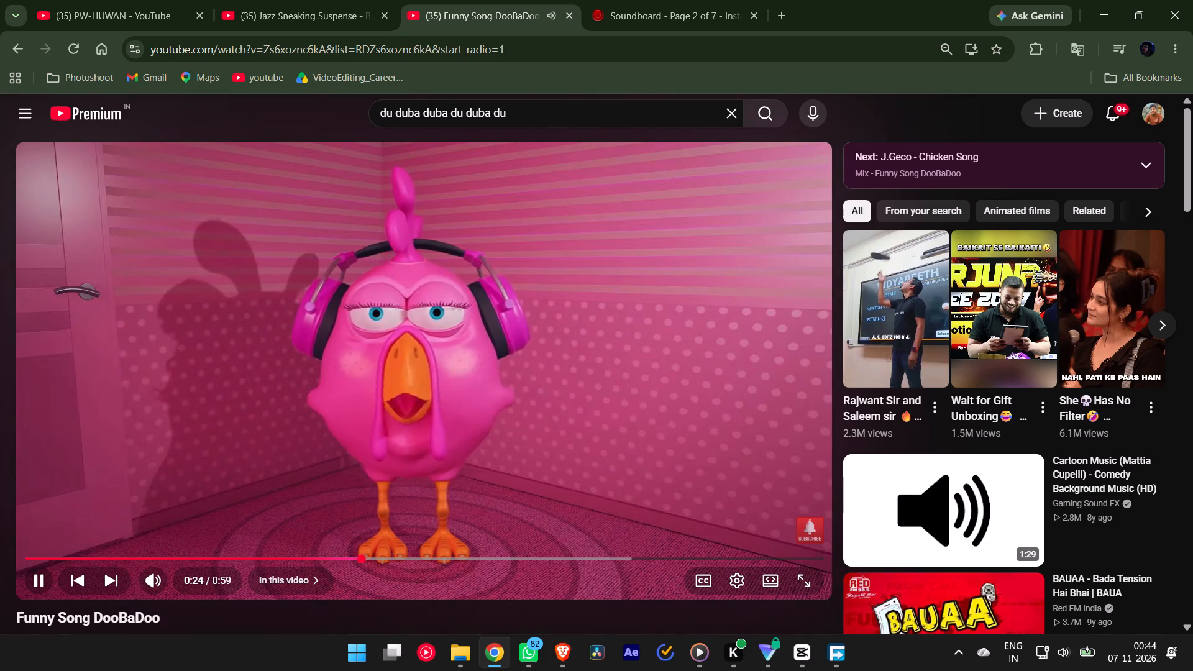
{"action": "scroll", "coordinate": [0, 411], "scroll_direction": "down", "scroll_amount": 2}
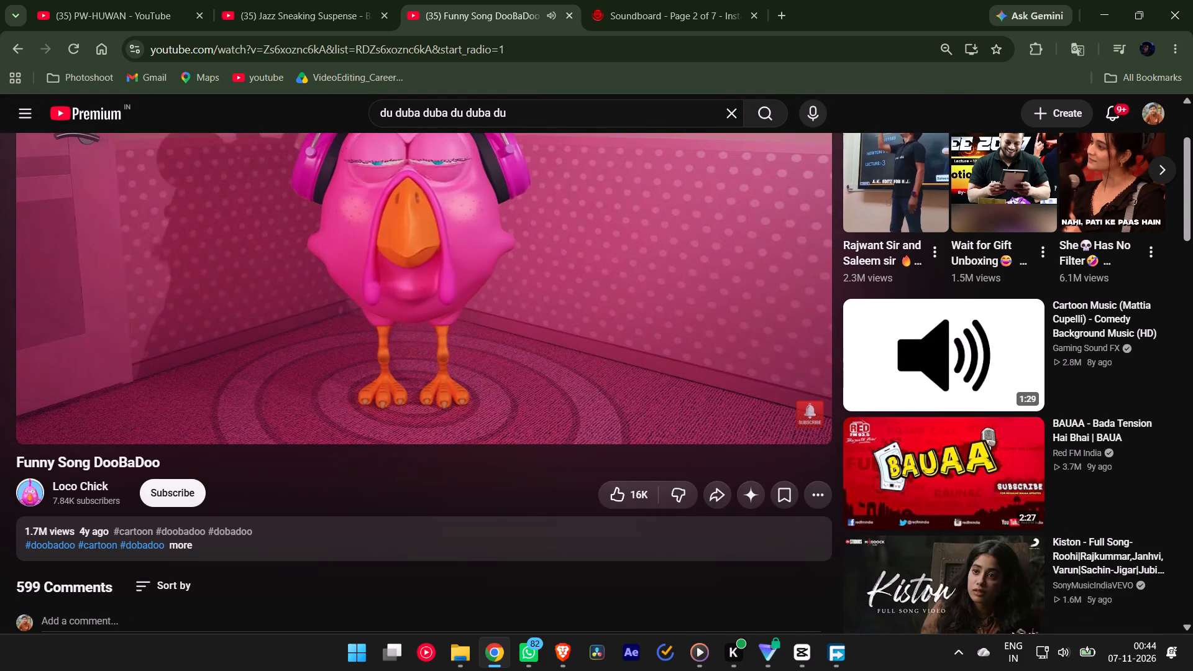
{"action": "scroll", "coordinate": [0, 411], "scroll_direction": "down", "scroll_amount": 3}
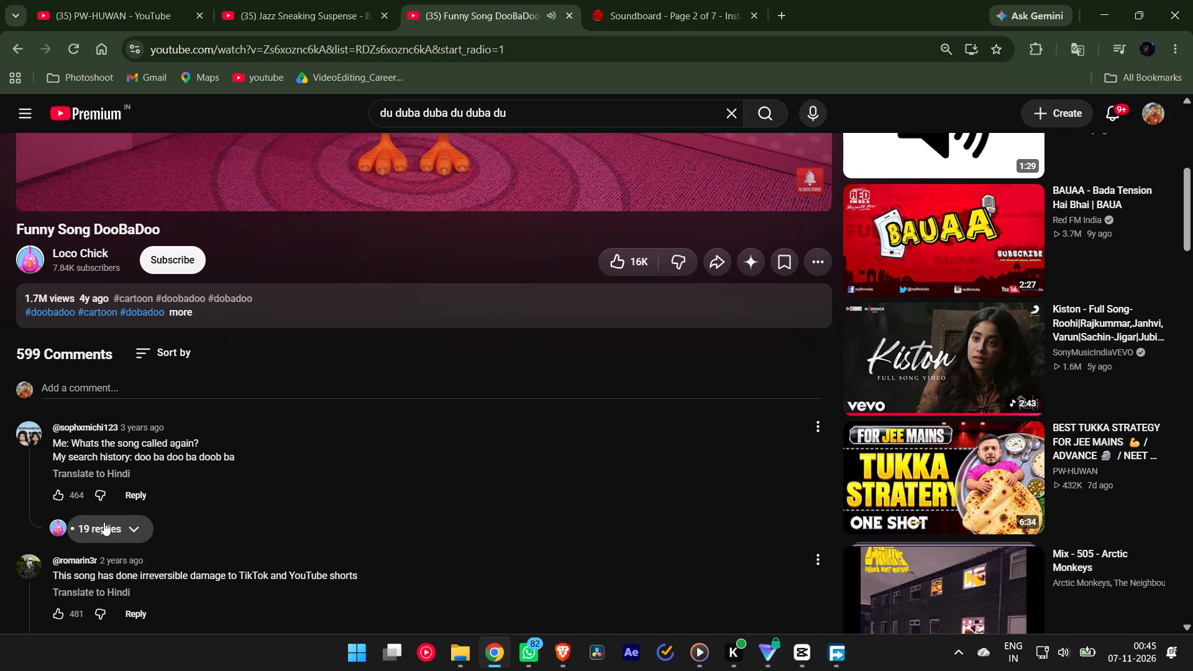
{"action": "scroll", "coordinate": [477, 402], "scroll_direction": "up", "scroll_amount": 8}
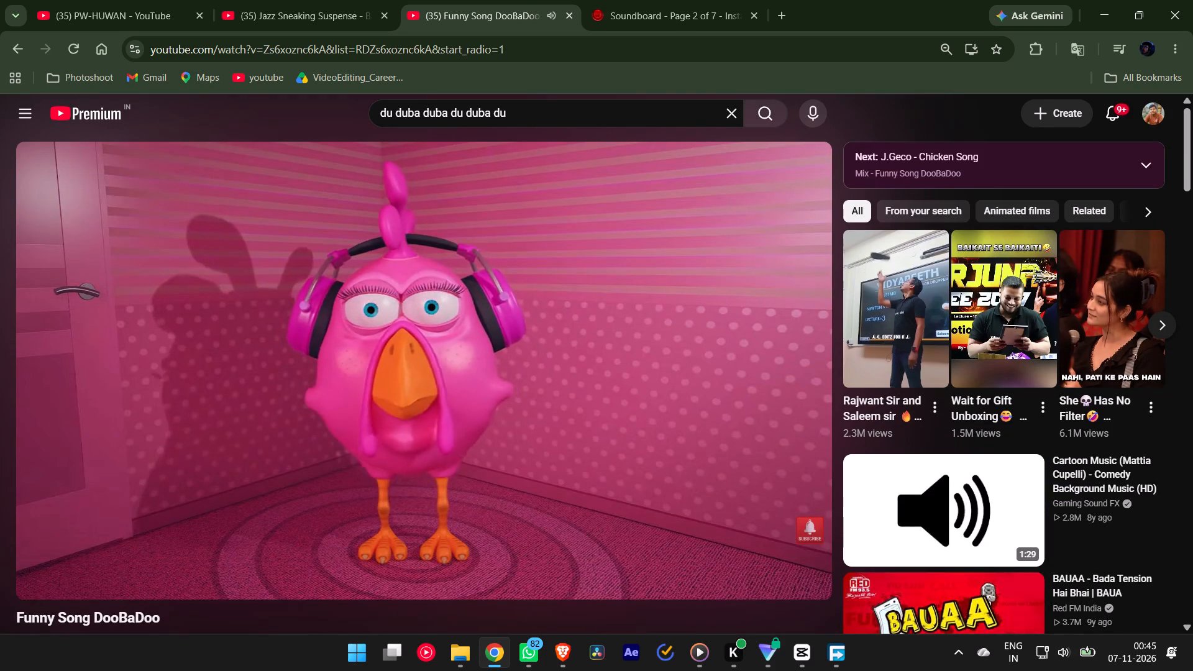
{"action": "left_click", "coordinate": [537, 56]}
{"action": "key", "text": "ctrl+c"}
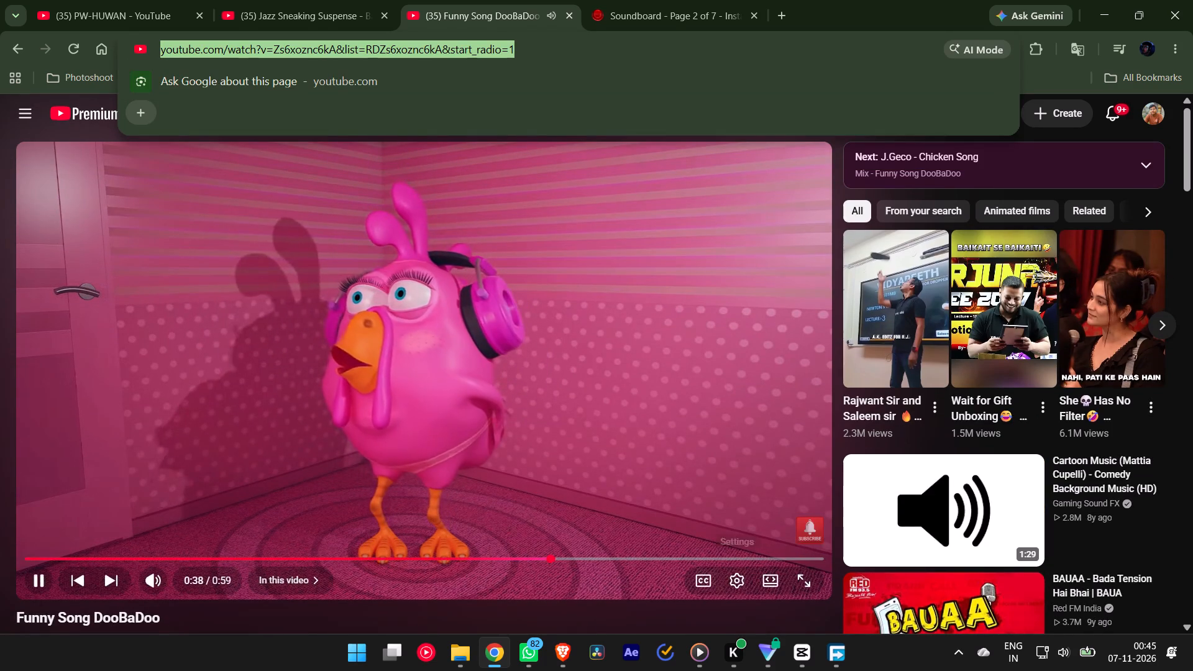
In Brave, submit the copied link to the ytultra YouTube Video Downloader, and pause the song's video in Chrome.
{"action": "left_click", "coordinate": [556, 660]}
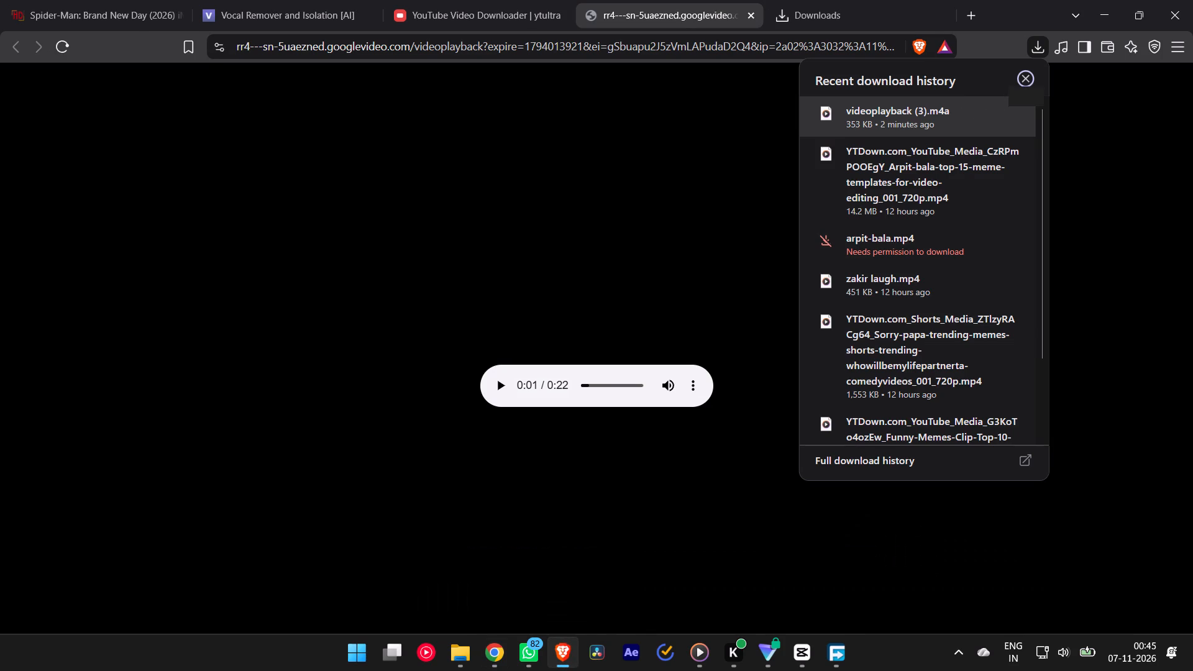
{"action": "middle_click", "coordinate": [664, 16]}
{"action": "left_click", "coordinate": [475, 0]}
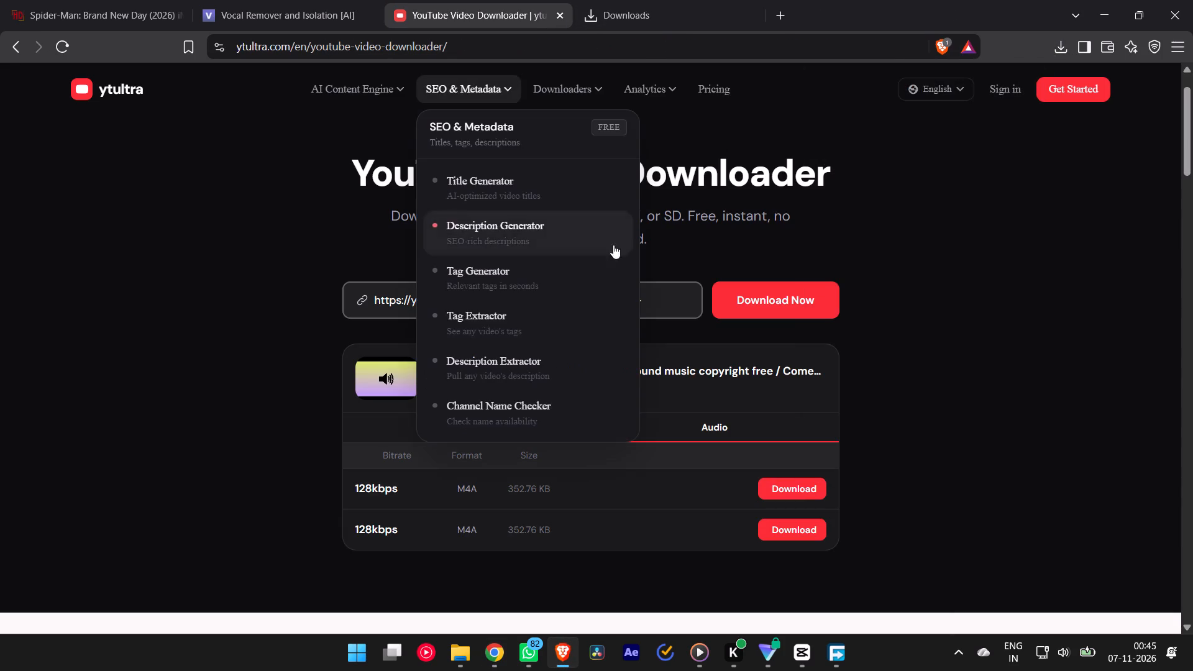
{"action": "left_click", "coordinate": [657, 293]}
{"action": "key", "text": "ctrl+a"}
{"action": "key", "text": "ctrl+v"}
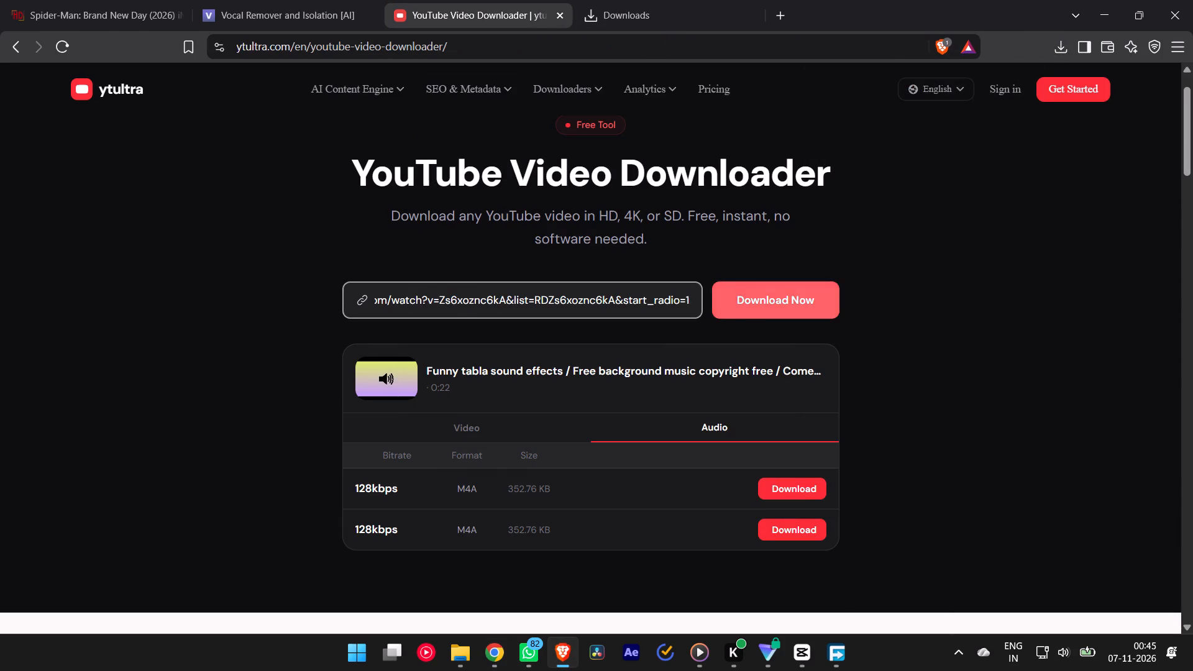
{"action": "left_click", "coordinate": [765, 300]}
{"action": "left_click", "coordinate": [501, 659]}
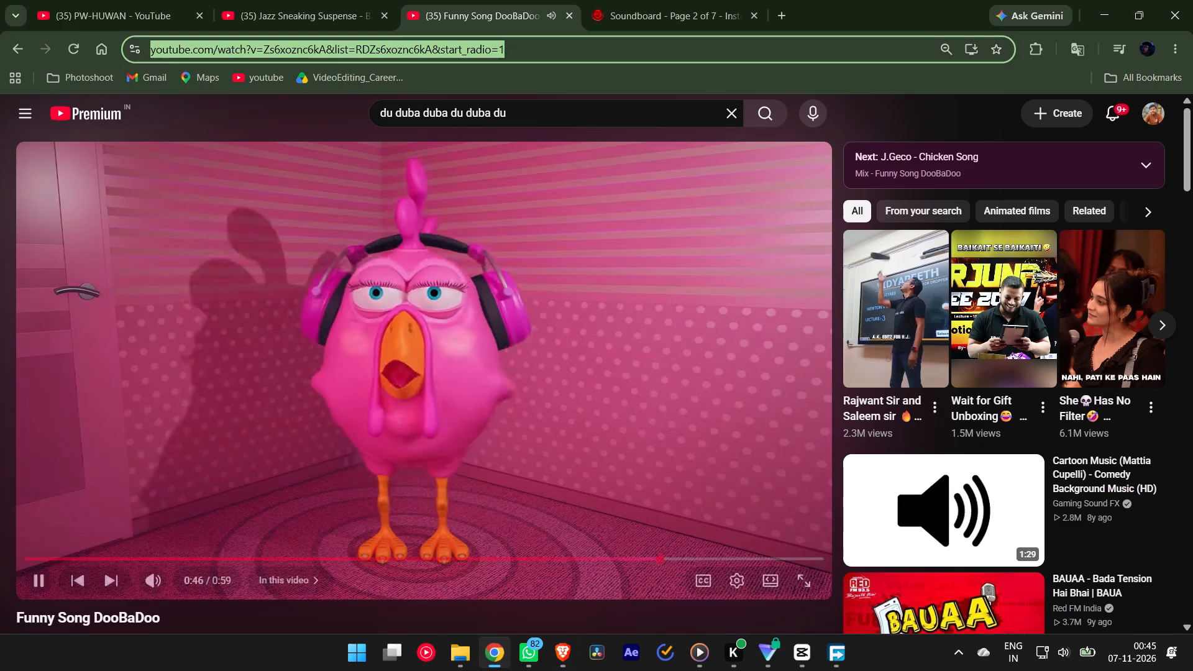
{"action": "left_click", "coordinate": [409, 399]}
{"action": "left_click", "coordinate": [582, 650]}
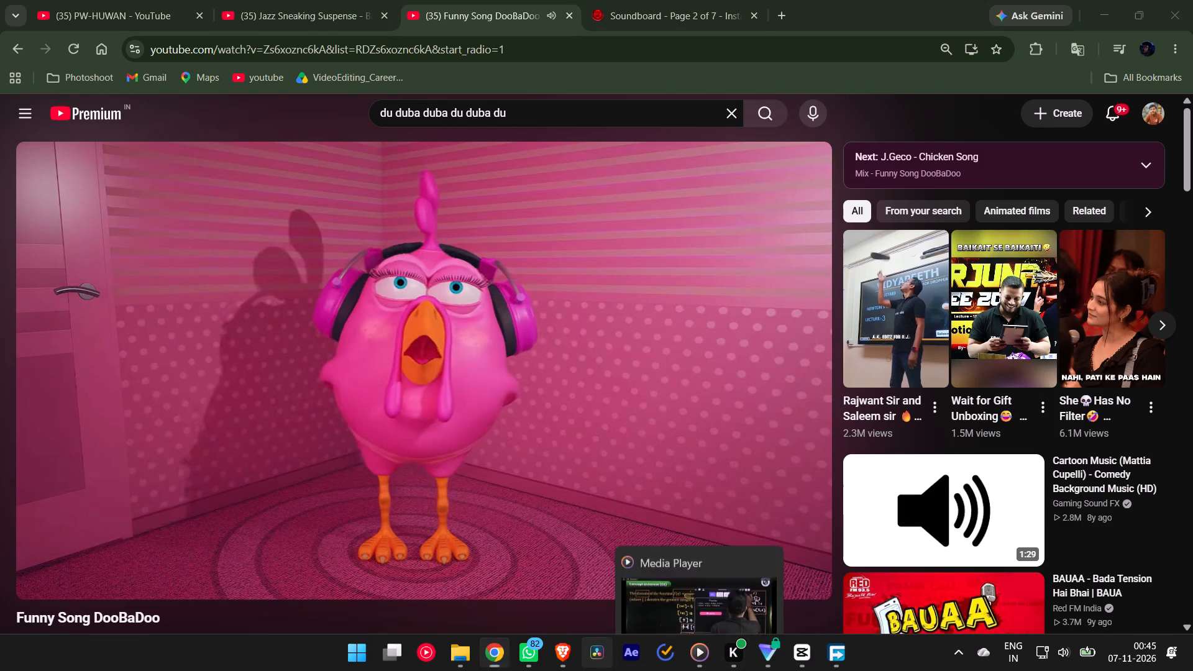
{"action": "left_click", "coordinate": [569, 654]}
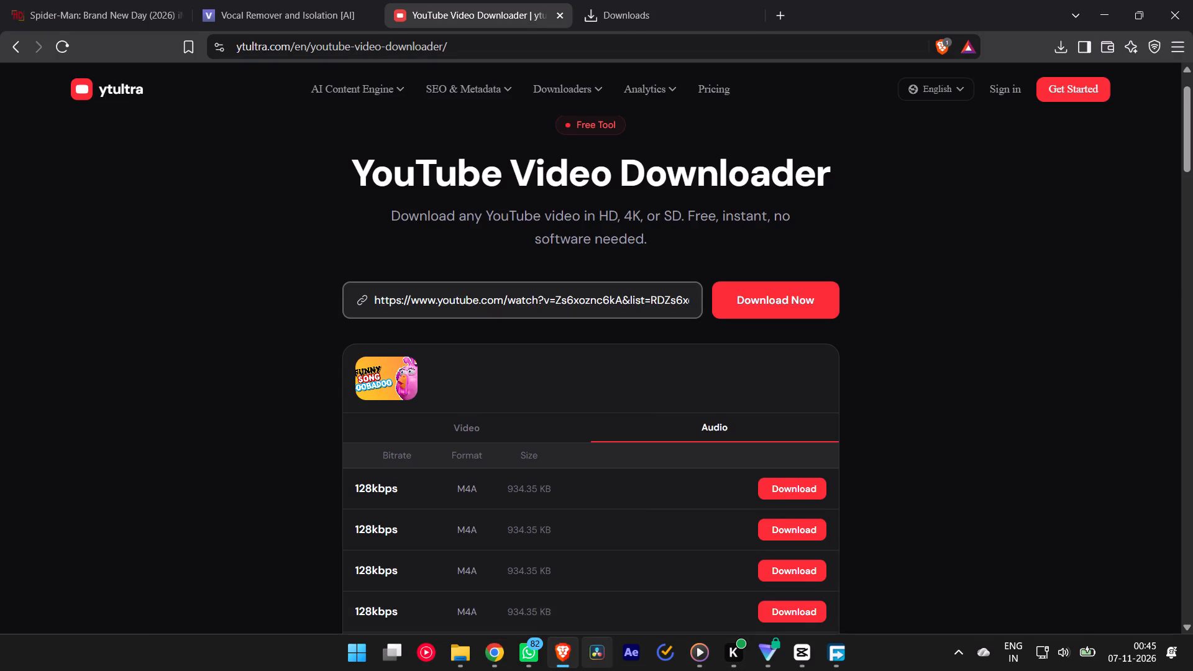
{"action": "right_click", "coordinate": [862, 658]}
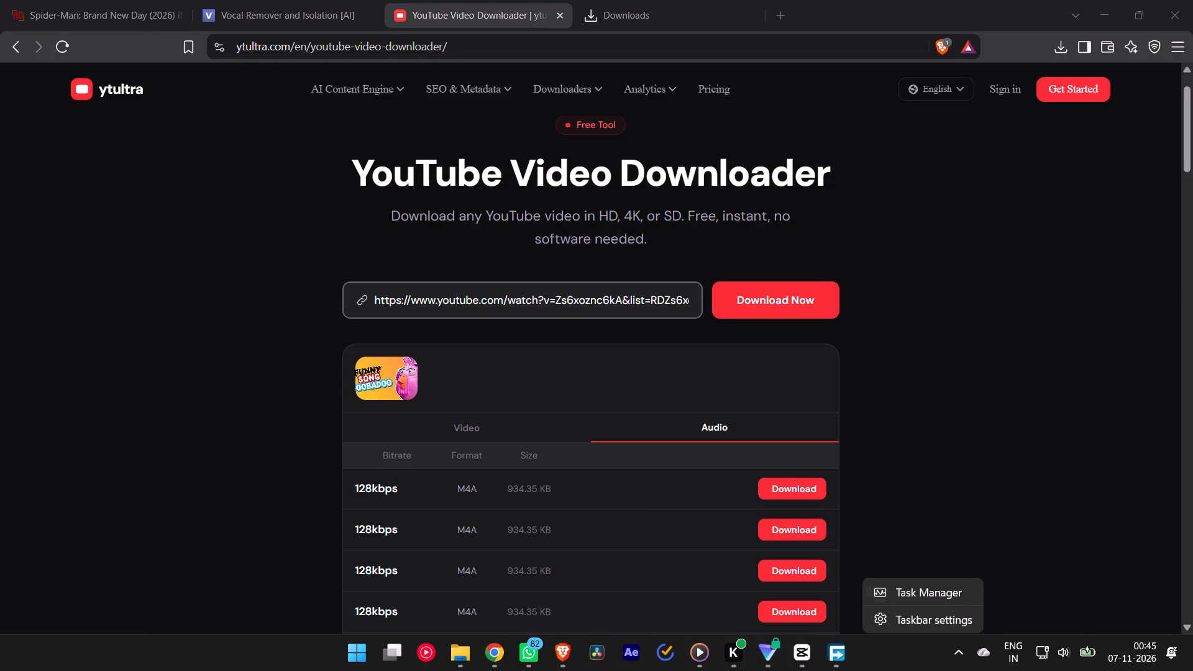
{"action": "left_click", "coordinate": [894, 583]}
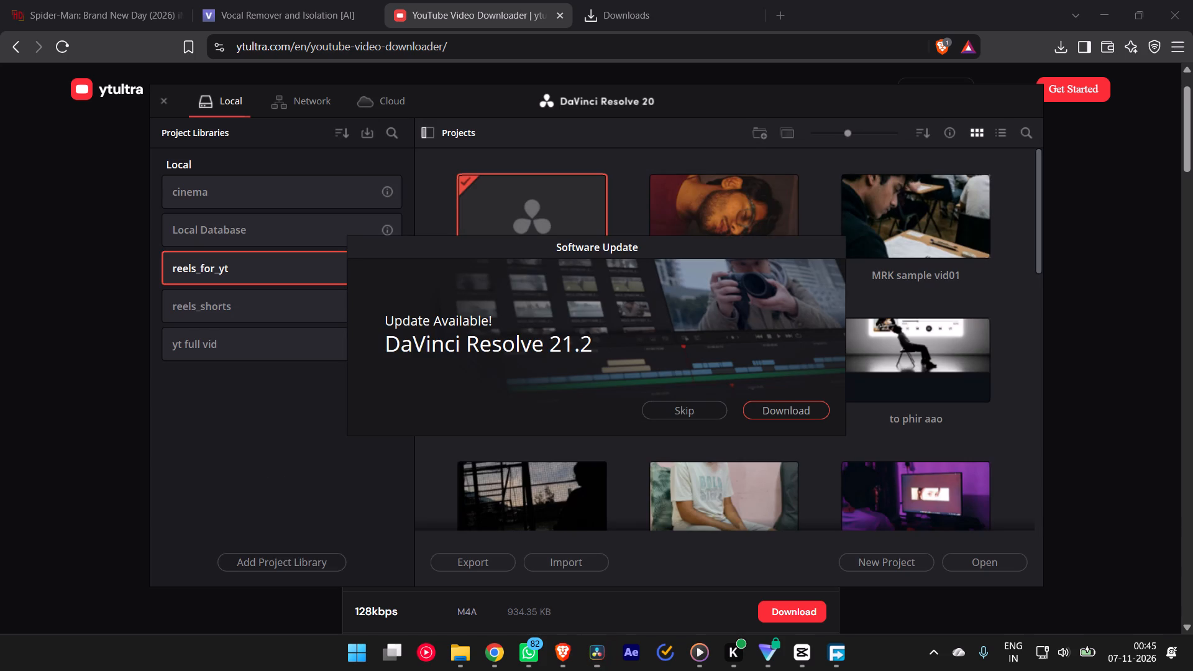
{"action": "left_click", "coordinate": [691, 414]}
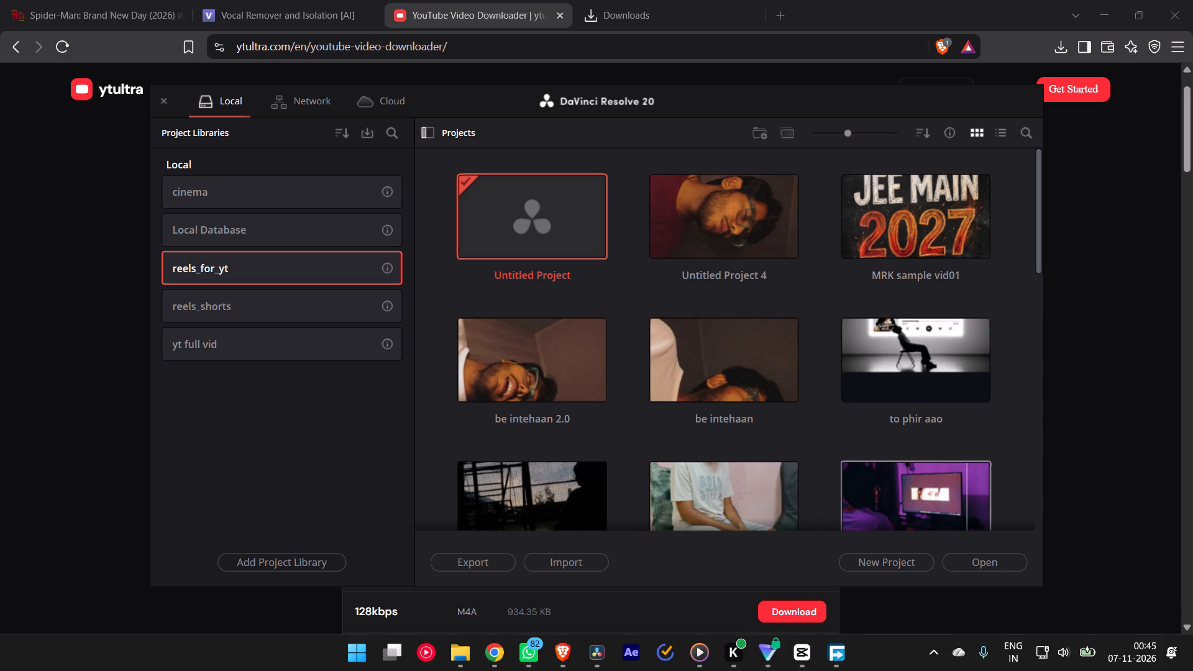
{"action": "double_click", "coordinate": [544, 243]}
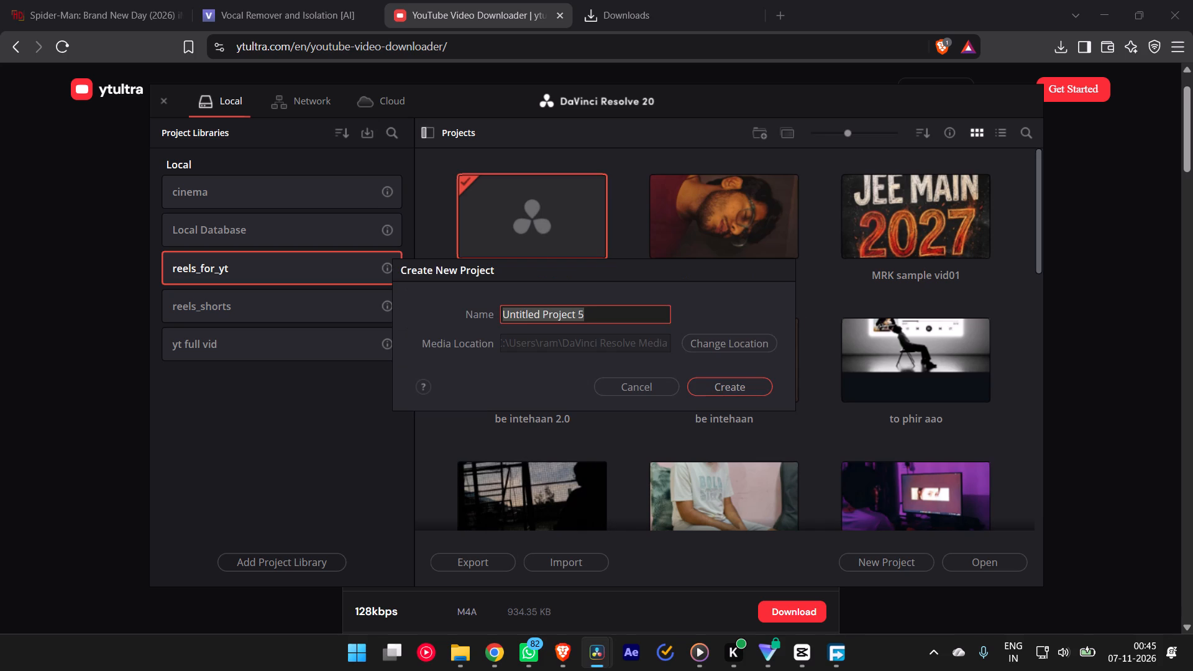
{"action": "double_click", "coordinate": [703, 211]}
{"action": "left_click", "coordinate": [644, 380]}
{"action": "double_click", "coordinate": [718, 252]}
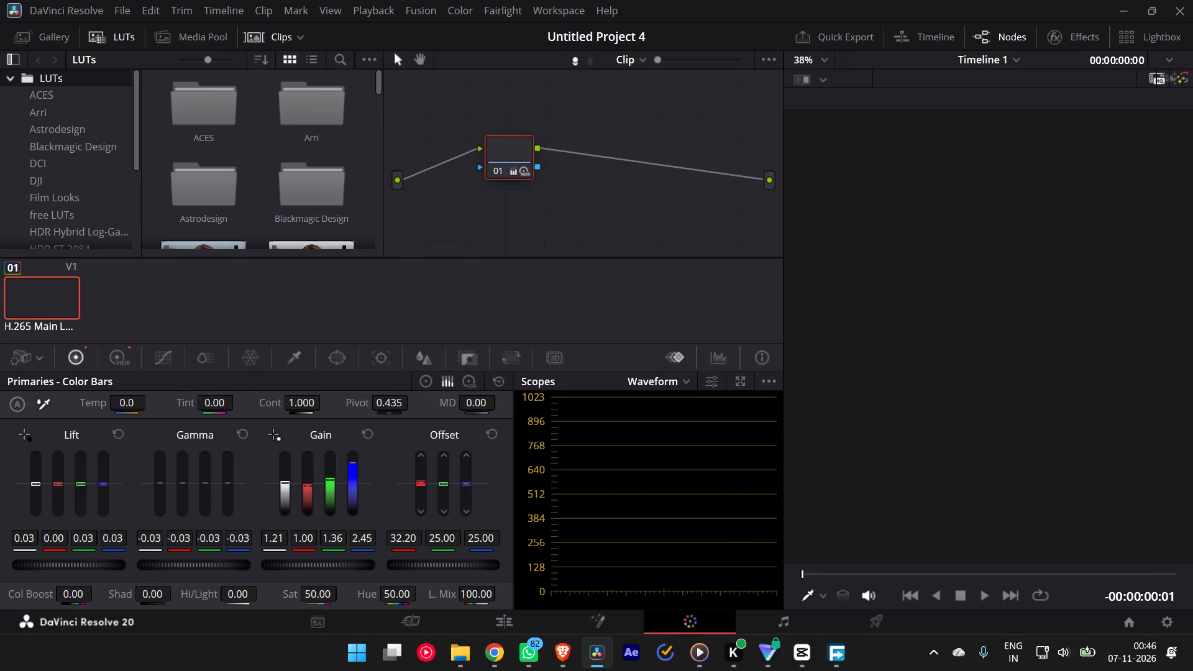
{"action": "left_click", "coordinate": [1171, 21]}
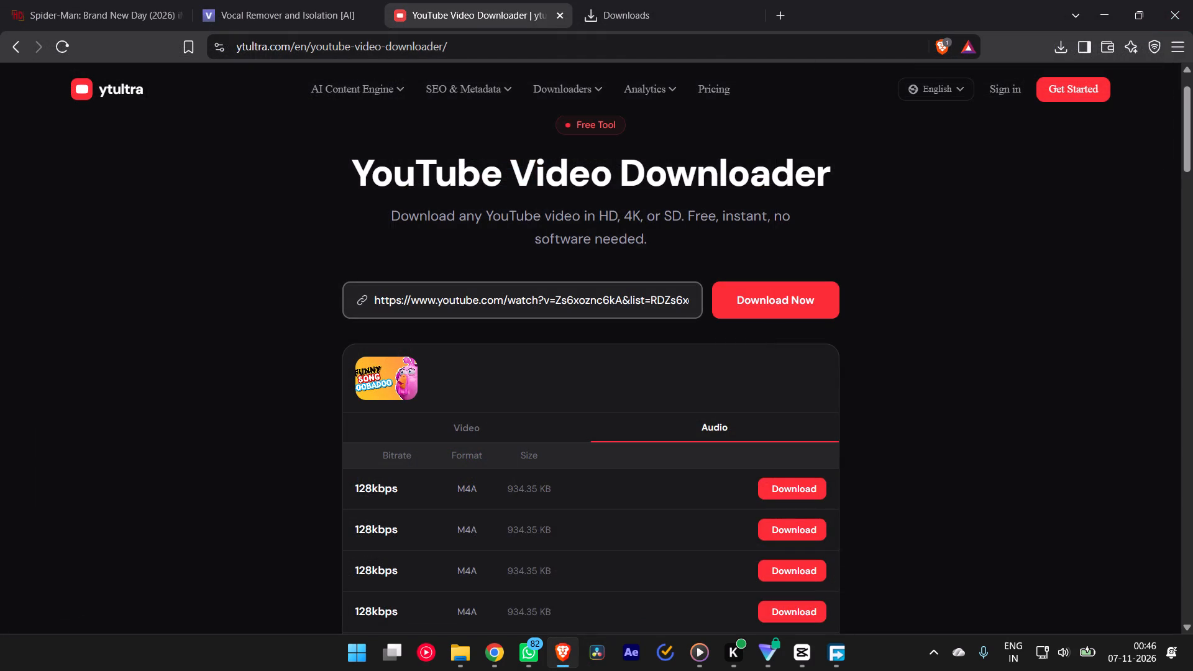
Download the first 128kbps M4A version of the DooBaDoo song and pause its playback in the browser.
{"action": "left_click", "coordinate": [782, 487]}
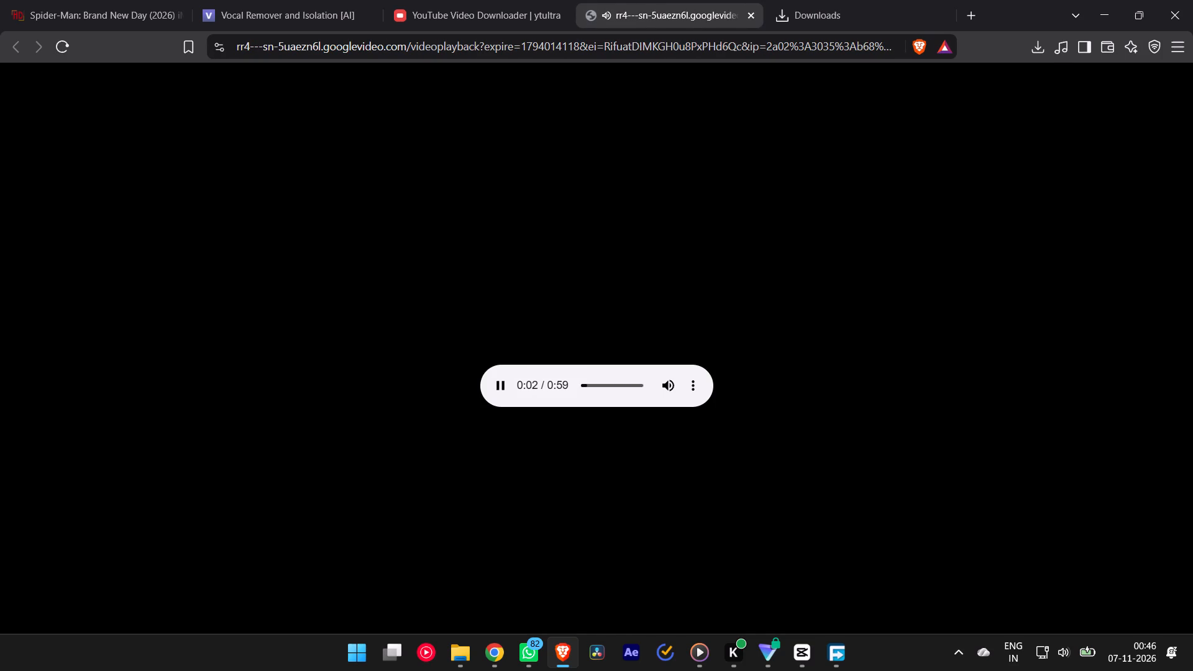
{"action": "left_click", "coordinate": [694, 385]}
{"action": "left_click", "coordinate": [607, 333]}
{"action": "left_click", "coordinate": [483, 343]}
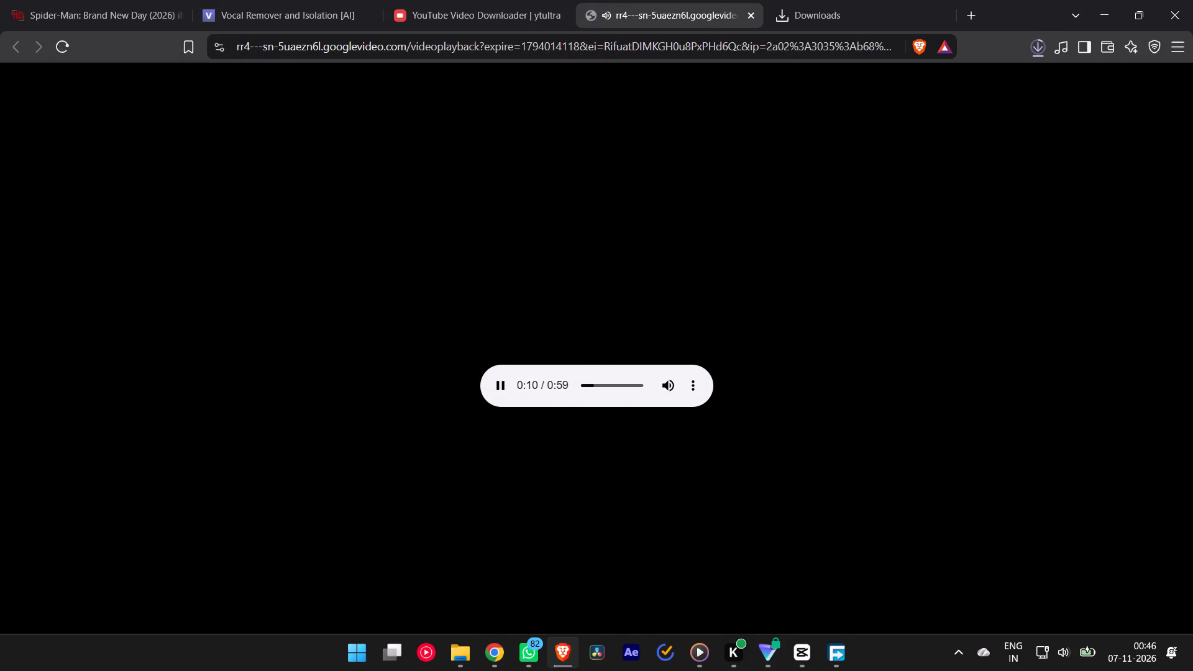
{"action": "left_click", "coordinate": [495, 381]}
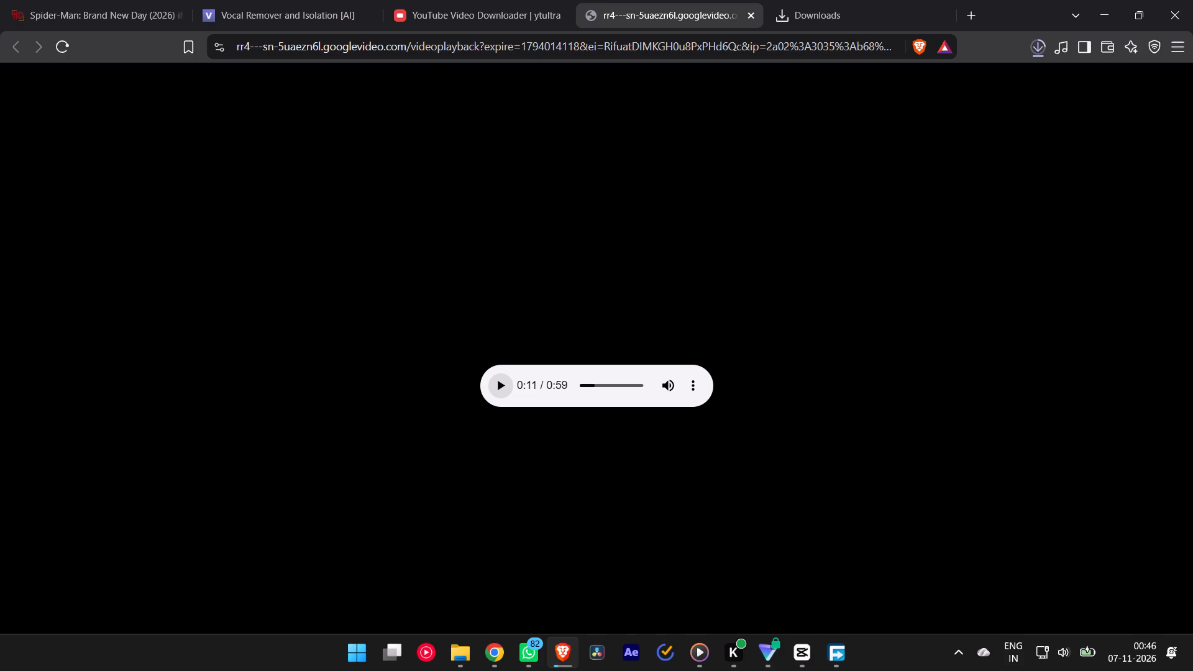
{"action": "key", "text": "space"}
{"action": "key", "text": "space"}
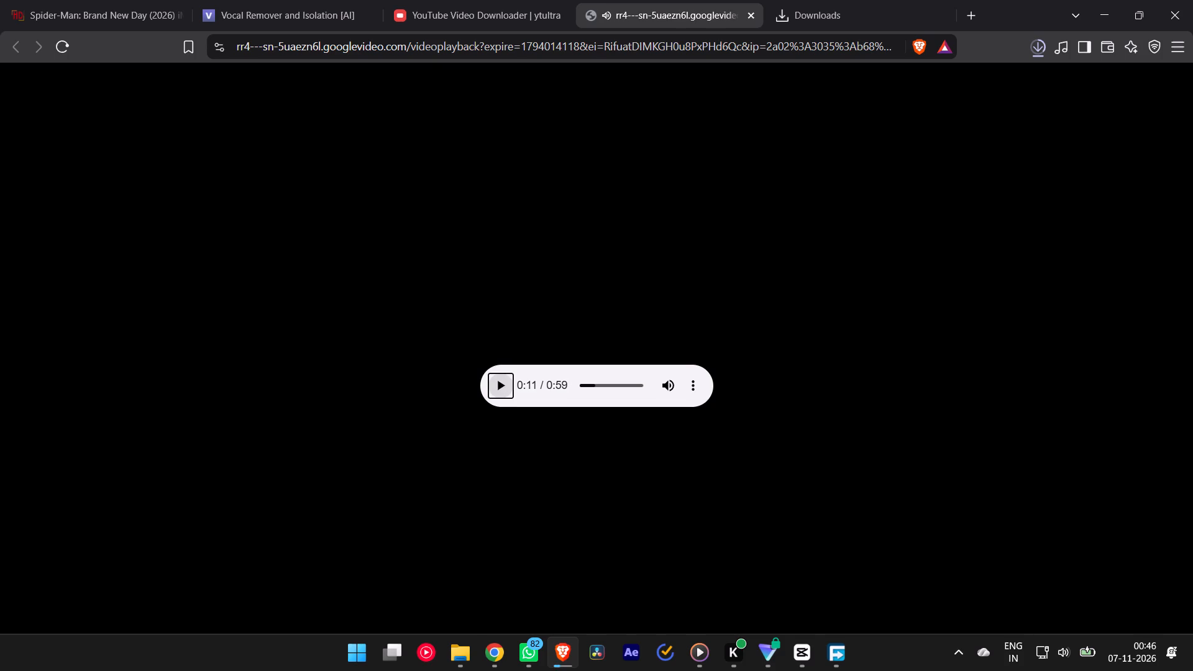
Import the downloaded videoplayback (4).m4a into the CapCut project and place it on the audio track directly after the second videoplayback (3).m4a clip.
{"action": "left_click", "coordinate": [1036, 48]}
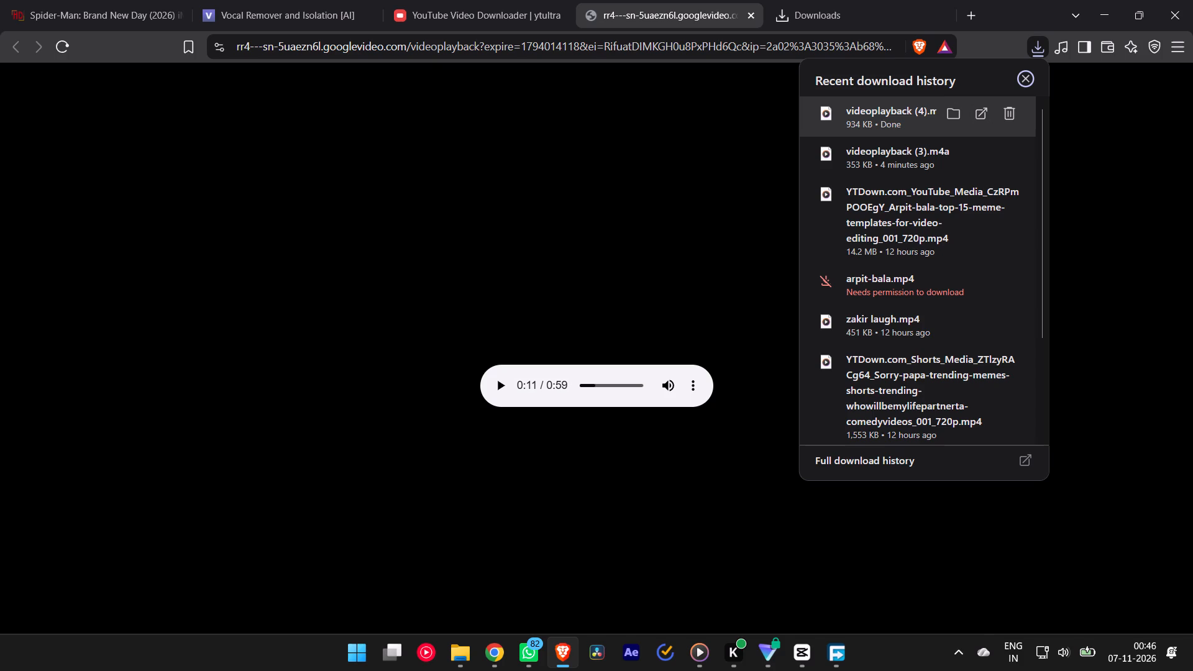
{"action": "left_click_drag", "start_coordinate": [887, 122], "coordinate": [800, 639]}
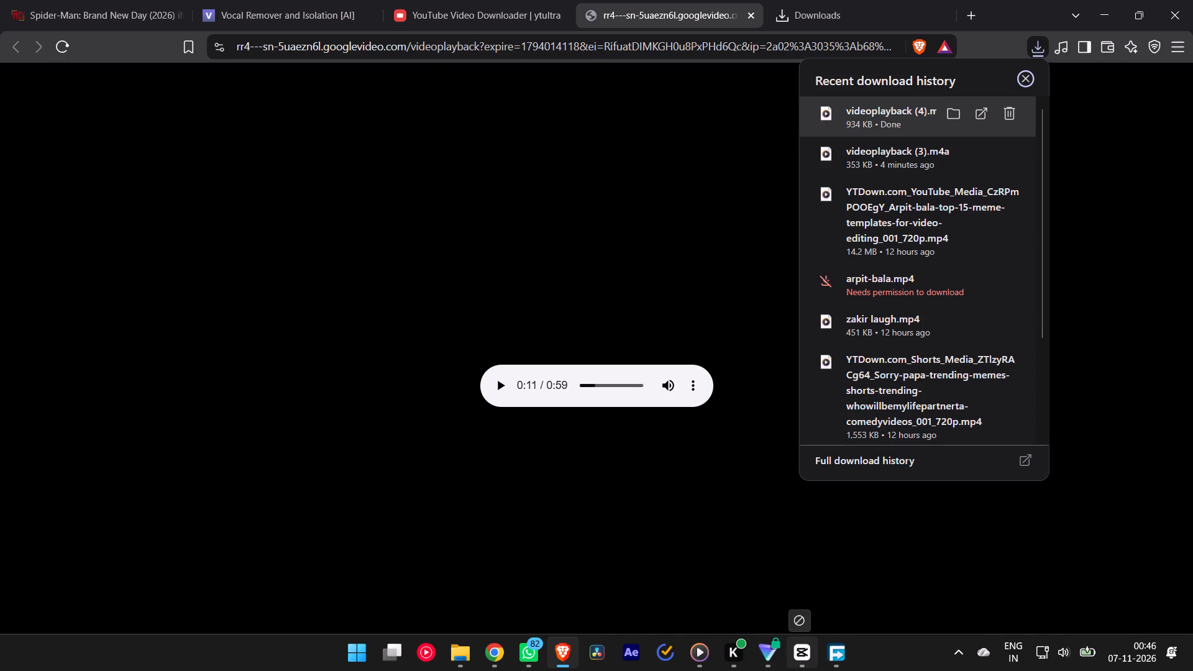
{"action": "left_click_drag", "start_coordinate": [800, 639], "coordinate": [284, 263]}
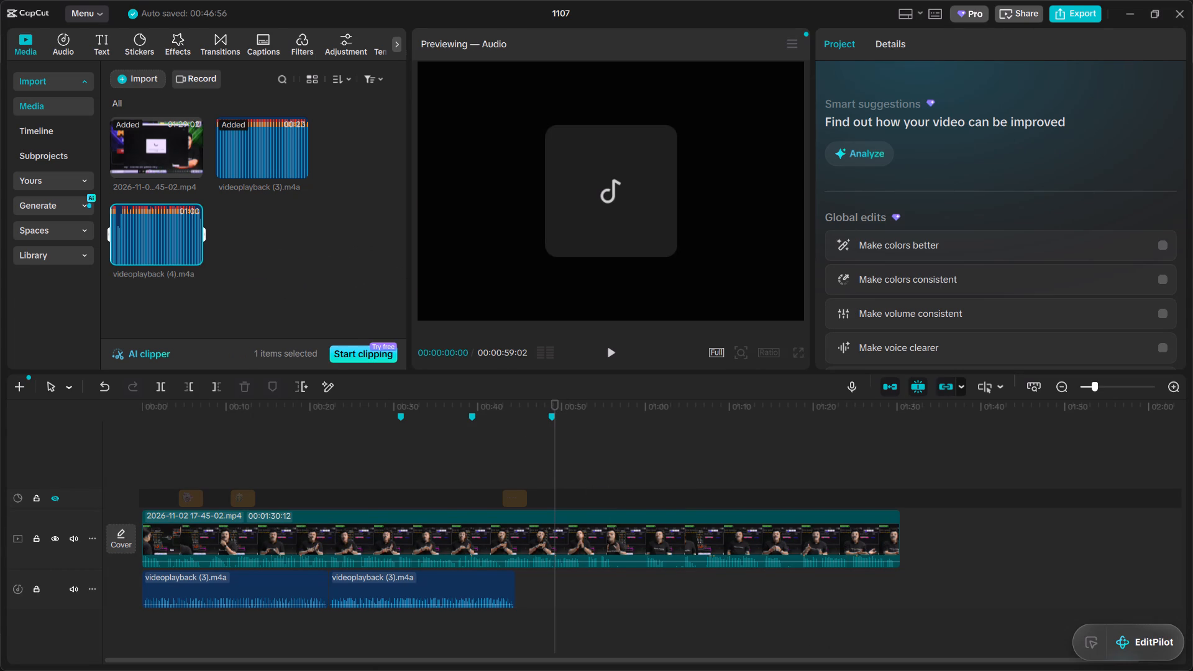
{"action": "left_click_drag", "start_coordinate": [139, 224], "coordinate": [471, 465]}
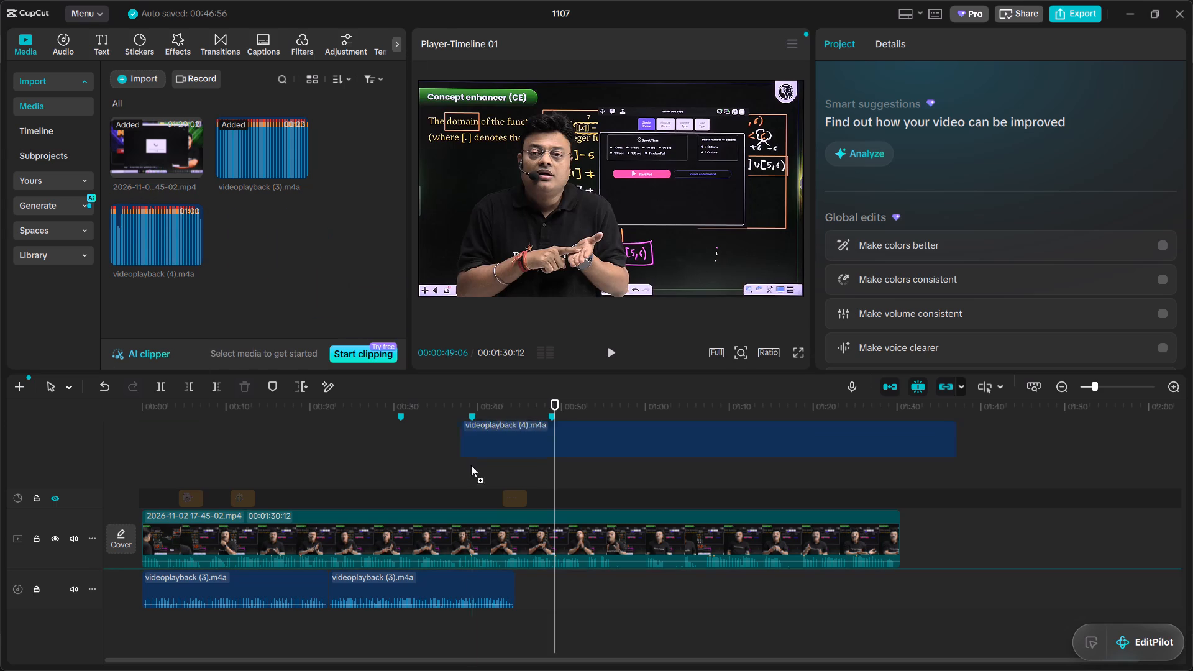
{"action": "left_click_drag", "start_coordinate": [471, 465], "coordinate": [516, 585]}
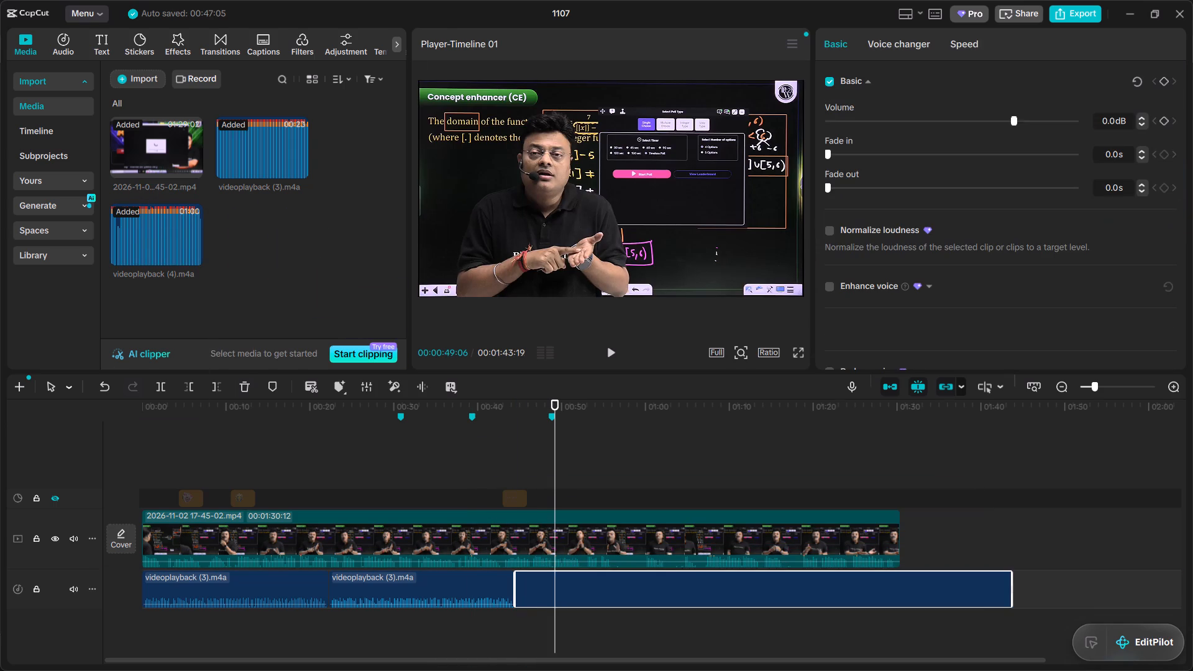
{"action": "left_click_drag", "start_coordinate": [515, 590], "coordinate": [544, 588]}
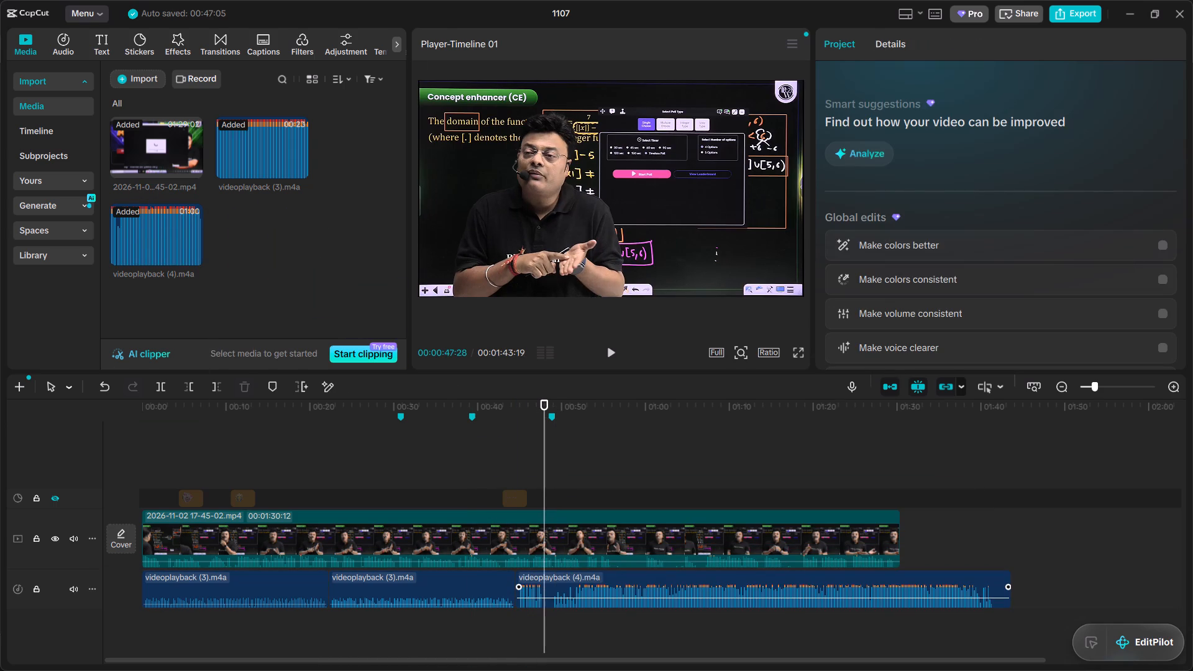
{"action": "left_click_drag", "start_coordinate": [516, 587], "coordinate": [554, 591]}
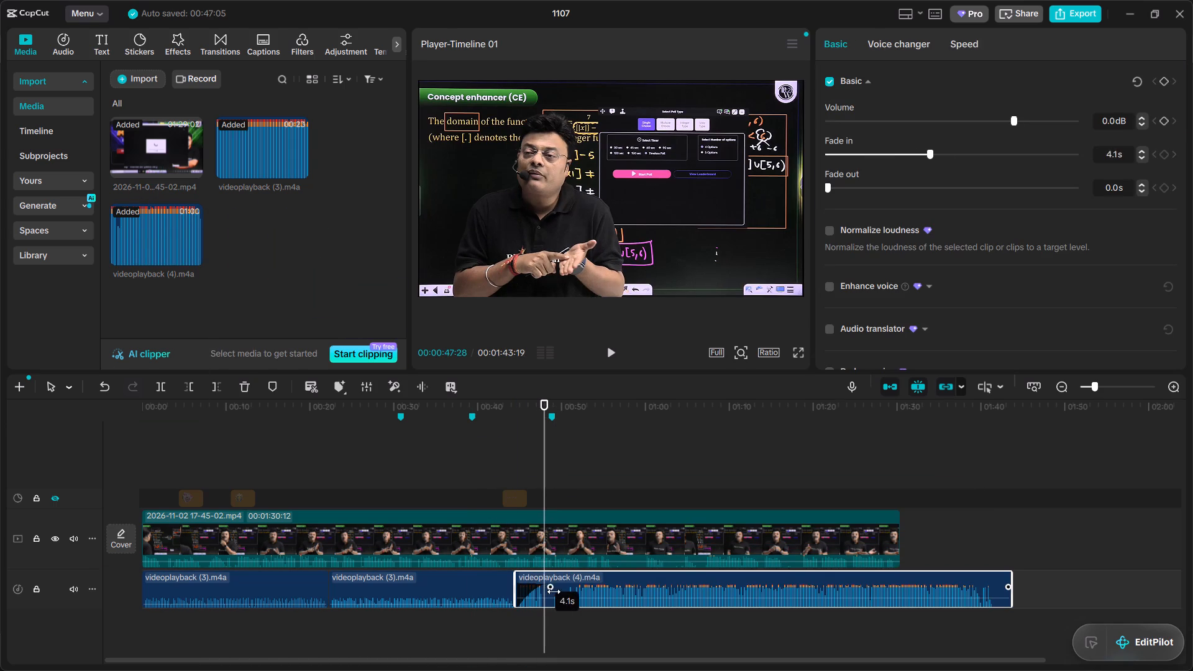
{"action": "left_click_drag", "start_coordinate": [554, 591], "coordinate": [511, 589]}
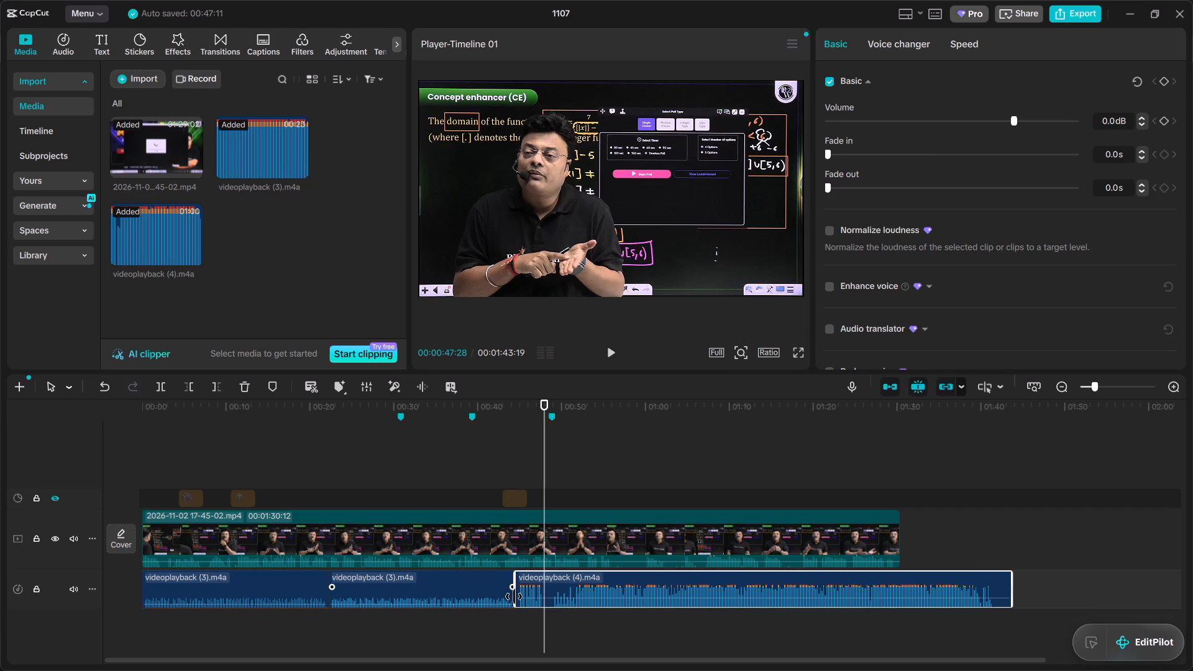
Trim the start of the videoplayback (4).m4a clip to the third timeline marker.
{"action": "left_click_drag", "start_coordinate": [514, 596], "coordinate": [555, 599]}
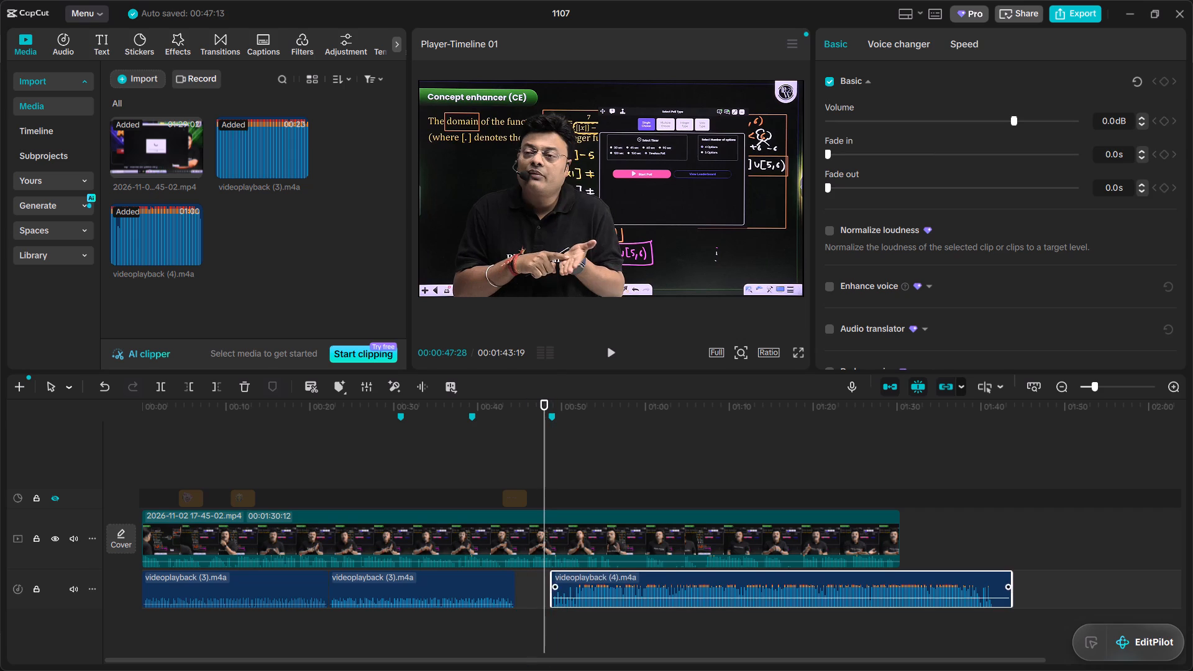
Lower the videoplayback (4).m4a clip's volume to -17.2 dB while playing the edit from the third marker to judge the mix.
{"action": "left_click", "coordinate": [549, 404]}
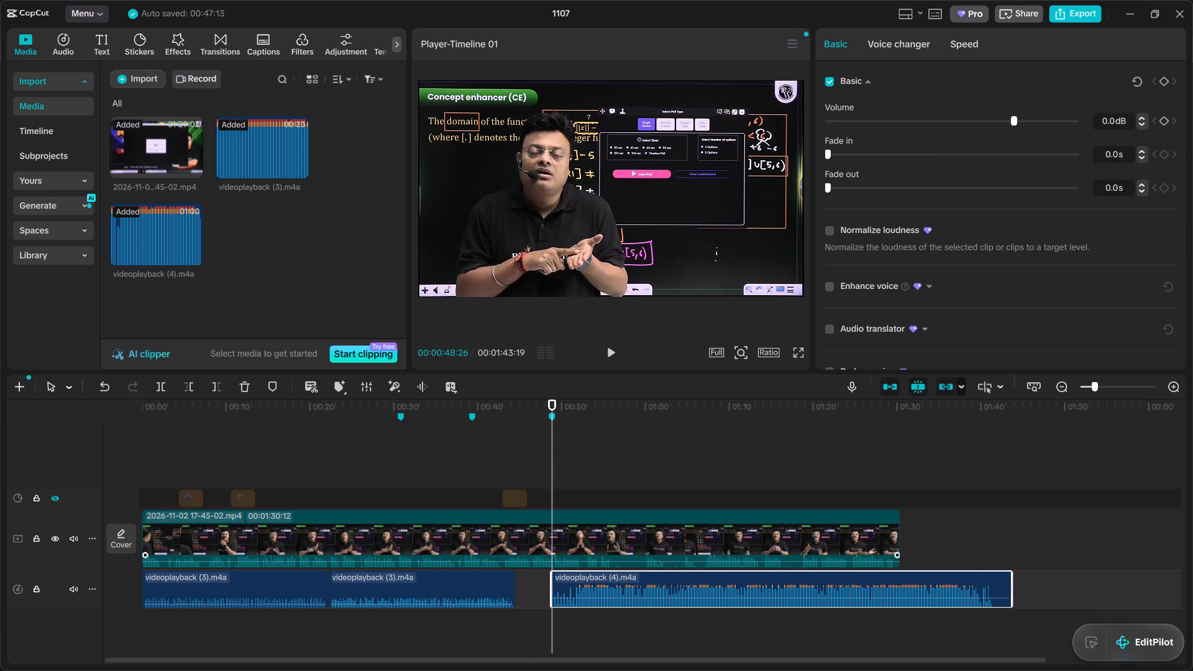
{"action": "left_click_drag", "start_coordinate": [961, 121], "coordinate": [948, 121]}
{"action": "key", "text": "space"}
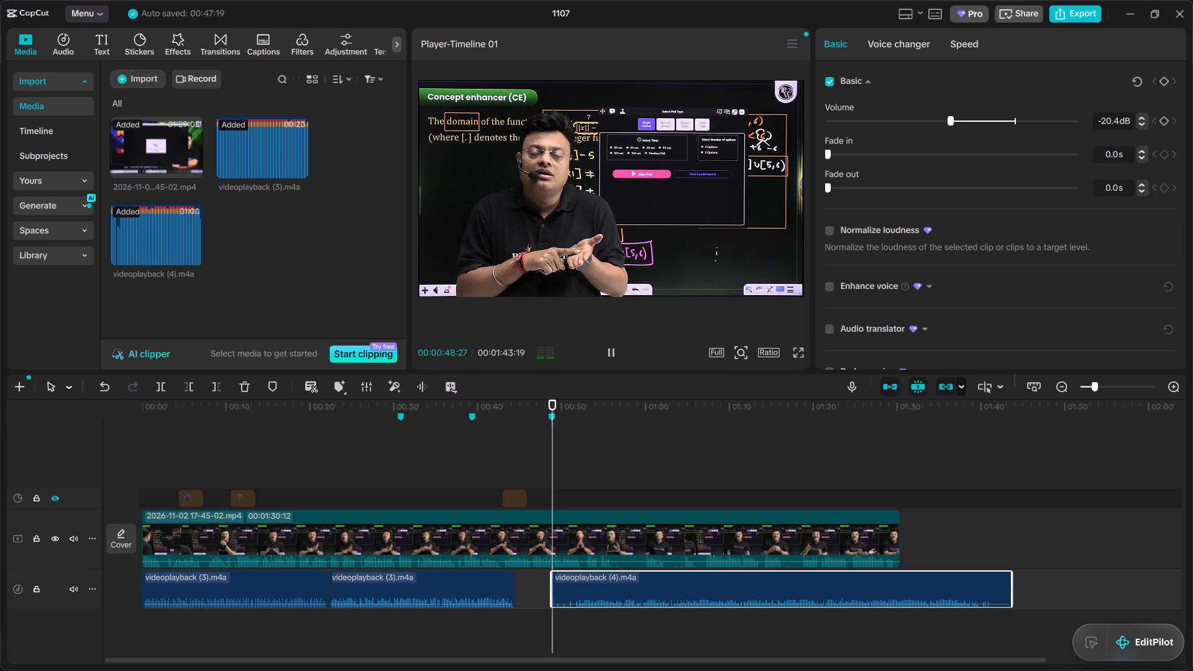
{"action": "left_click_drag", "start_coordinate": [954, 116], "coordinate": [968, 122]}
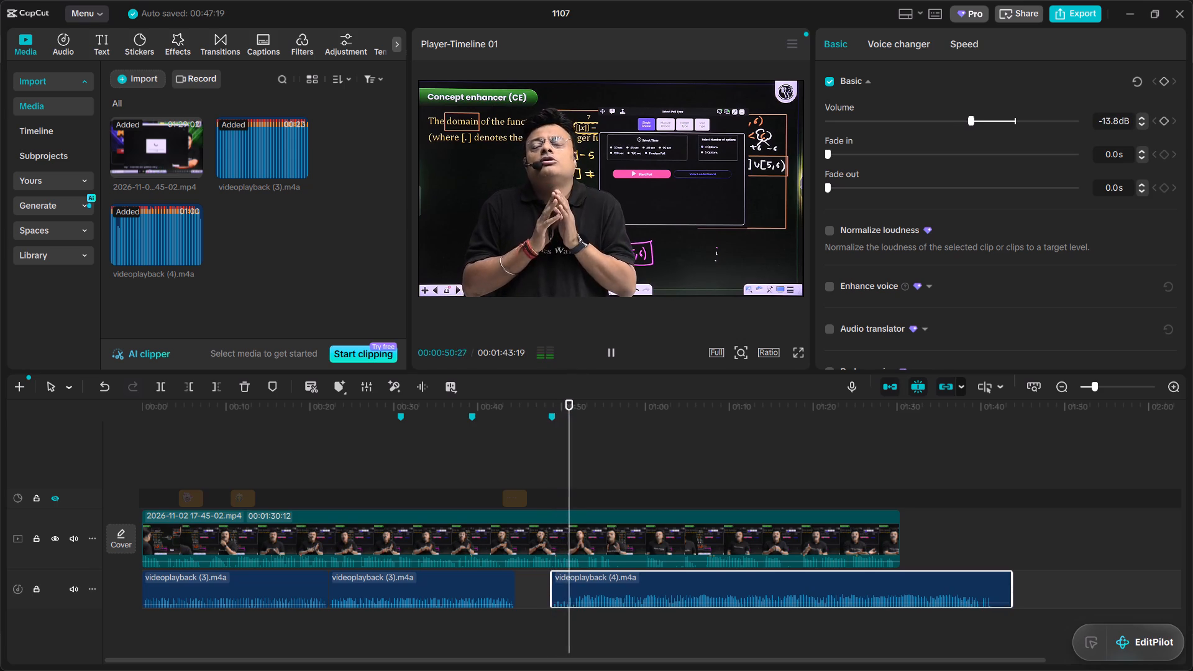
{"action": "left_click_drag", "start_coordinate": [968, 122], "coordinate": [966, 124]}
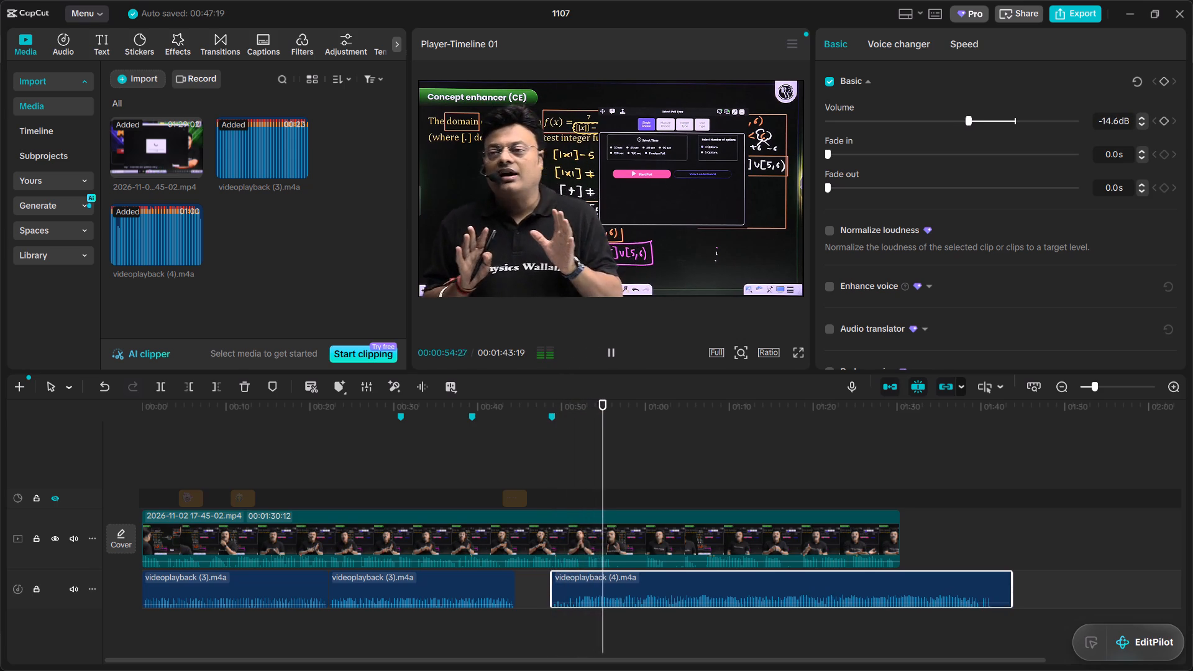
{"action": "left_click_drag", "start_coordinate": [966, 124], "coordinate": [958, 126]}
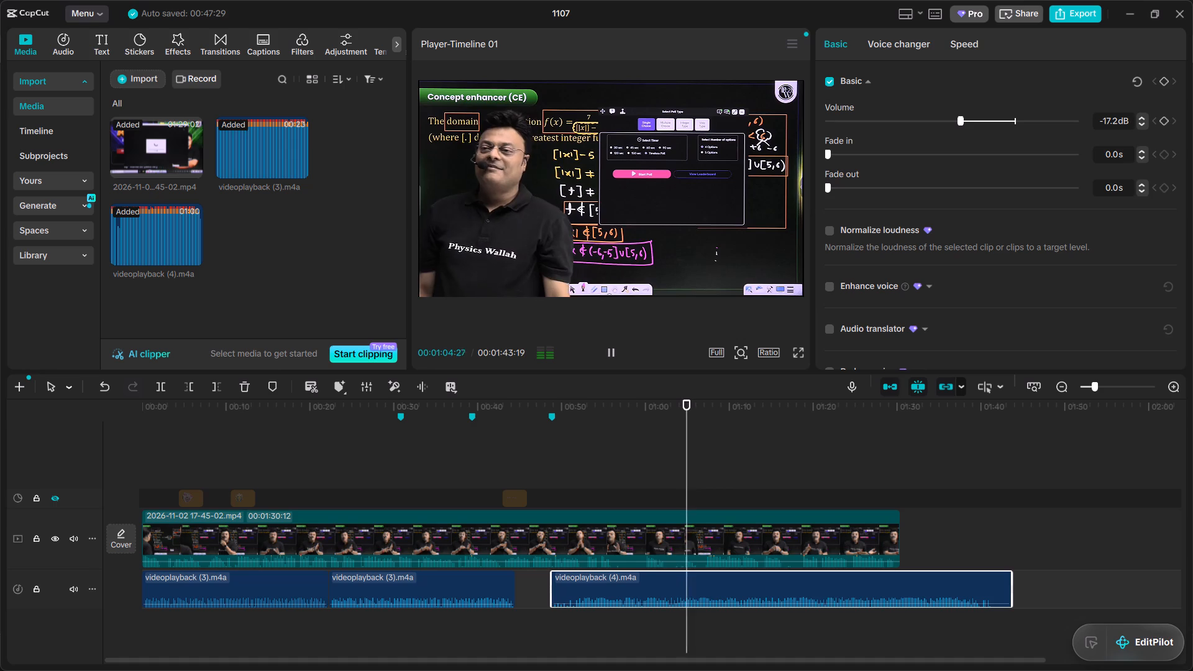
{"action": "key", "text": "space"}
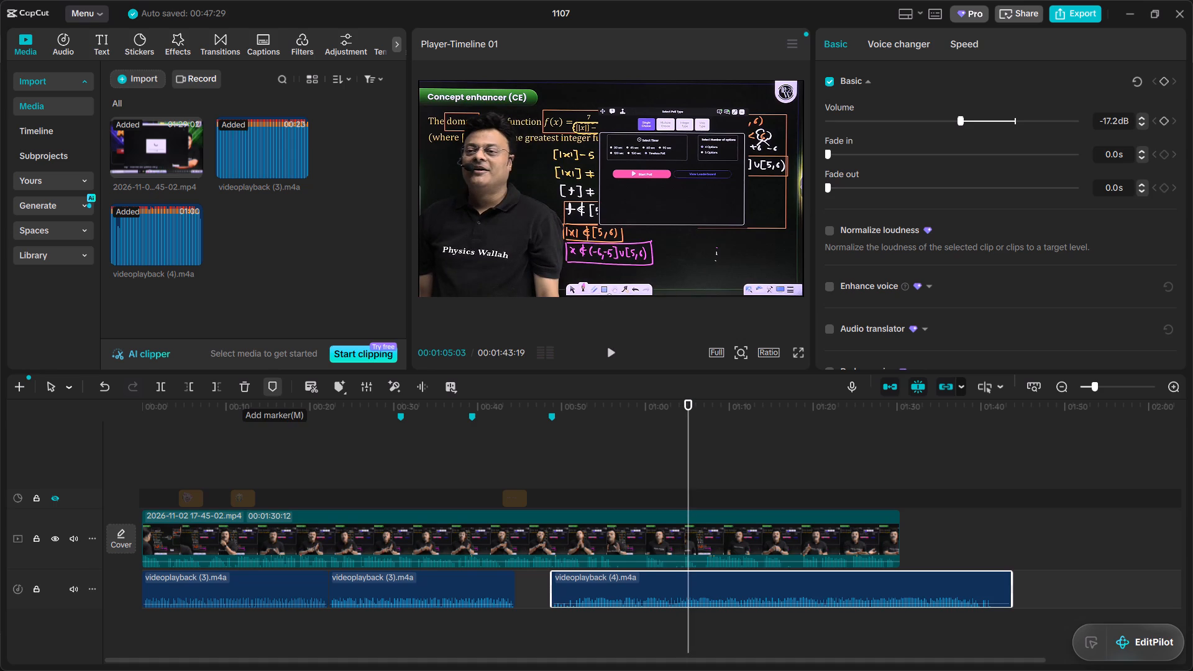
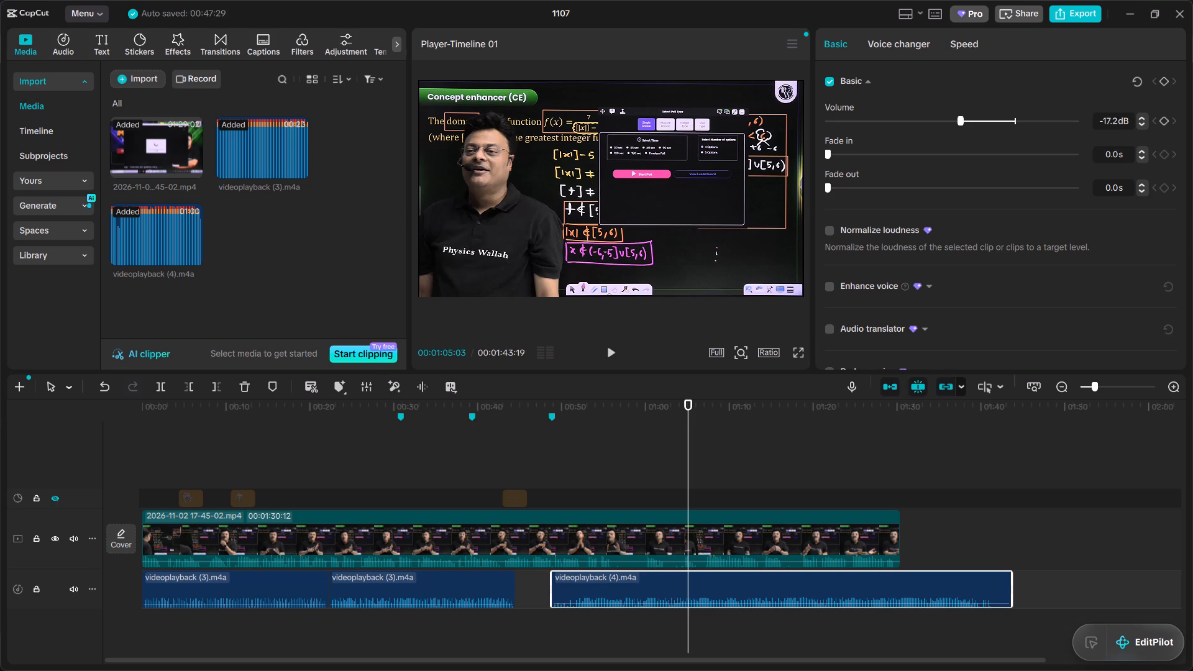
Play the edit from the beginning of the timeline to check the background music mix against the lecture audio.
{"action": "left_click_drag", "start_coordinate": [228, 411], "coordinate": [119, 422]}
{"action": "key", "text": "space"}
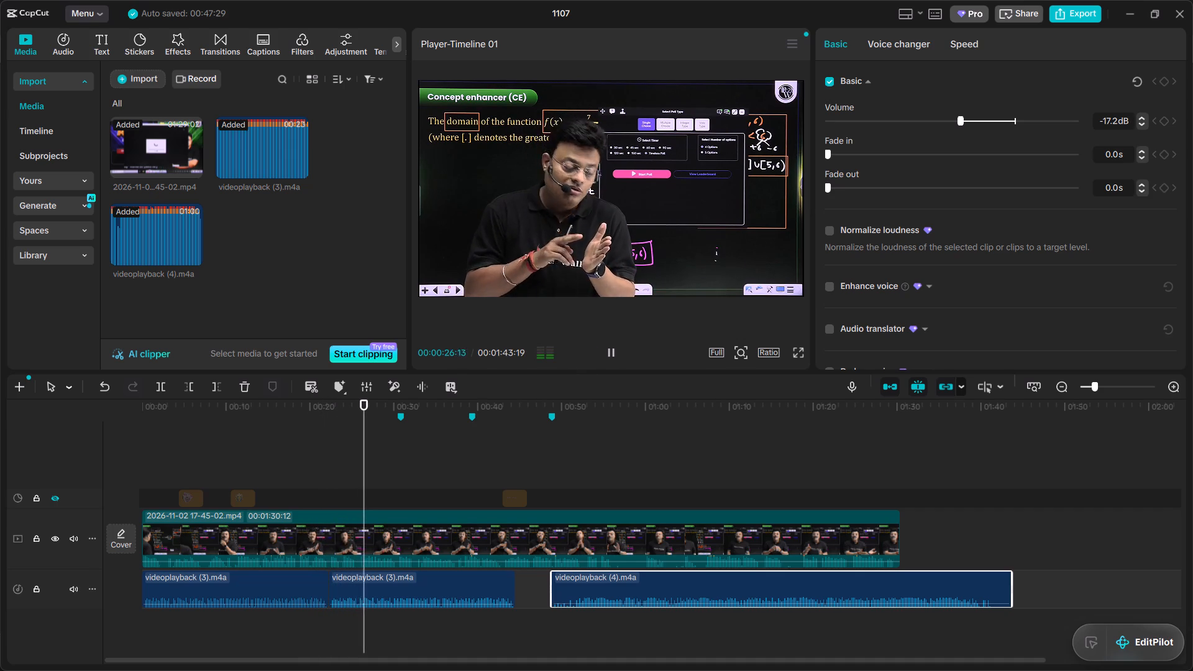
{"action": "key", "text": "space"}
{"action": "key", "text": "Escape"}
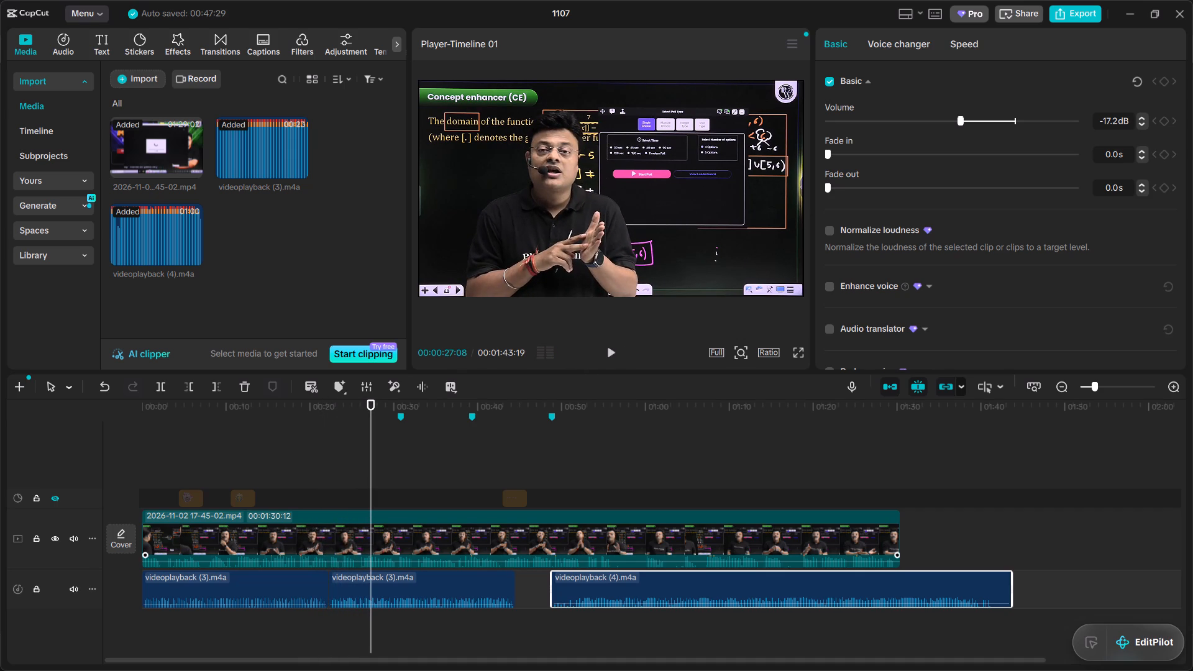
Switch to File Explorer and open the sound effects folder inside MRK SIR.
{"action": "key", "text": "alt+Tab"}
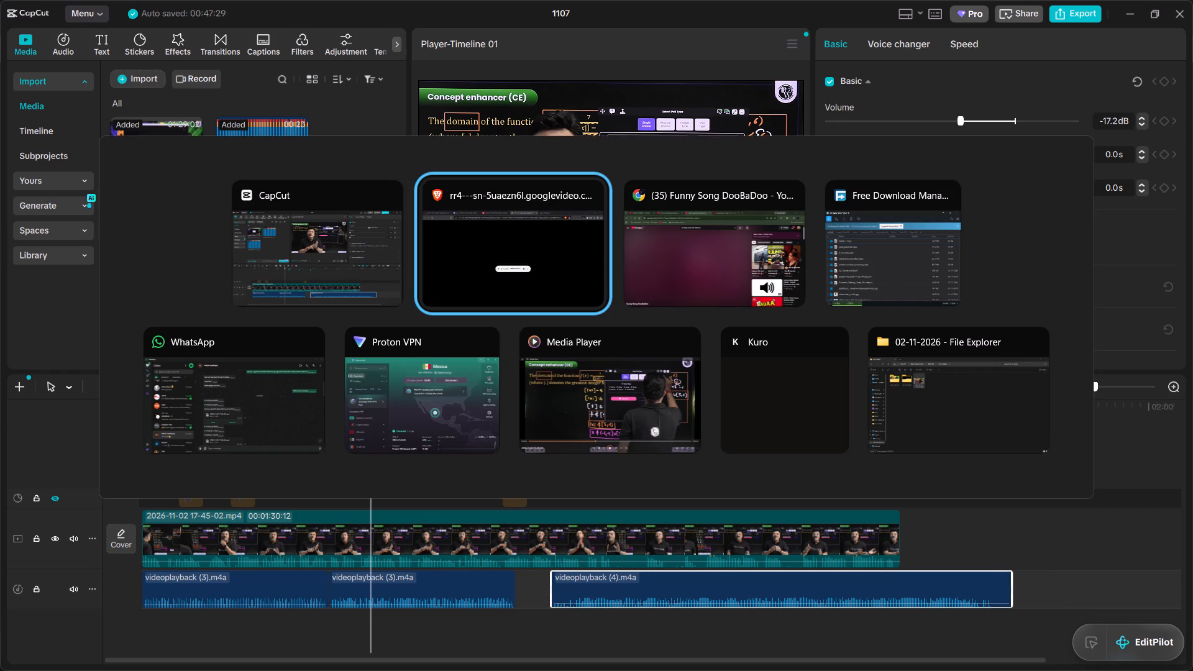
{"action": "key", "text": "alt+Tab"}
{"action": "key", "text": "alt+Tab"}
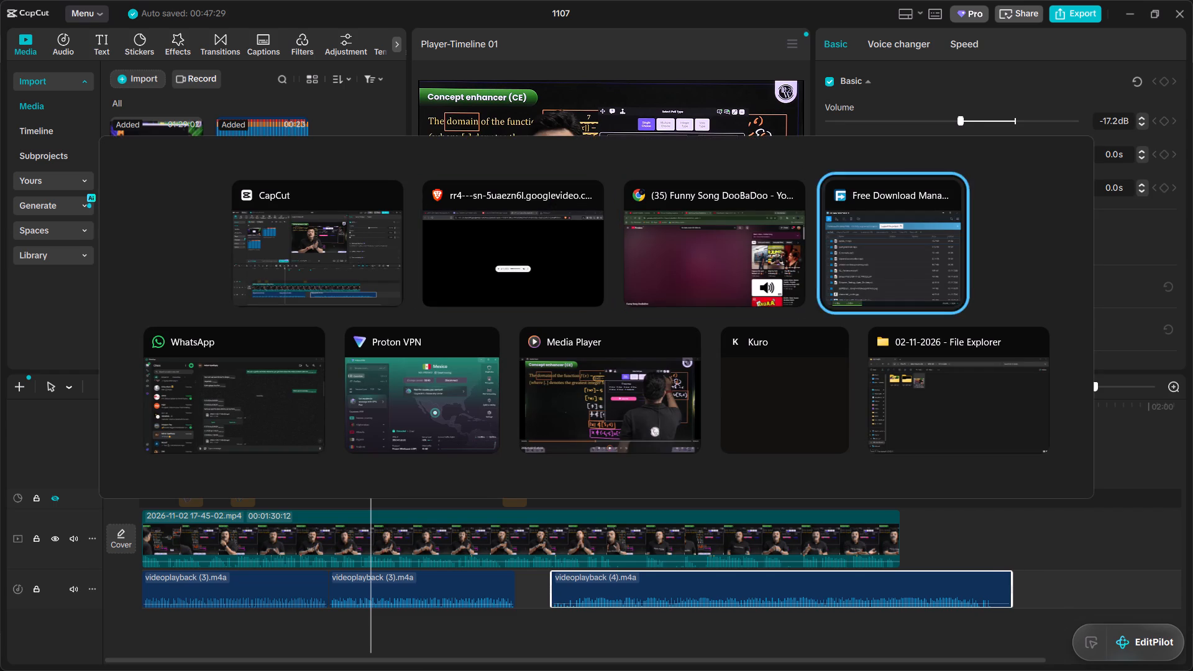
{"action": "key", "text": "alt+Tab"}
{"action": "key", "text": "alt+Tab"}
{"action": "key", "text": "alt+Tab"}
{"action": "key", "text": "alt+Tab"}
{"action": "key", "text": "alt+Tab"}
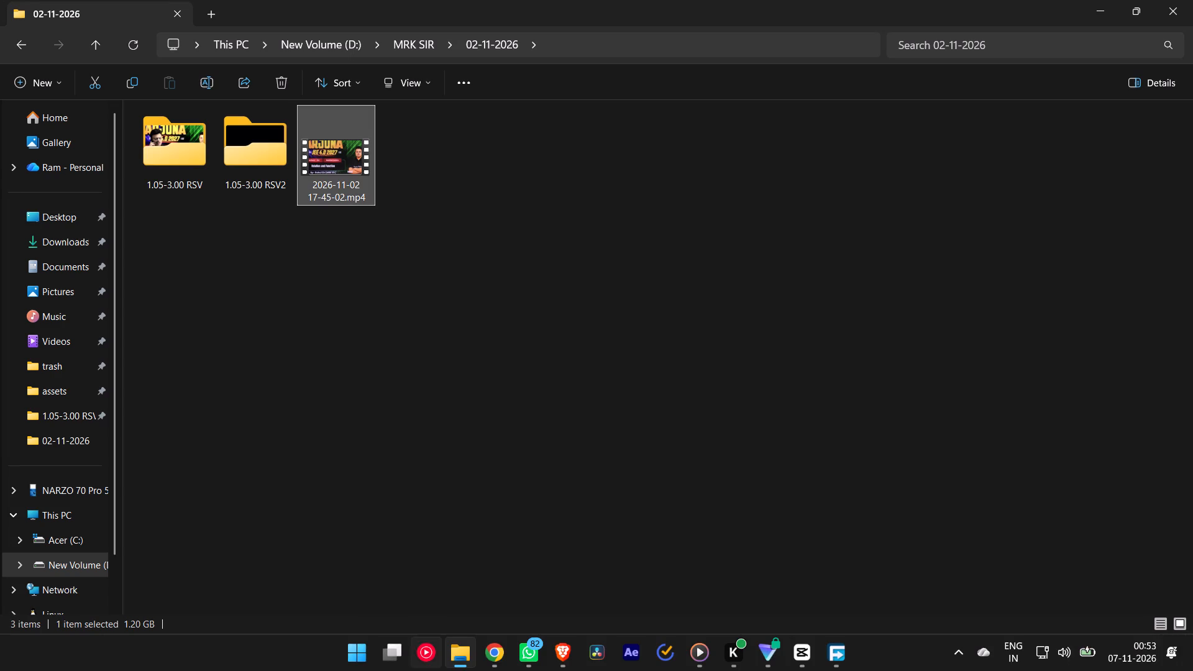
{"action": "left_click", "coordinate": [404, 38]}
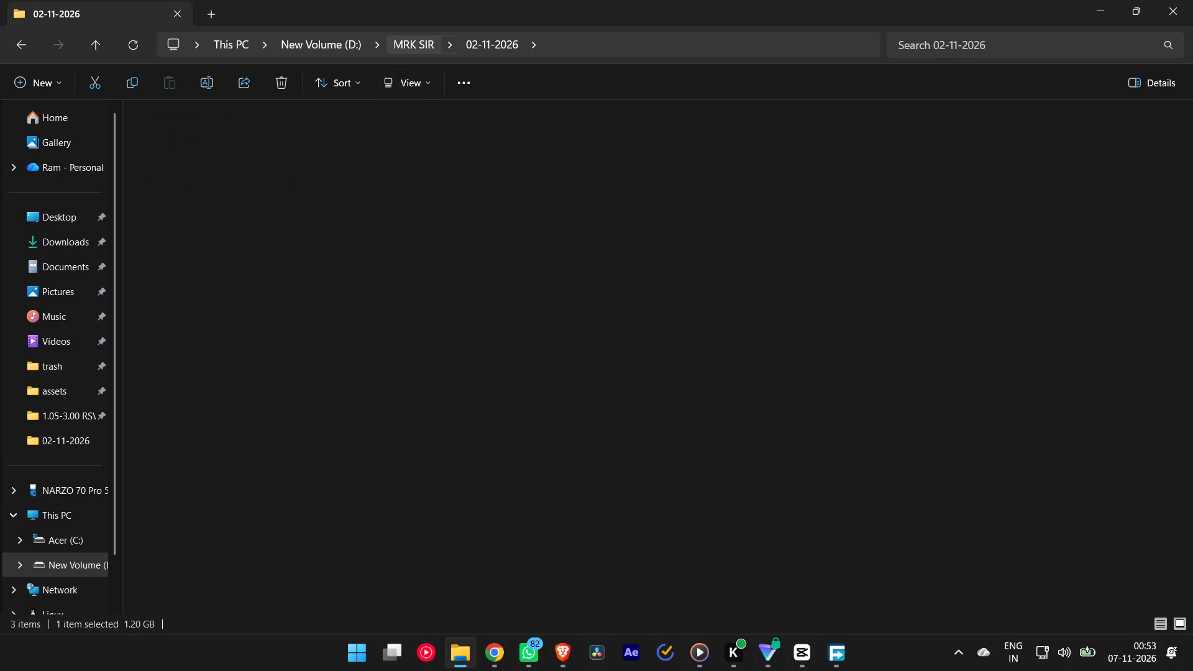
{"action": "double_click", "coordinate": [524, 148]}
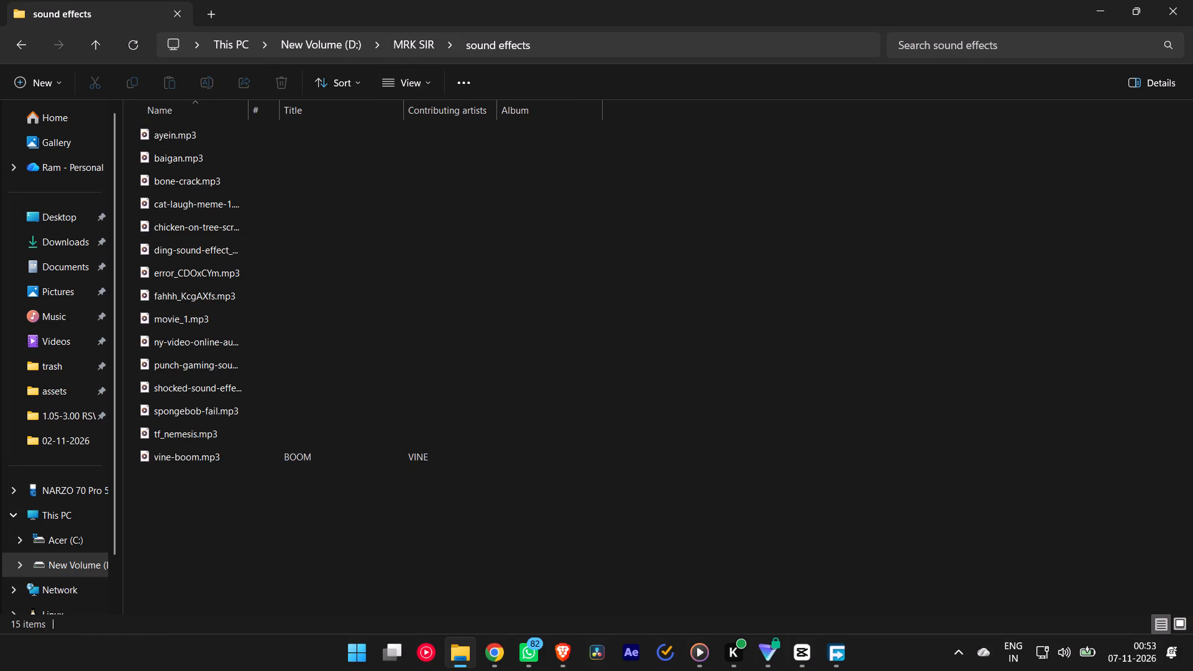
Listen in turn to the cat-laugh-meme-1, chicken-on-tree-screaming, ding-sound-effect_2, error_CDOxCYm and fahhh_KcgAXfs sound effects.
{"action": "double_click", "coordinate": [175, 200]}
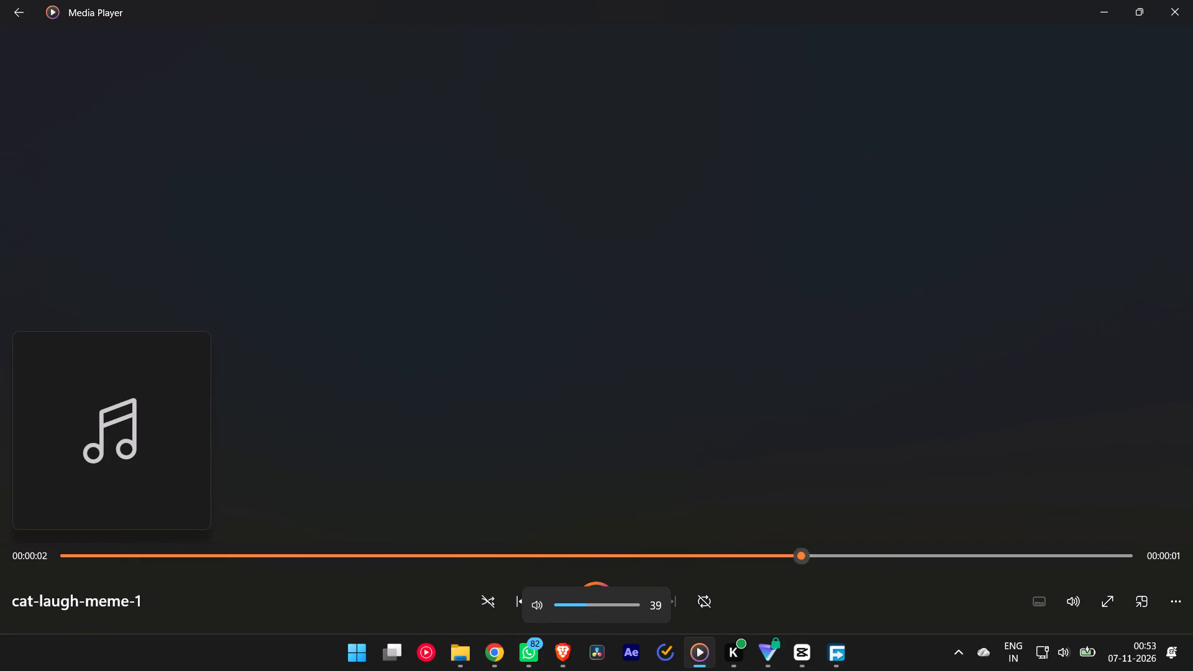
{"action": "left_click", "coordinate": [1174, 25]}
{"action": "left_click", "coordinate": [1173, 8]}
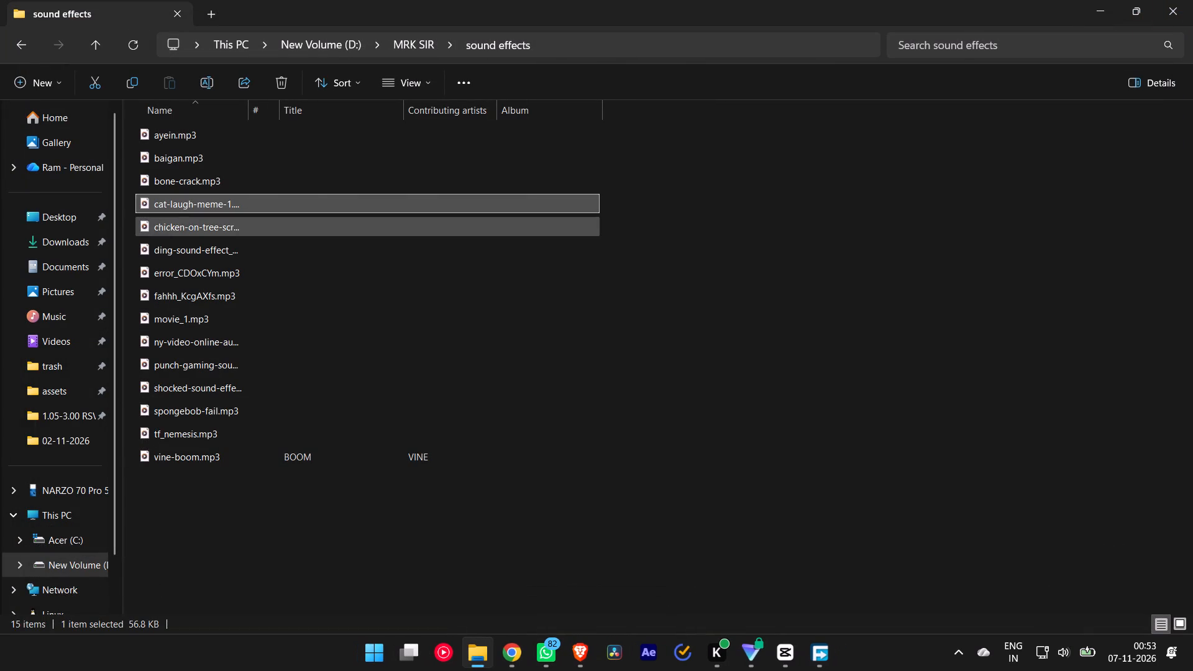
{"action": "double_click", "coordinate": [277, 234]}
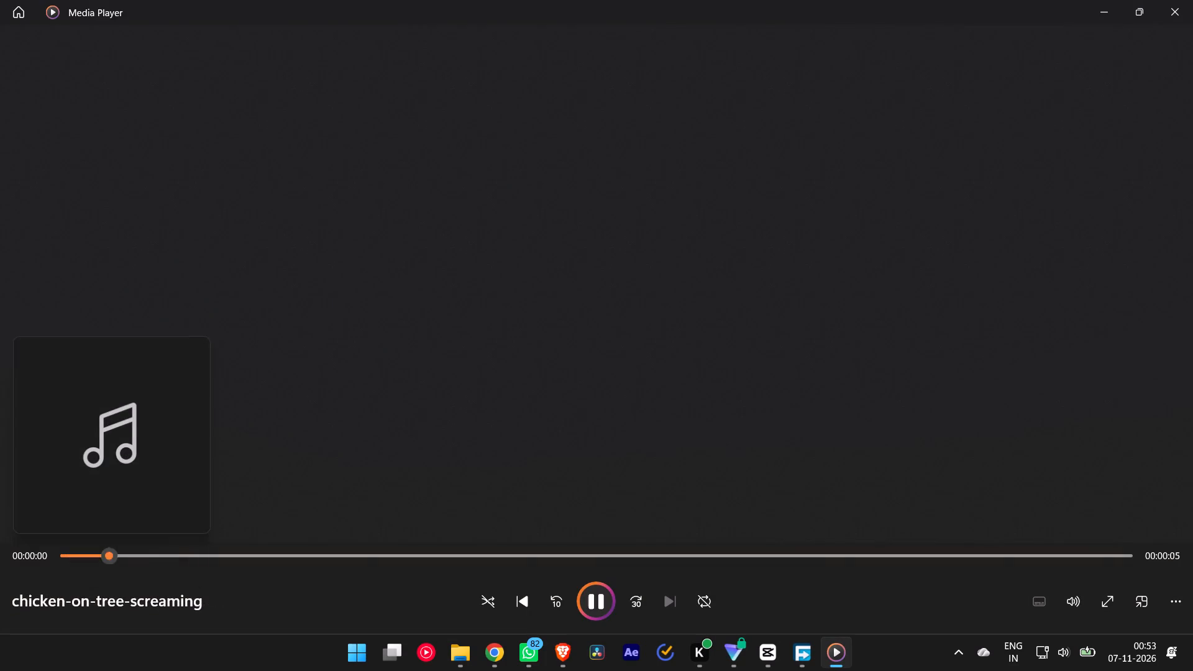
{"action": "left_click", "coordinate": [1192, 0]}
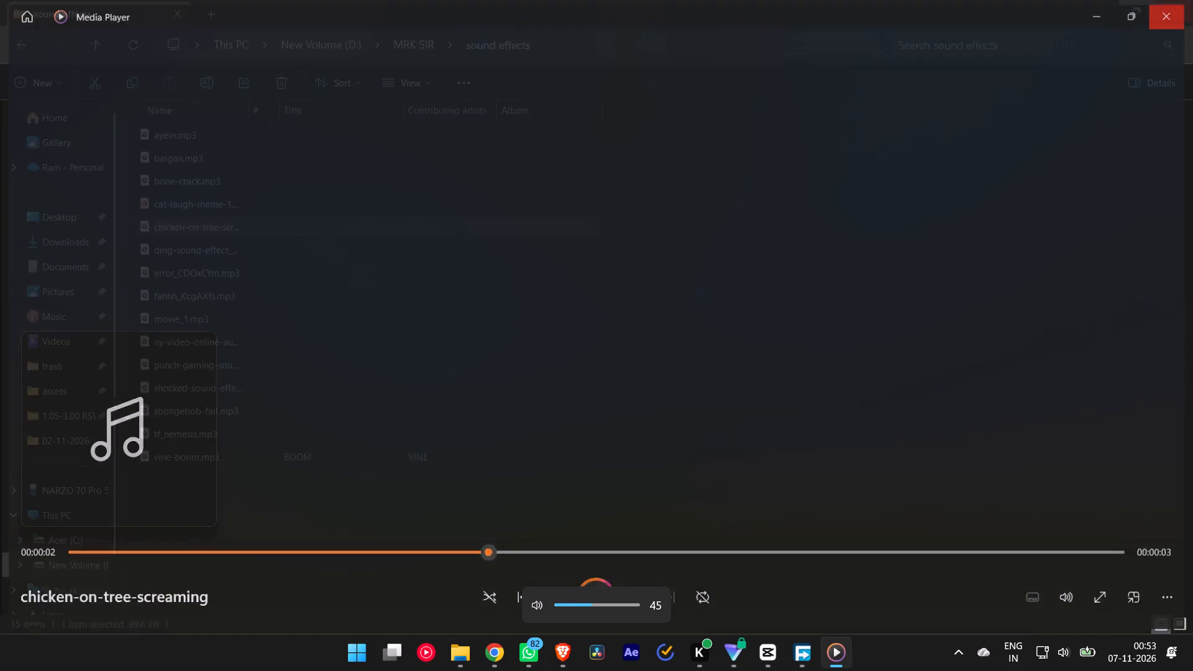
{"action": "double_click", "coordinate": [168, 255]}
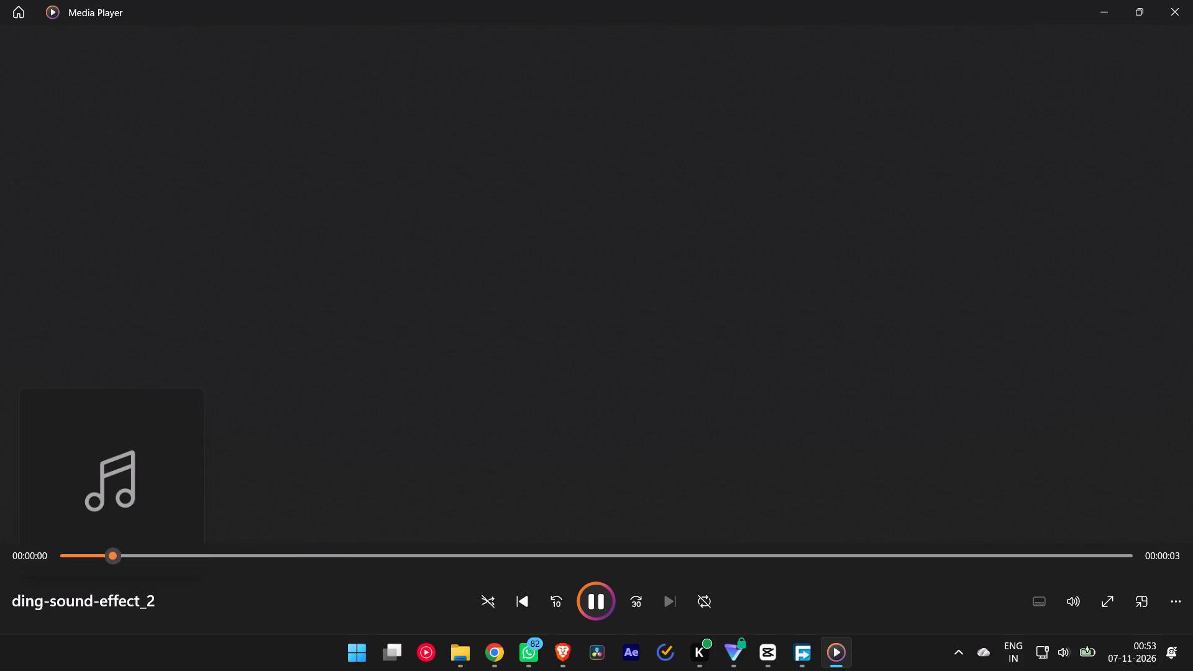
{"action": "left_click", "coordinate": [1192, 0]}
{"action": "double_click", "coordinate": [256, 276]}
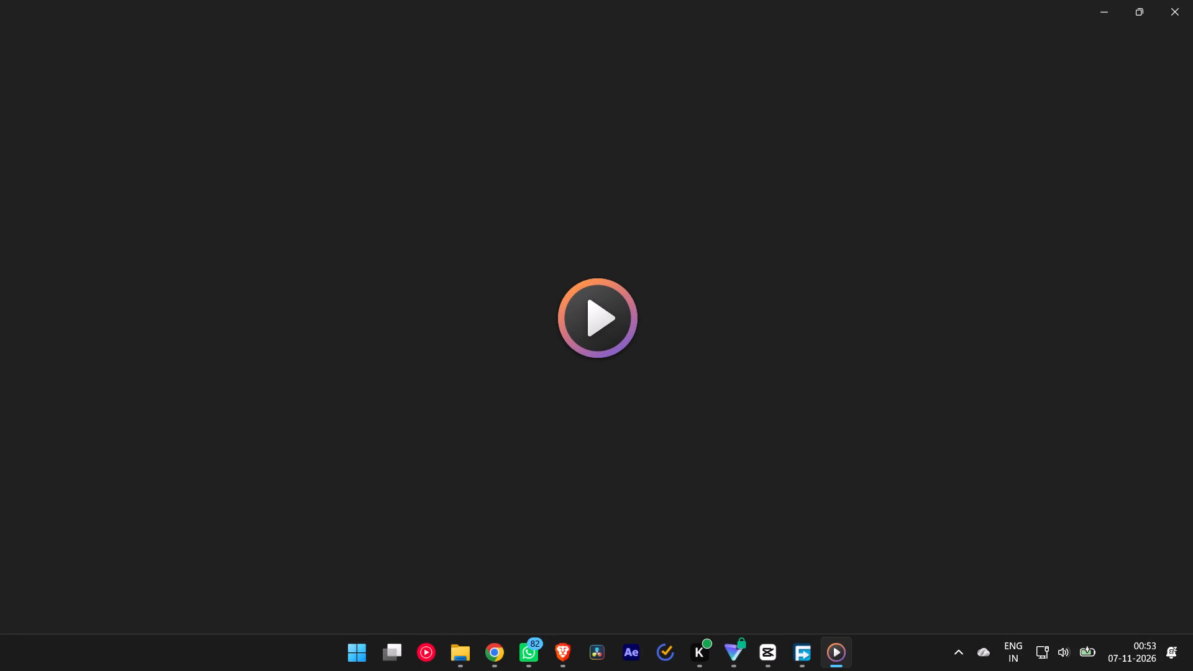
{"action": "left_click", "coordinate": [1192, 0]}
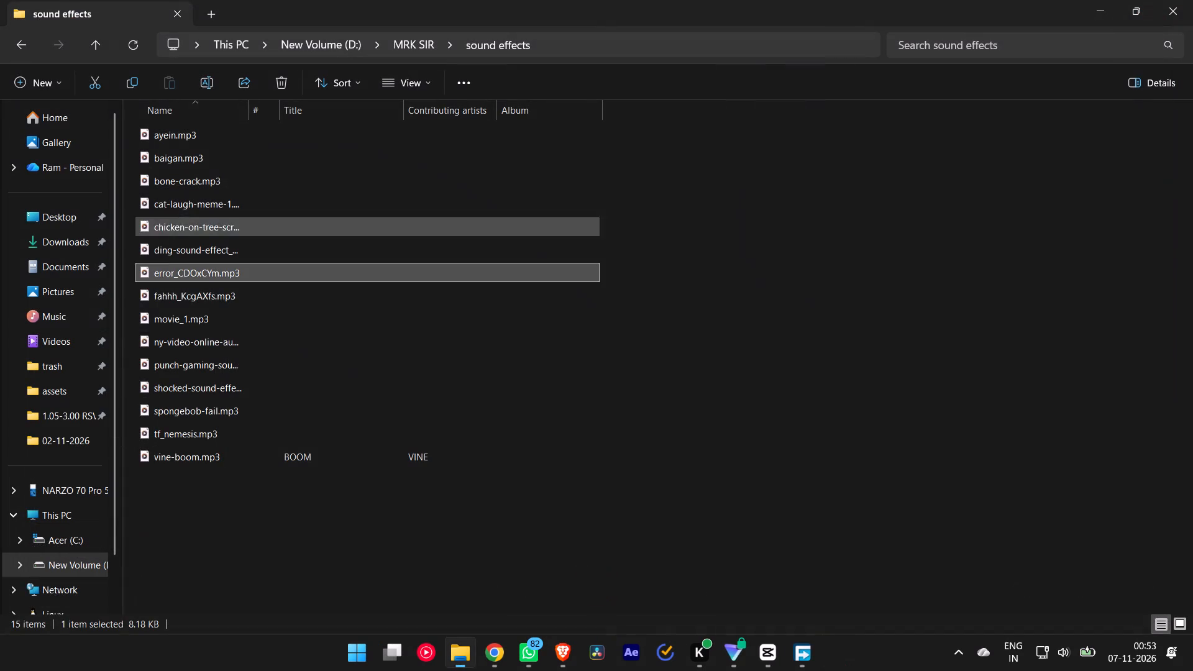
{"action": "double_click", "coordinate": [293, 296]}
{"action": "left_click", "coordinate": [1192, 0]}
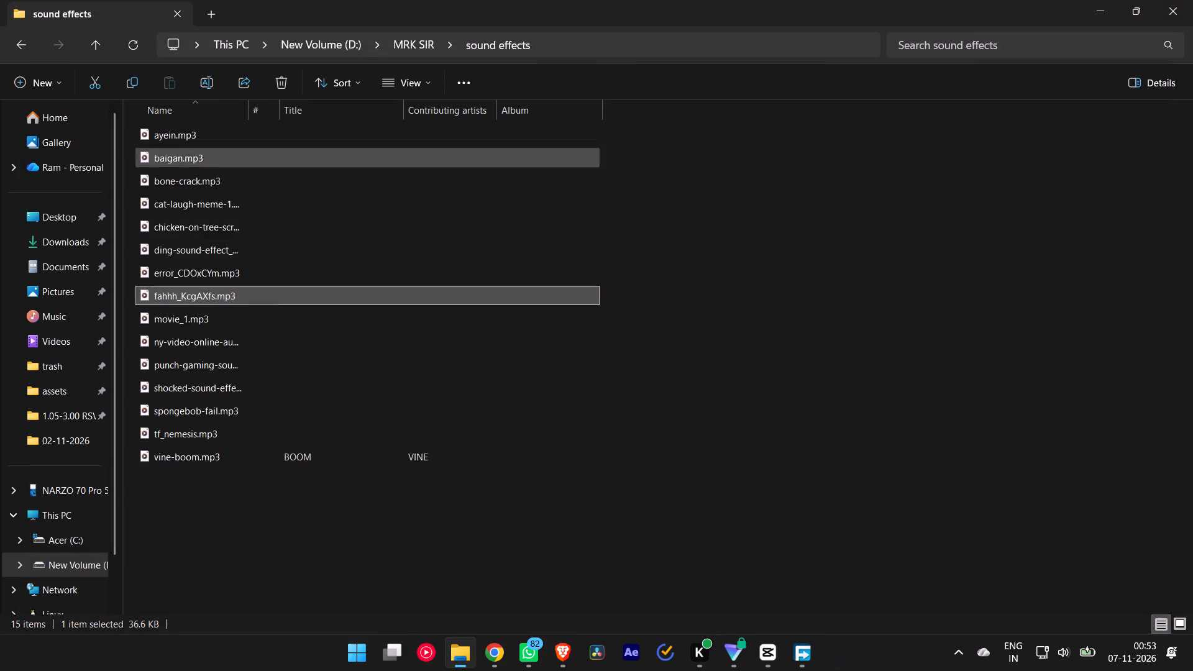
Listen to movie_1.mp3 and rename the file as bruh.mp3.
{"action": "double_click", "coordinate": [206, 314]}
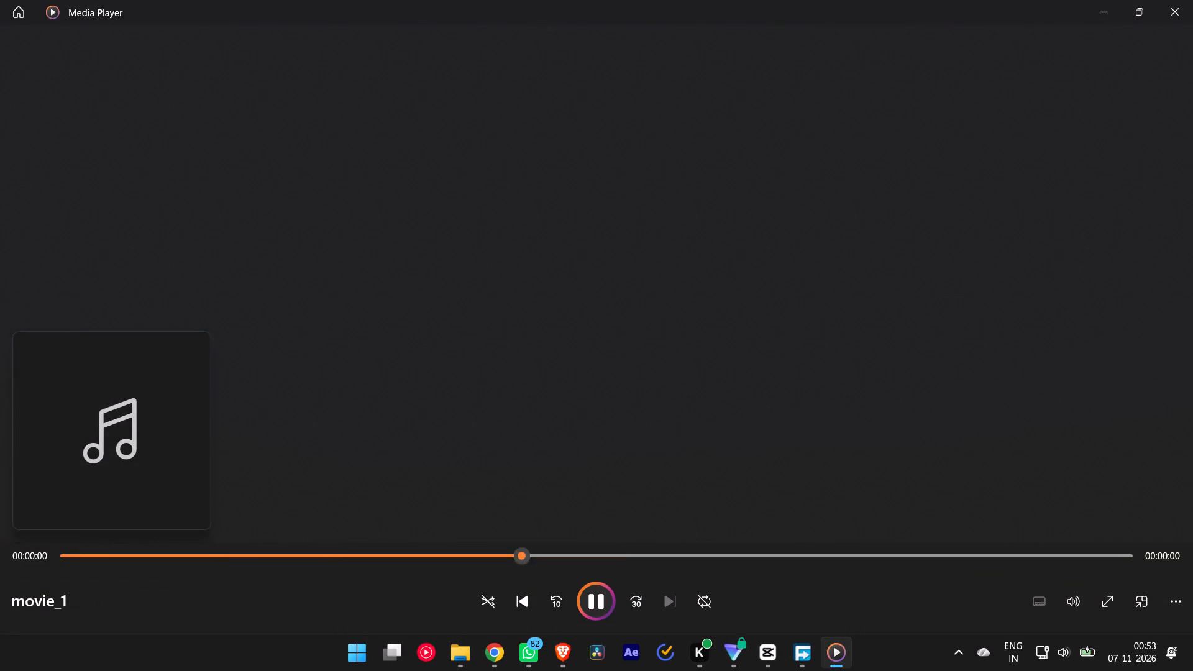
{"action": "left_click", "coordinate": [1192, 0]}
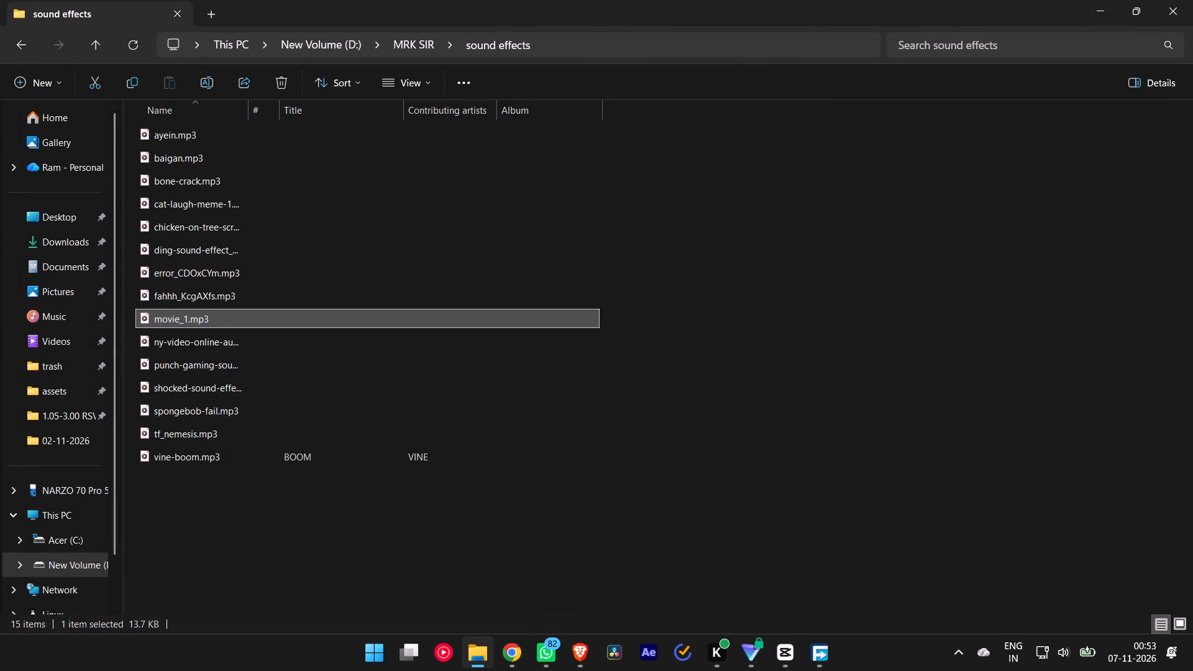
{"action": "left_click", "coordinate": [175, 317]}
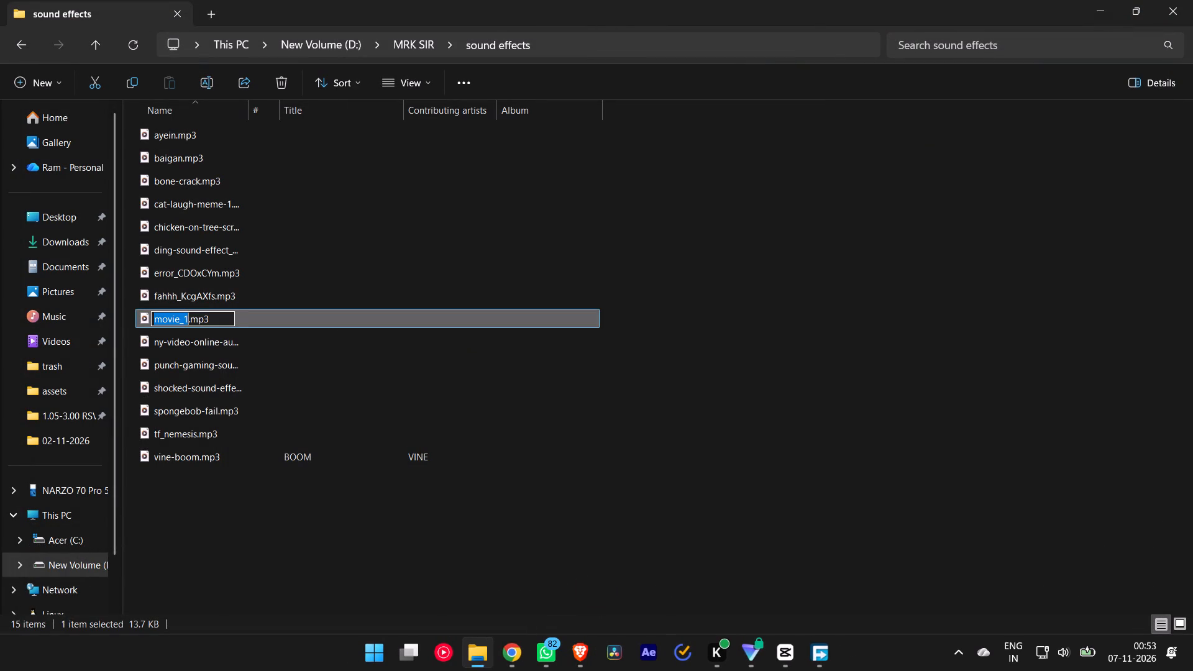
{"action": "type", "text": "br"}
{"action": "type", "text": "uh"}
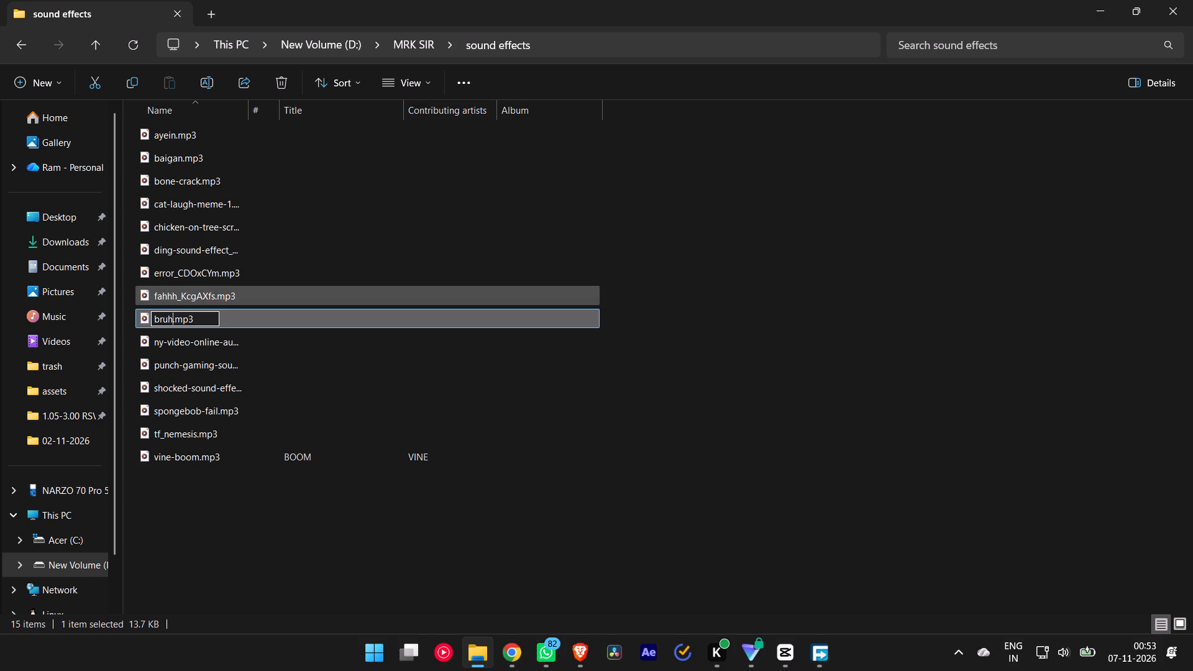
{"action": "key", "text": "Return"}
Listen to the ny-video-online-audio-converter sound and rename its file as laughter'.mp3.
{"action": "double_click", "coordinate": [155, 348]}
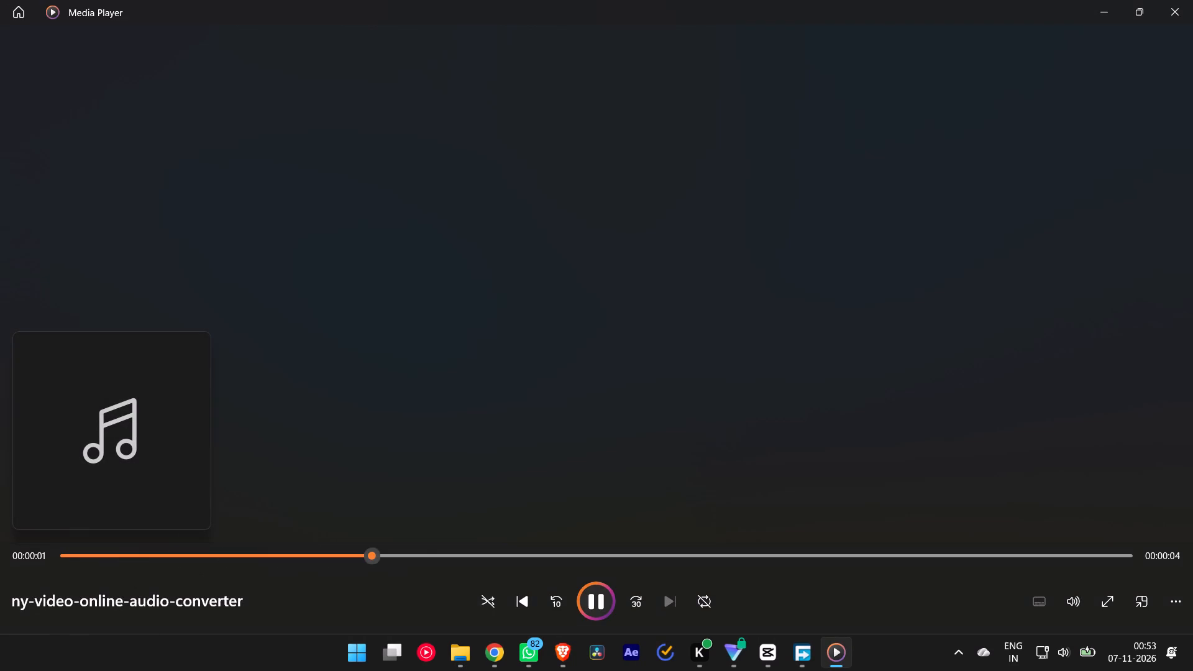
{"action": "left_click", "coordinate": [1192, 7]}
{"action": "left_click", "coordinate": [196, 340]}
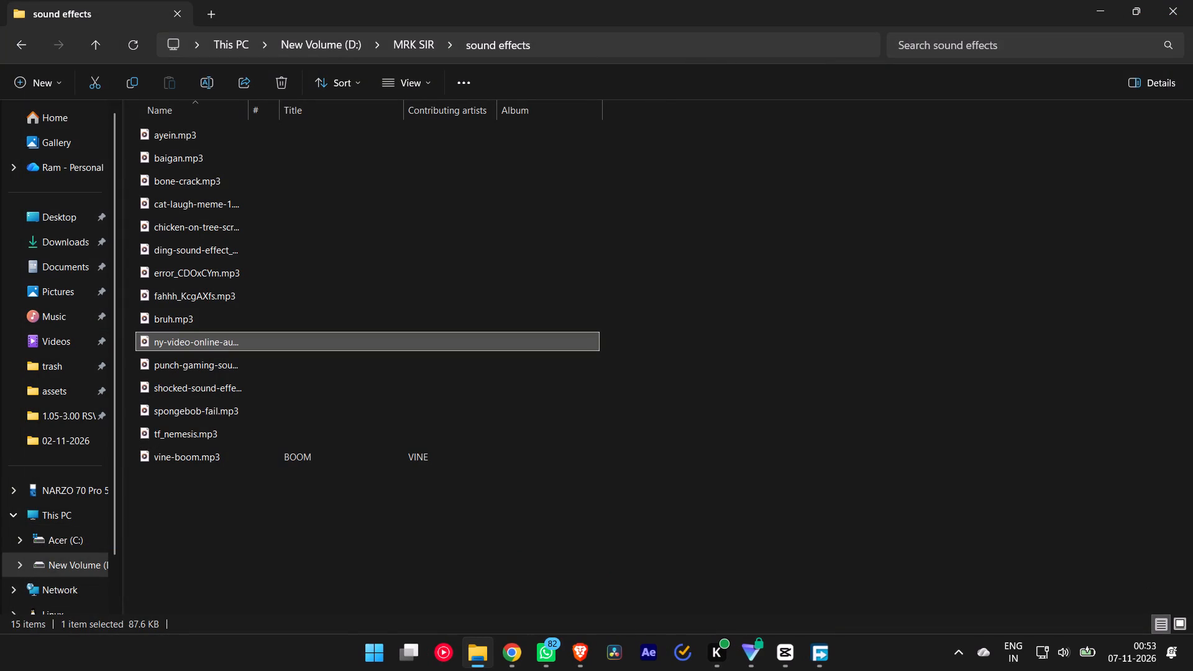
{"action": "type", "text": "laughter'"}
{"action": "key", "text": "Return"}
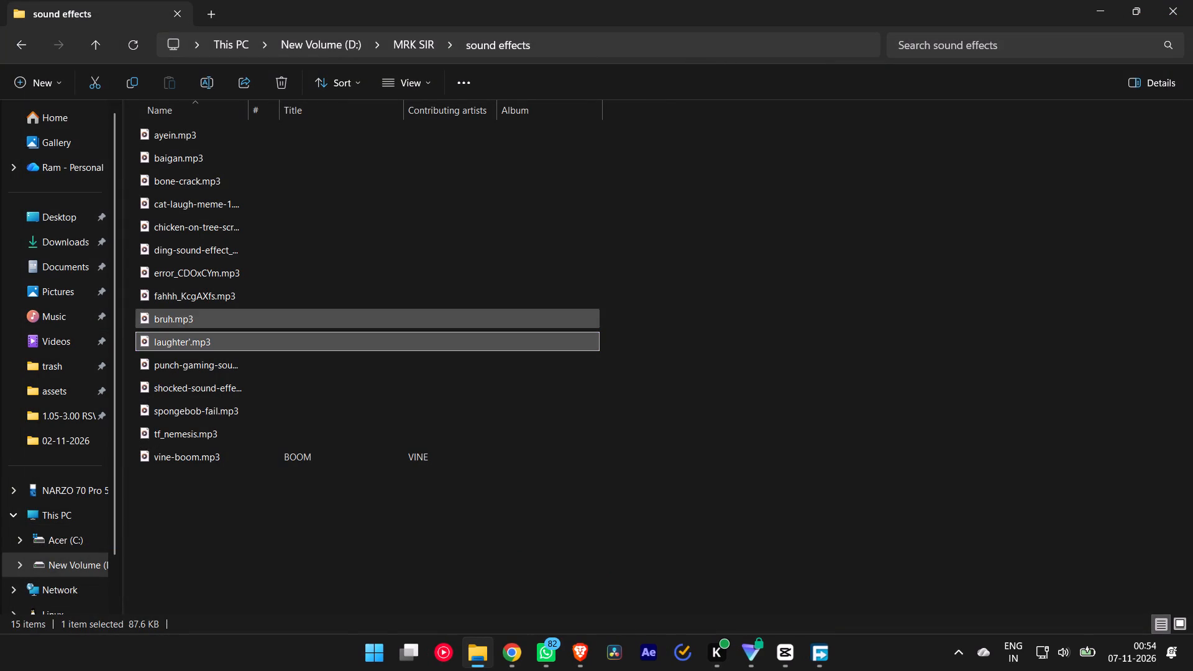
Listen to the shocked-sound-effect, punch-gaming and spongebob-fail sound effects, closing the player after each one.
{"action": "left_click", "coordinate": [201, 372]}
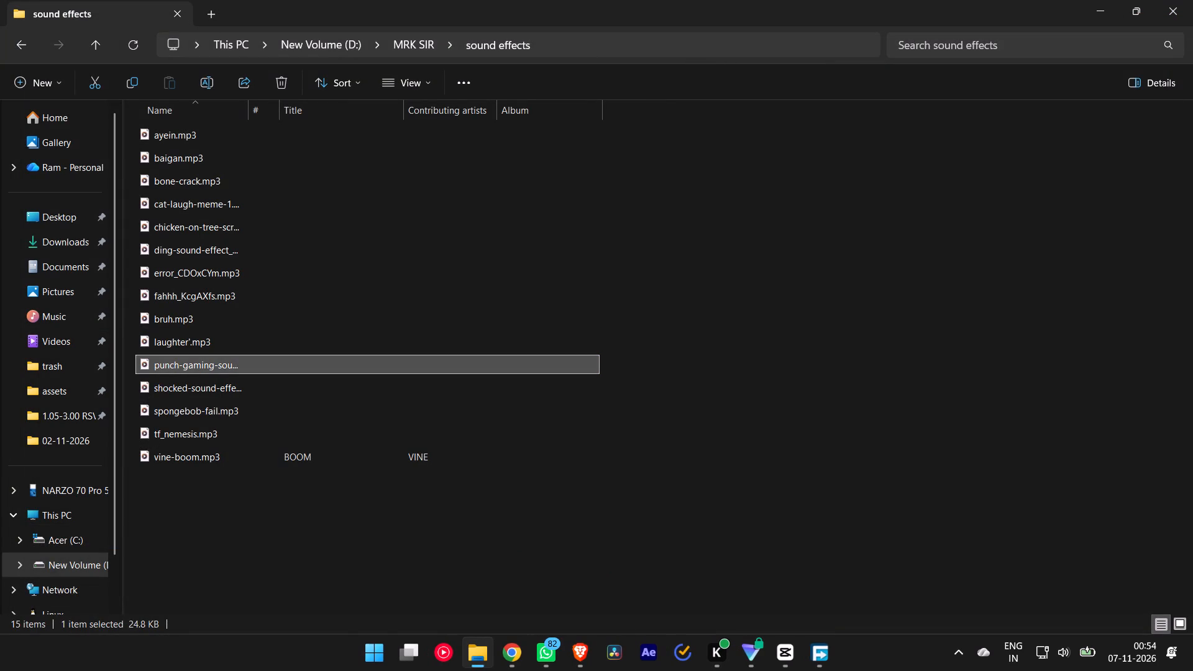
{"action": "double_click", "coordinate": [186, 393]}
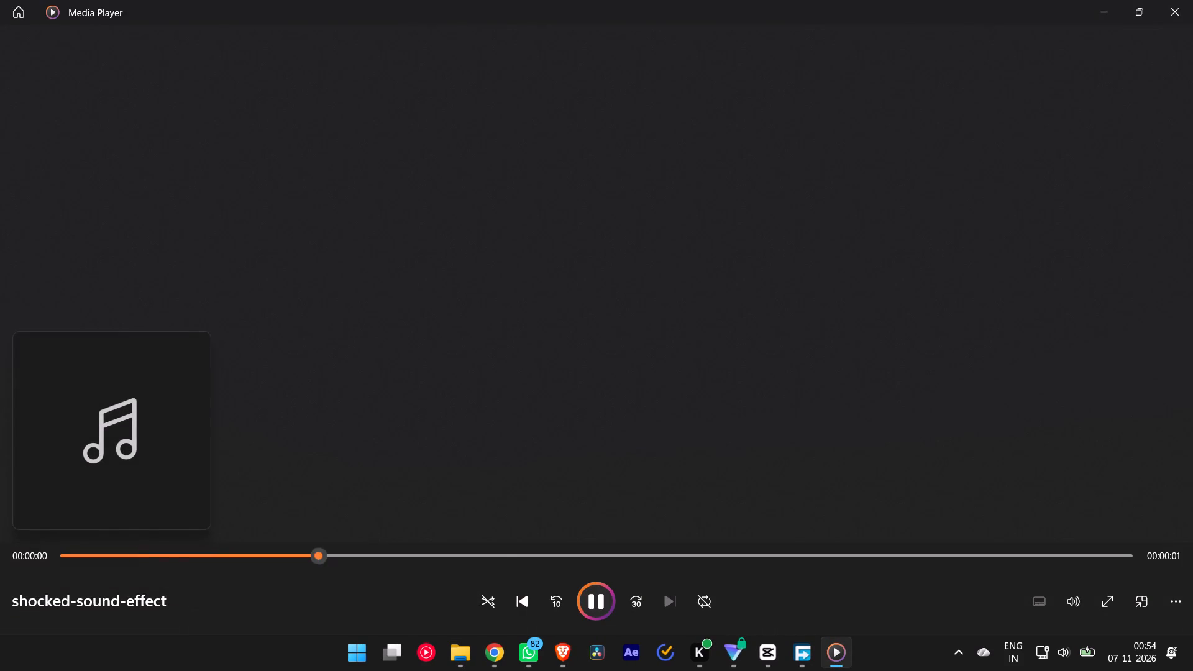
{"action": "left_click", "coordinate": [1192, 0]}
{"action": "double_click", "coordinate": [194, 367]}
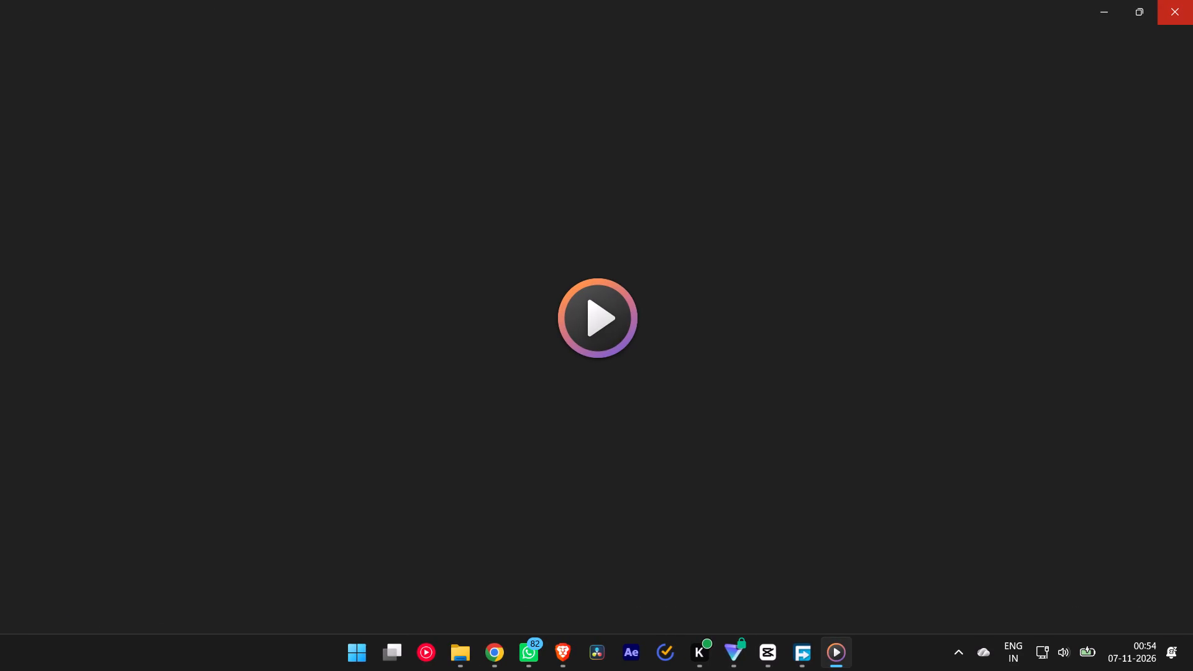
{"action": "left_click", "coordinate": [1191, 0]}
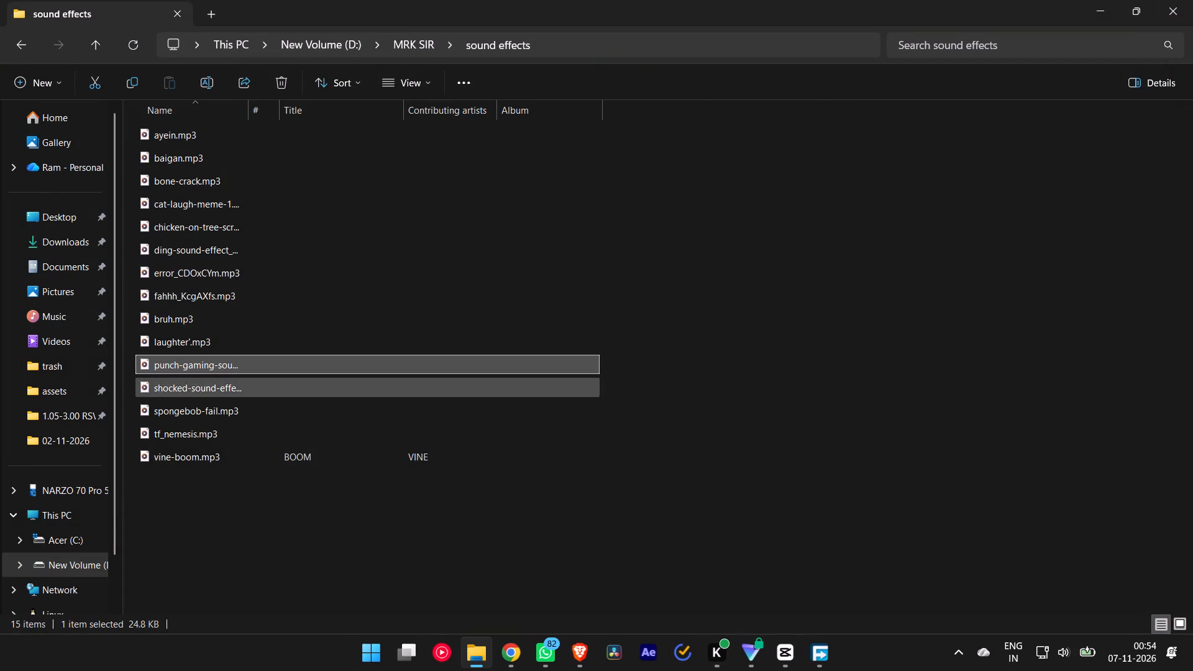
{"action": "left_click", "coordinate": [222, 401]}
{"action": "left_click", "coordinate": [222, 401]}
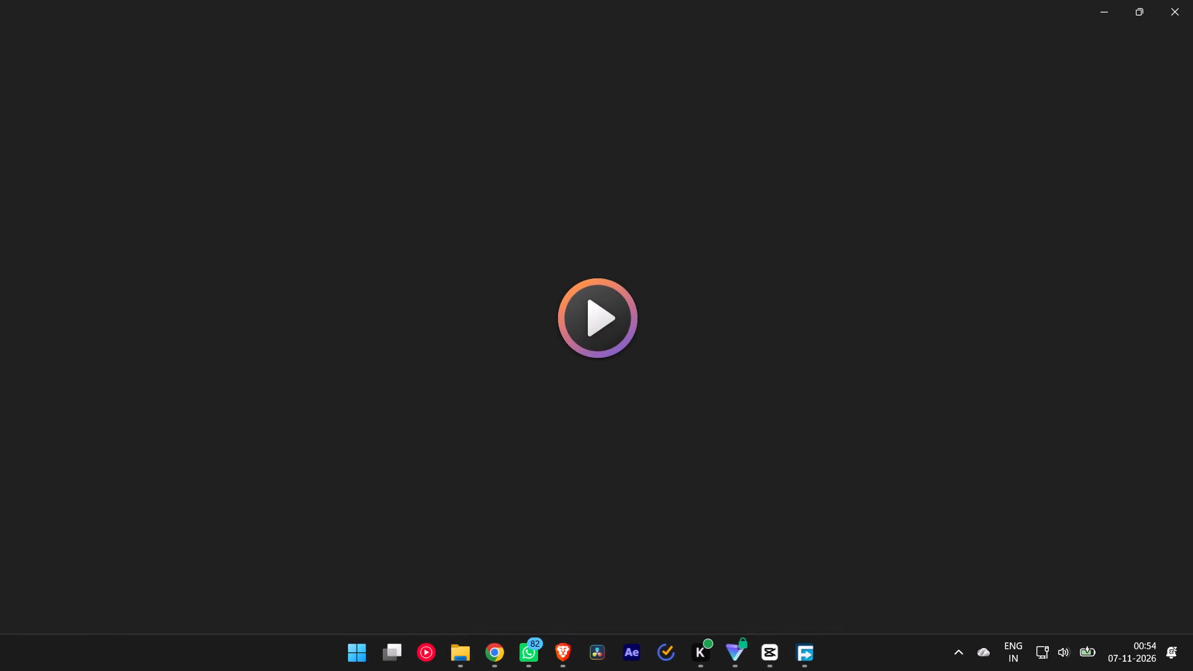
{"action": "left_click", "coordinate": [1179, 0]}
Listen to tf_nemesis.mp3 and rename the file as sad.mp3.
{"action": "double_click", "coordinate": [278, 431]}
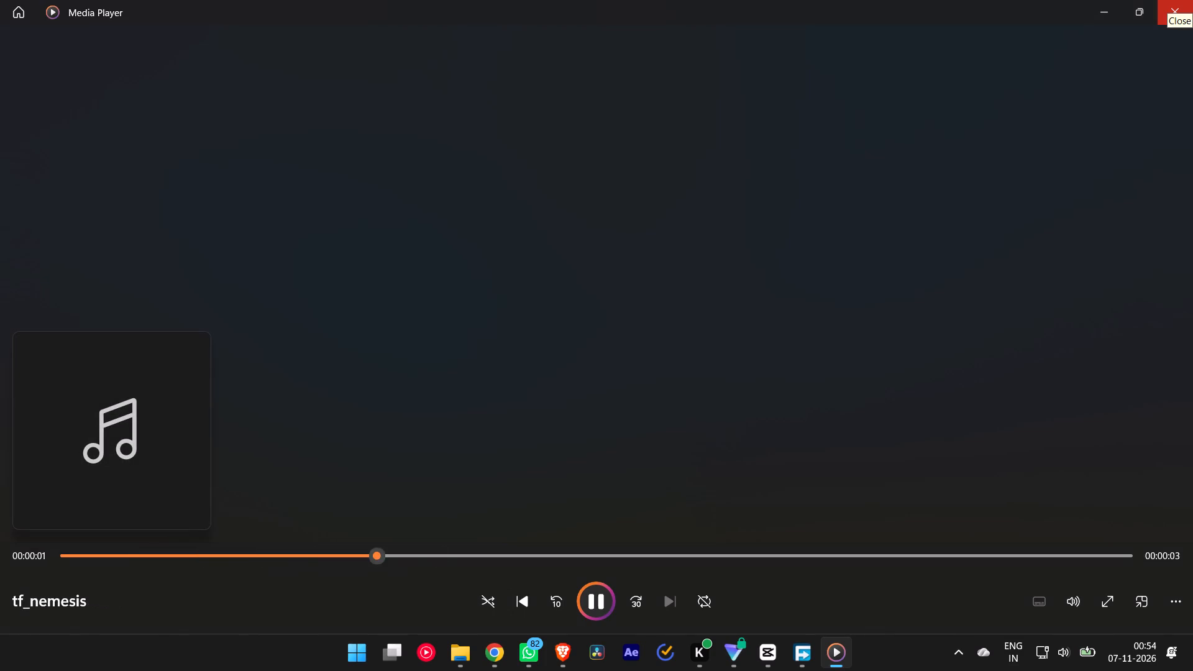
{"action": "left_click", "coordinate": [1191, 0]}
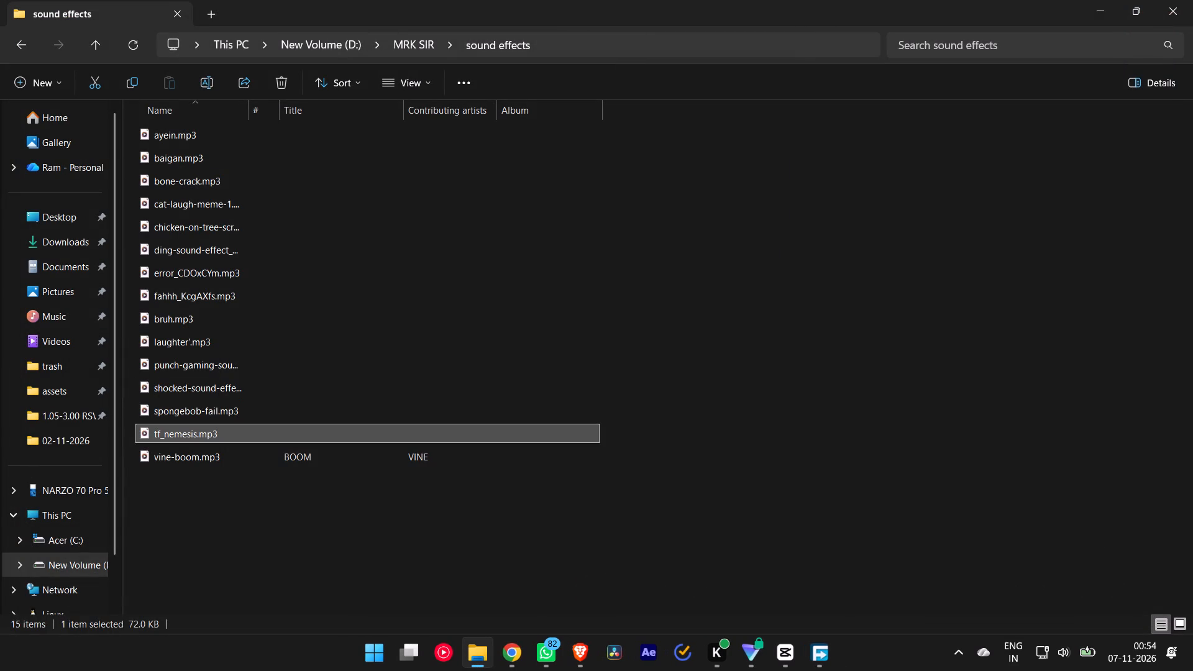
{"action": "left_click", "coordinate": [166, 428]}
{"action": "type", "text": "sad"}
{"action": "key", "text": "Return"}
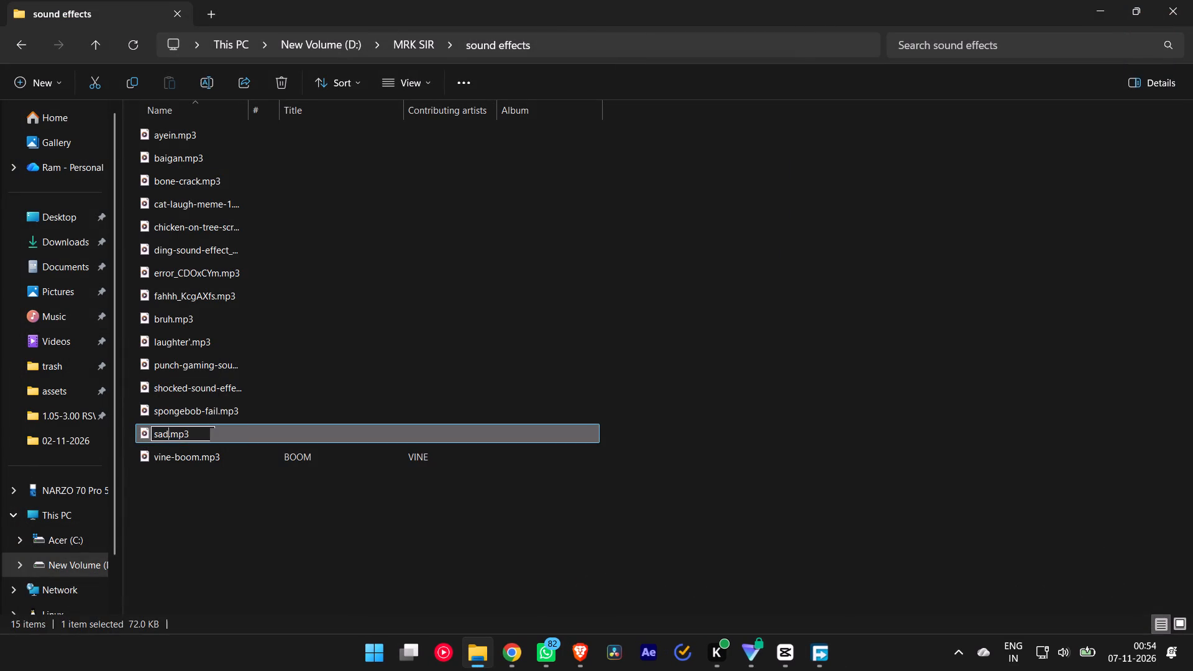
Listen to the vine-boom.mp3 sound effect and close the player.
{"action": "double_click", "coordinate": [232, 457]}
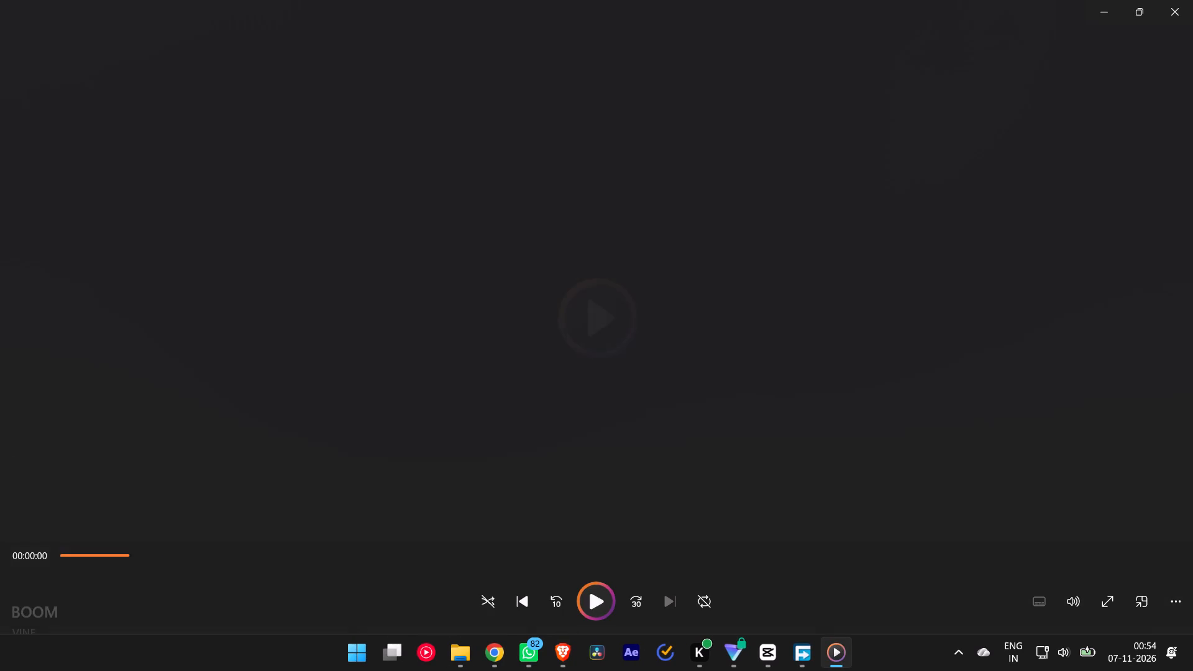
{"action": "left_click", "coordinate": [1192, 0]}
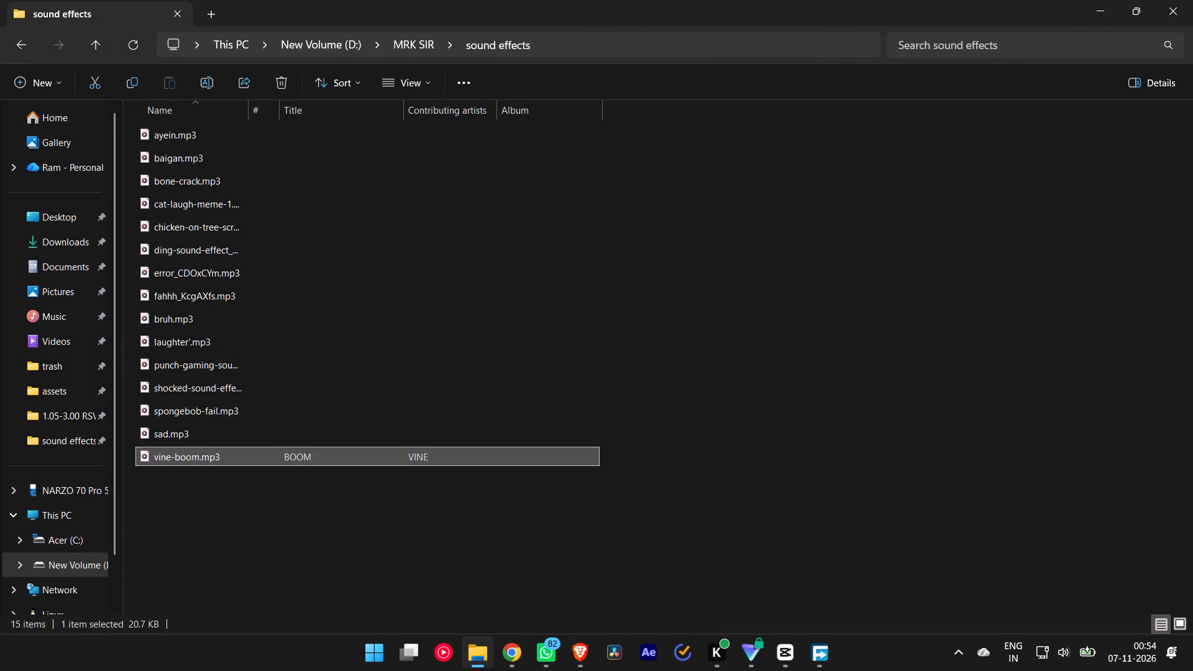
Import the cat-laugh-meme, chicken-on-tree, error, fahhh, bruh, laughter', punch-gaming and shocked-sound-effect files from the sound effects folder into the CapCut project's media.
{"action": "left_click", "coordinate": [201, 206]}
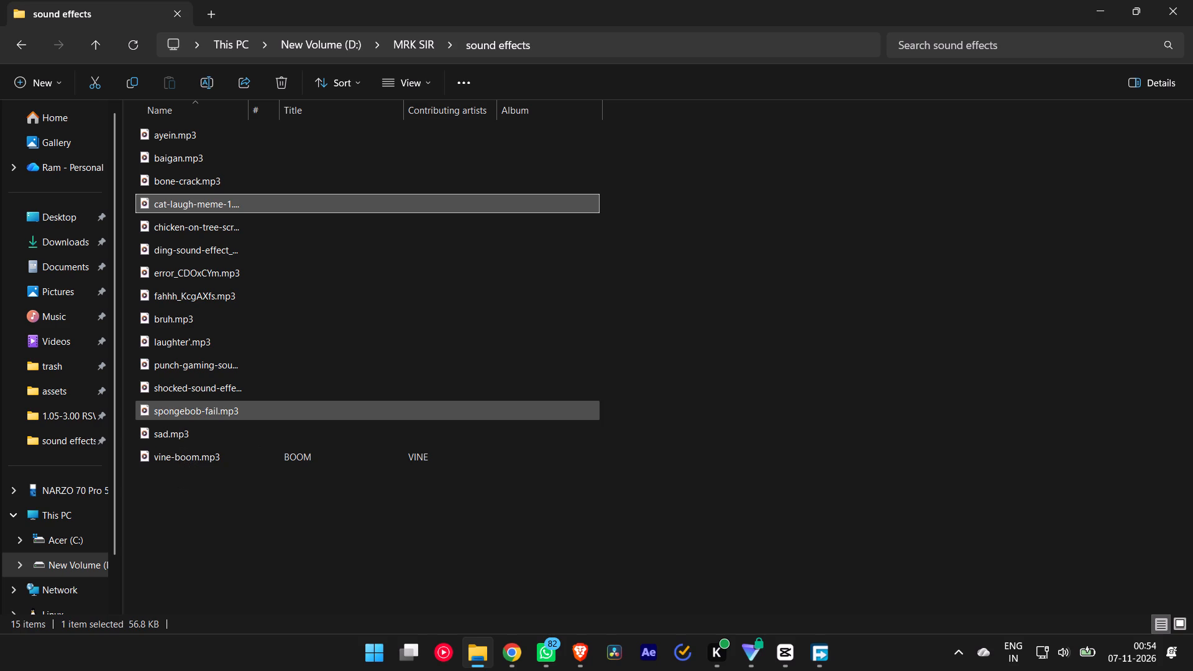
{"action": "left_click", "coordinate": [214, 227], "text": "ctrl"}
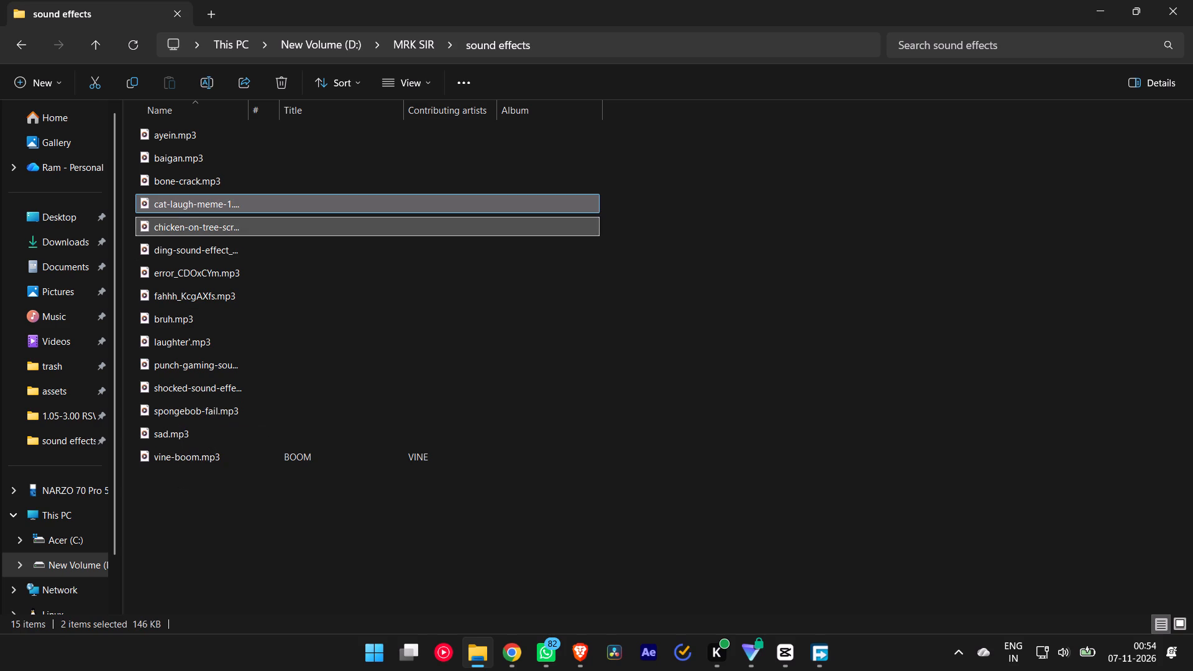
{"action": "left_click", "coordinate": [191, 276], "text": "ctrl"}
{"action": "left_click", "coordinate": [186, 293], "text": "ctrl"}
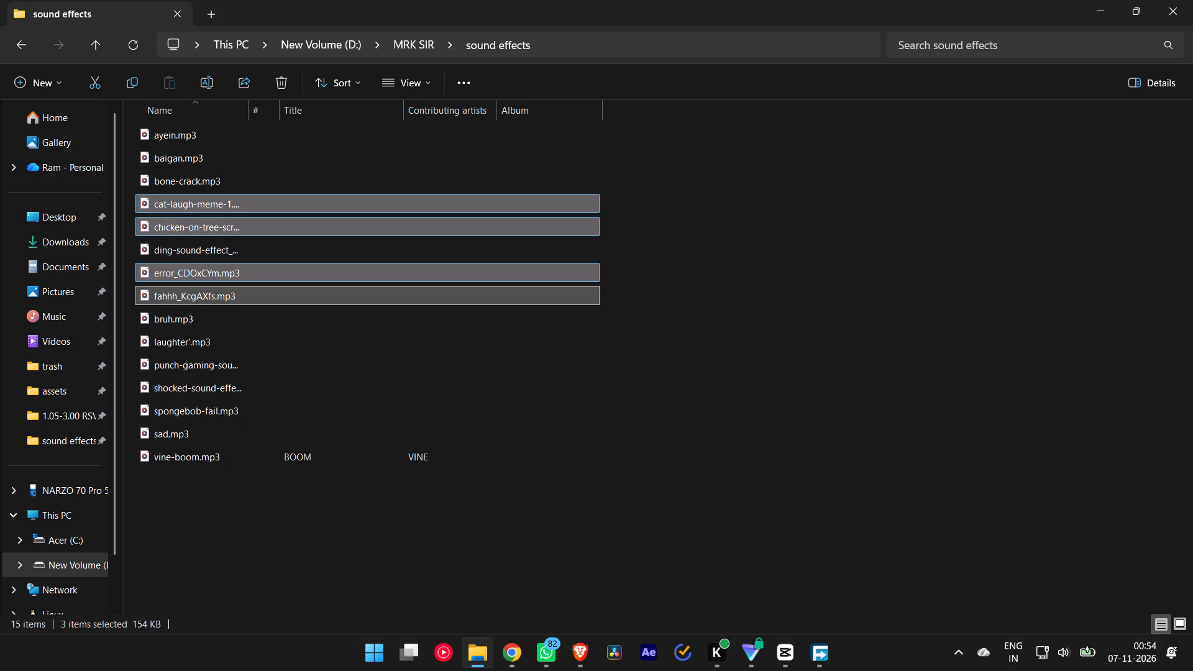
{"action": "left_click", "coordinate": [180, 310], "text": "ctrl"}
{"action": "left_click", "coordinate": [171, 339], "text": "ctrl"}
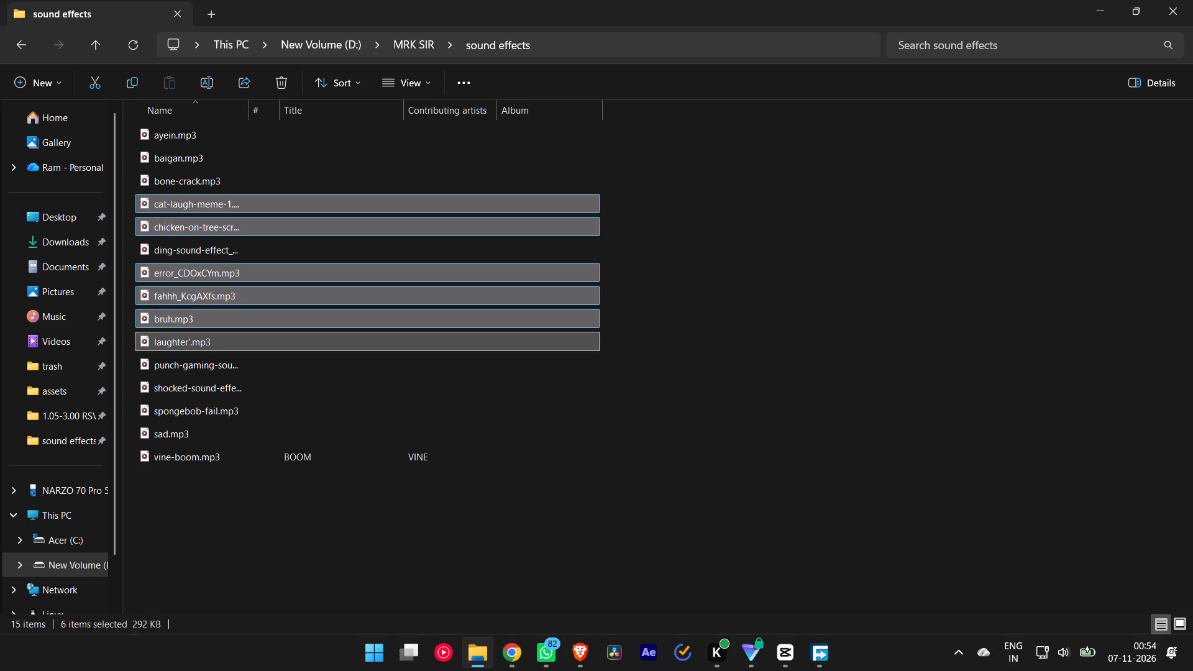
{"action": "left_click", "coordinate": [173, 360], "text": "ctrl"}
{"action": "left_click", "coordinate": [176, 386], "text": "ctrl"}
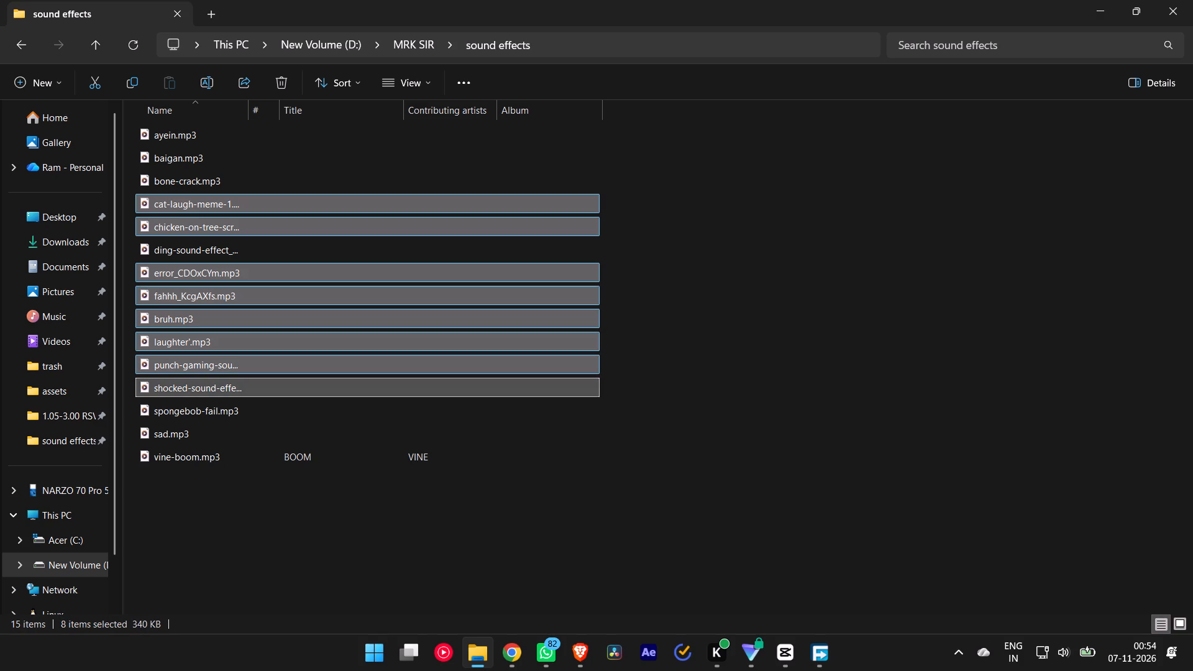
{"action": "left_click_drag", "start_coordinate": [524, 355], "coordinate": [790, 627]}
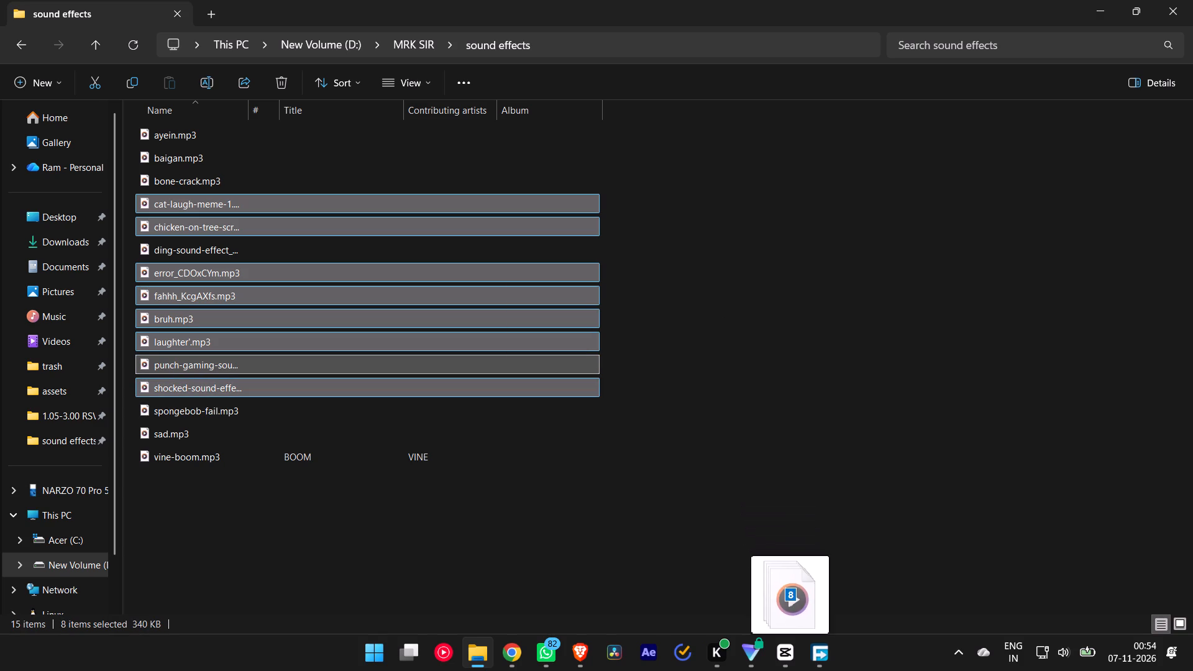
{"action": "left_click_drag", "start_coordinate": [790, 627], "coordinate": [293, 263]}
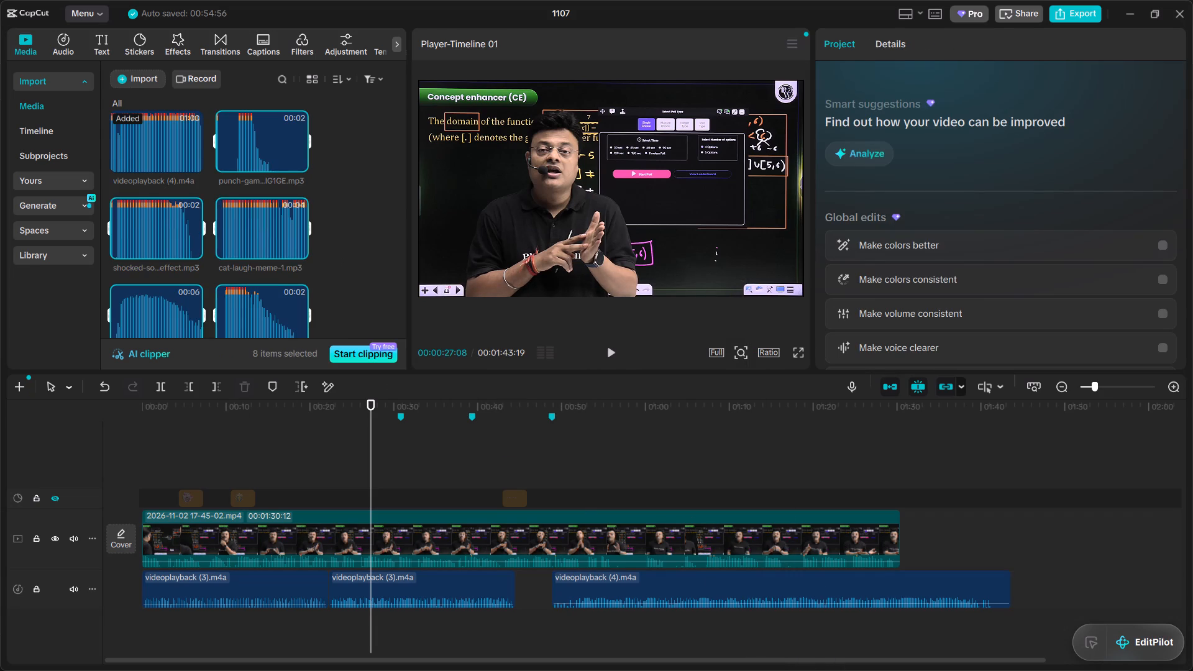
{"action": "scroll", "coordinate": [354, 181], "scroll_direction": "up", "scroll_amount": 7}
{"action": "scroll", "coordinate": [354, 181], "scroll_direction": "down", "scroll_amount": 8}
{"action": "scroll", "coordinate": [354, 181], "scroll_direction": "up", "scroll_amount": 8}
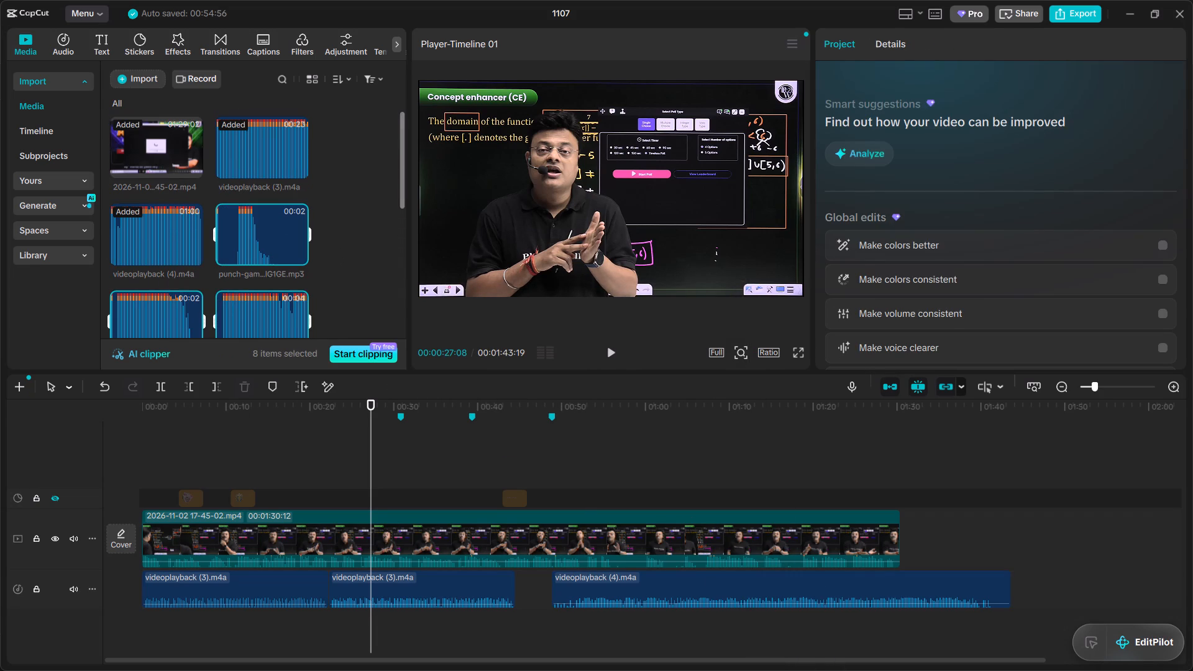
Delete the videoplayback (4).m4a music clip from the audio track.
{"action": "left_click", "coordinate": [602, 573]}
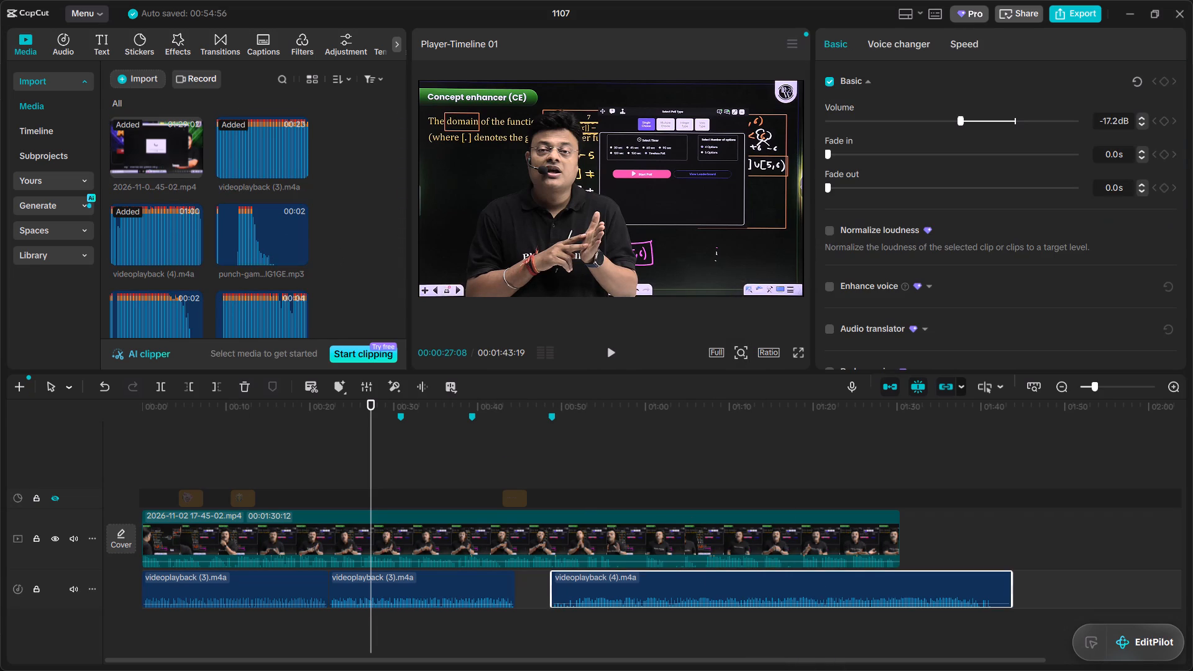
{"action": "key", "text": "BackSpace"}
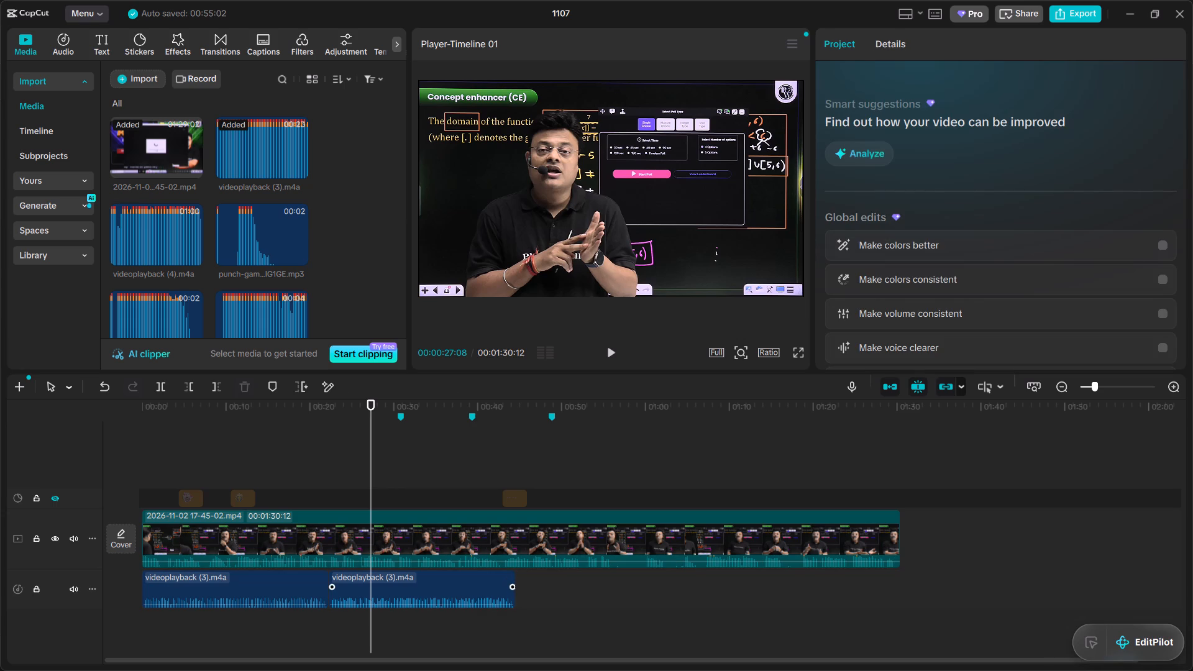
Duplicate the second videoplayback (3).m4a clip twice, placing the copies back to back after it on the audio track.
{"action": "left_click", "coordinate": [451, 578]}
{"action": "left_click_drag", "start_coordinate": [450, 578], "coordinate": [641, 573], "text": "alt"}
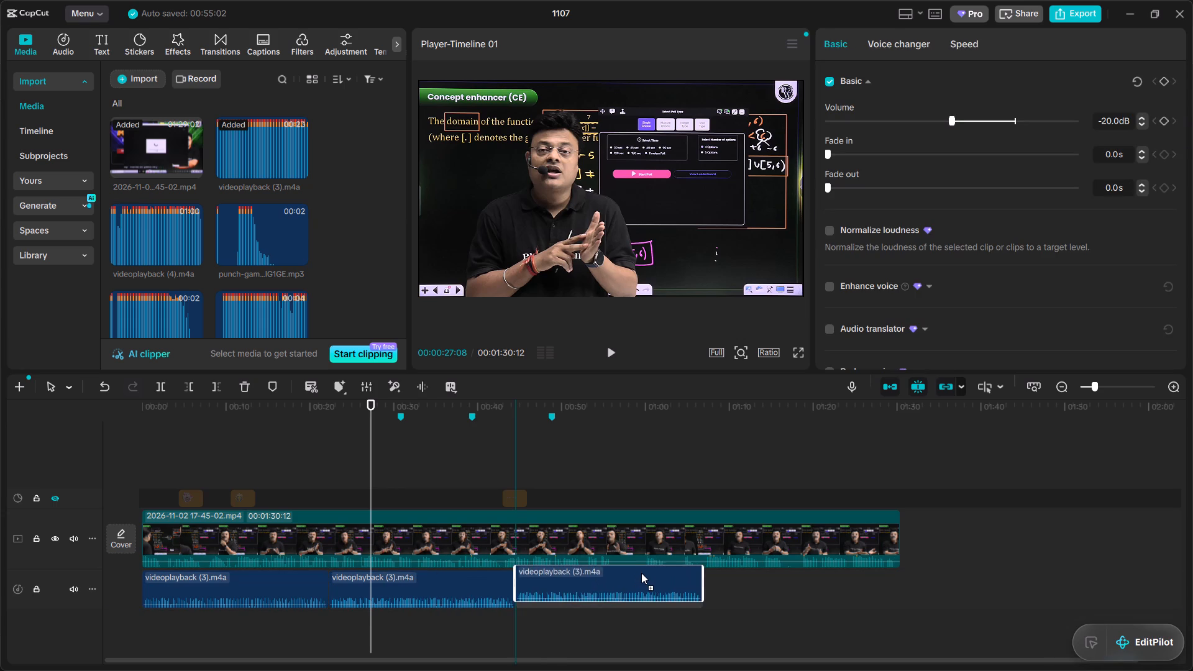
{"action": "left_click_drag", "start_coordinate": [641, 573], "coordinate": [642, 573], "text": "alt"}
{"action": "left_click_drag", "start_coordinate": [458, 581], "coordinate": [817, 589], "text": "alt"}
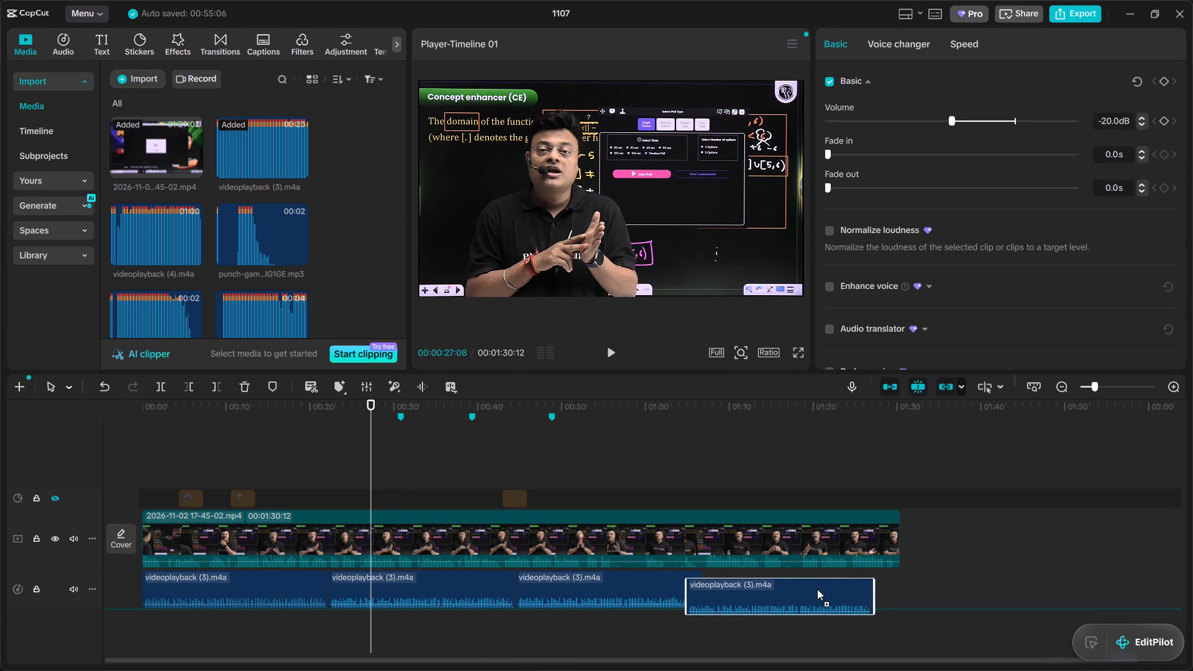
{"action": "left_click_drag", "start_coordinate": [817, 589], "coordinate": [828, 580], "text": "alt"}
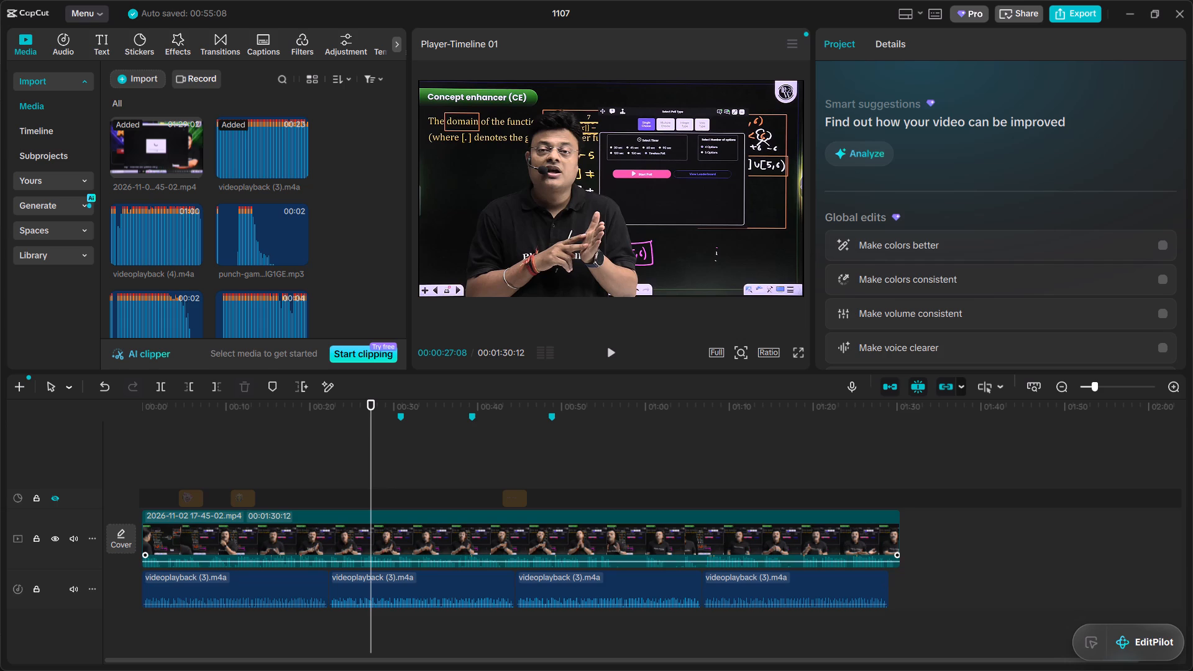
{"action": "left_click", "coordinate": [450, 580]}
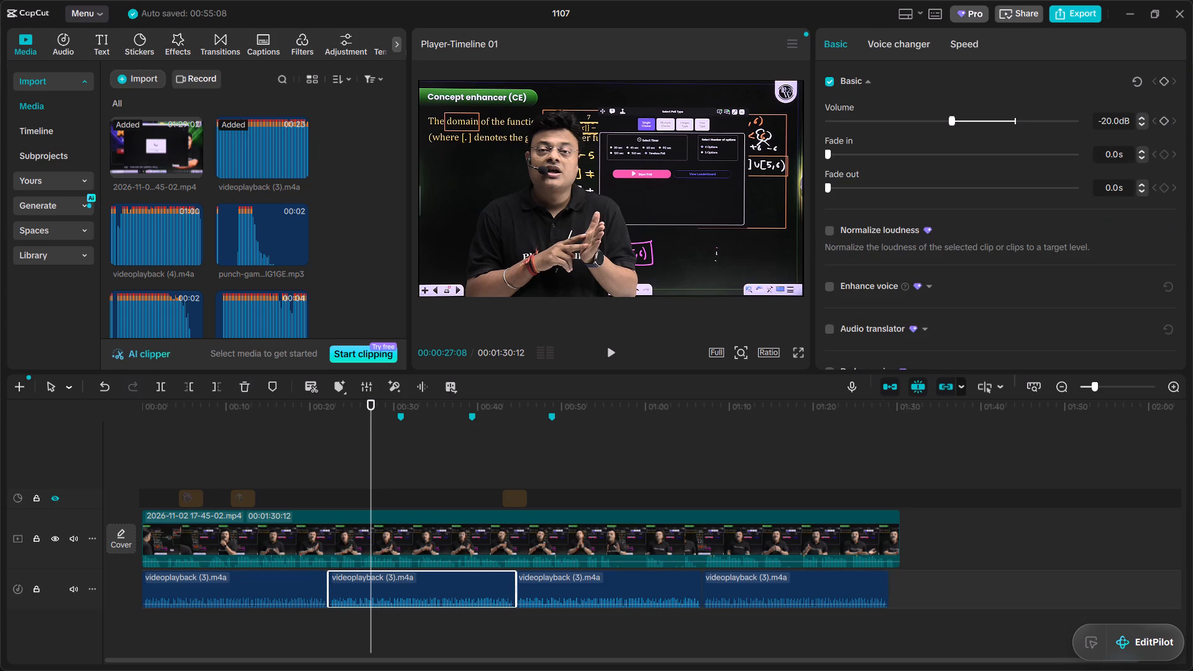
{"action": "left_click", "coordinate": [450, 580], "text": "alt"}
Play the timeline from about 00:41 onward to check the lecture video against the extended background music.
{"action": "left_click_drag", "start_coordinate": [147, 397], "coordinate": [149, 405]}
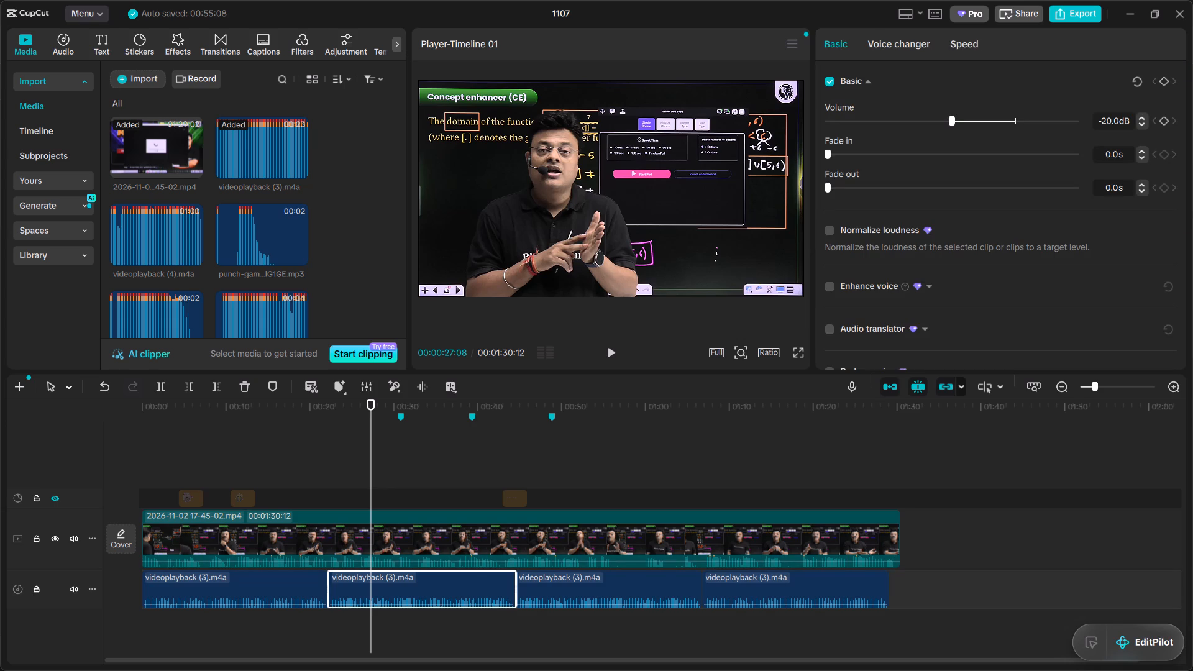
{"action": "left_click_drag", "start_coordinate": [149, 405], "coordinate": [144, 410]}
{"action": "left_click", "coordinate": [153, 408]}
{"action": "left_click_drag", "start_coordinate": [145, 411], "coordinate": [486, 434]}
{"action": "key", "text": "space"}
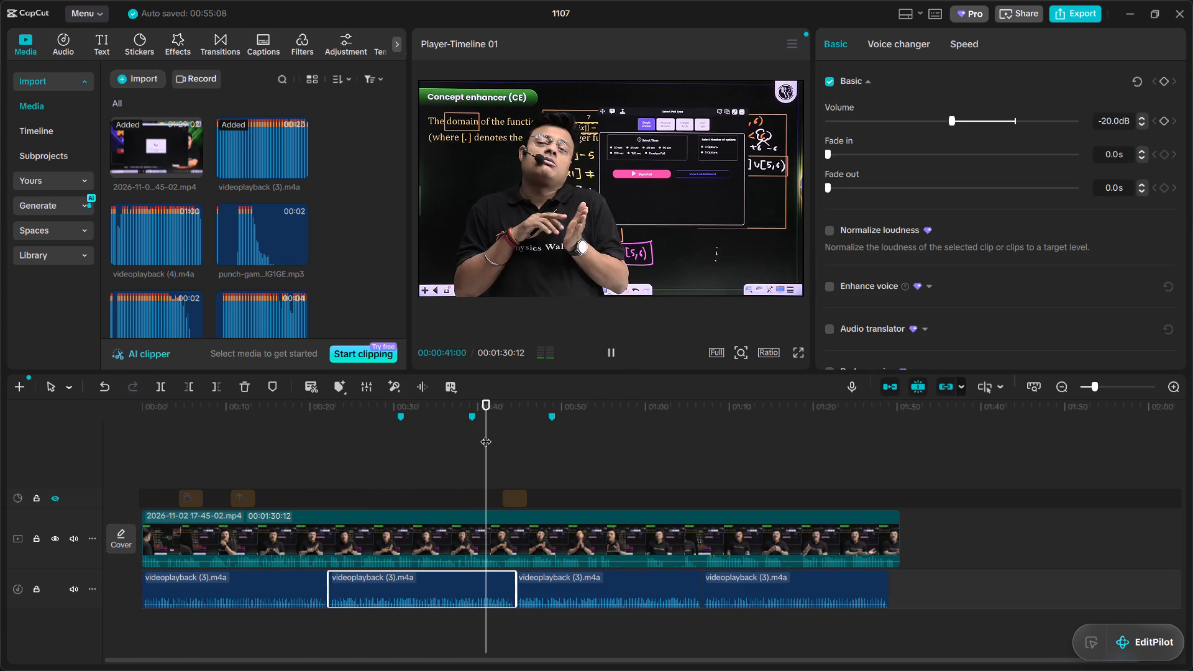
{"action": "left_click", "coordinate": [498, 427]}
{"action": "left_click", "coordinate": [529, 419]}
{"action": "key", "text": "space"}
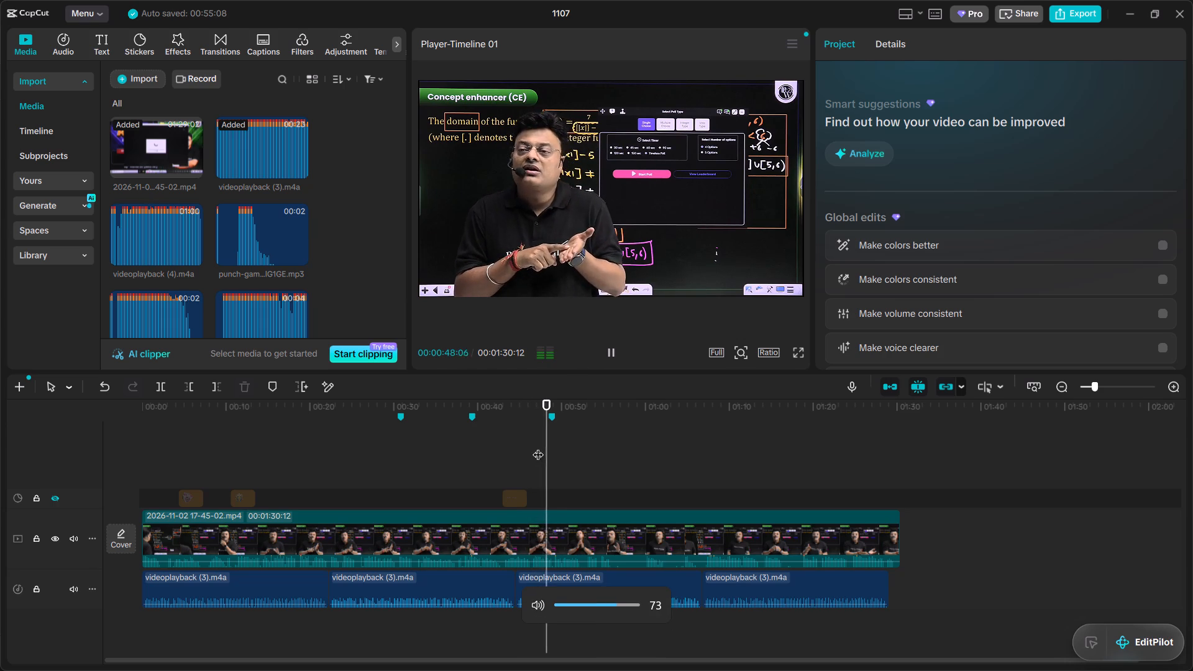
{"action": "left_click", "coordinate": [589, 413]}
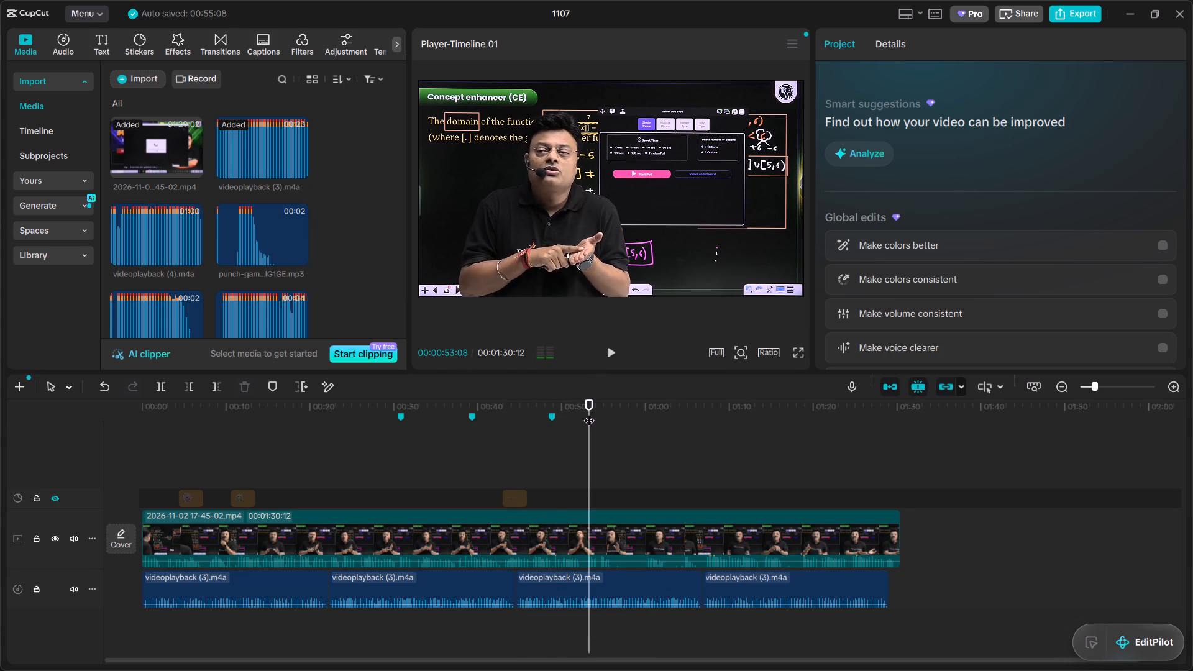
{"action": "key", "text": "space"}
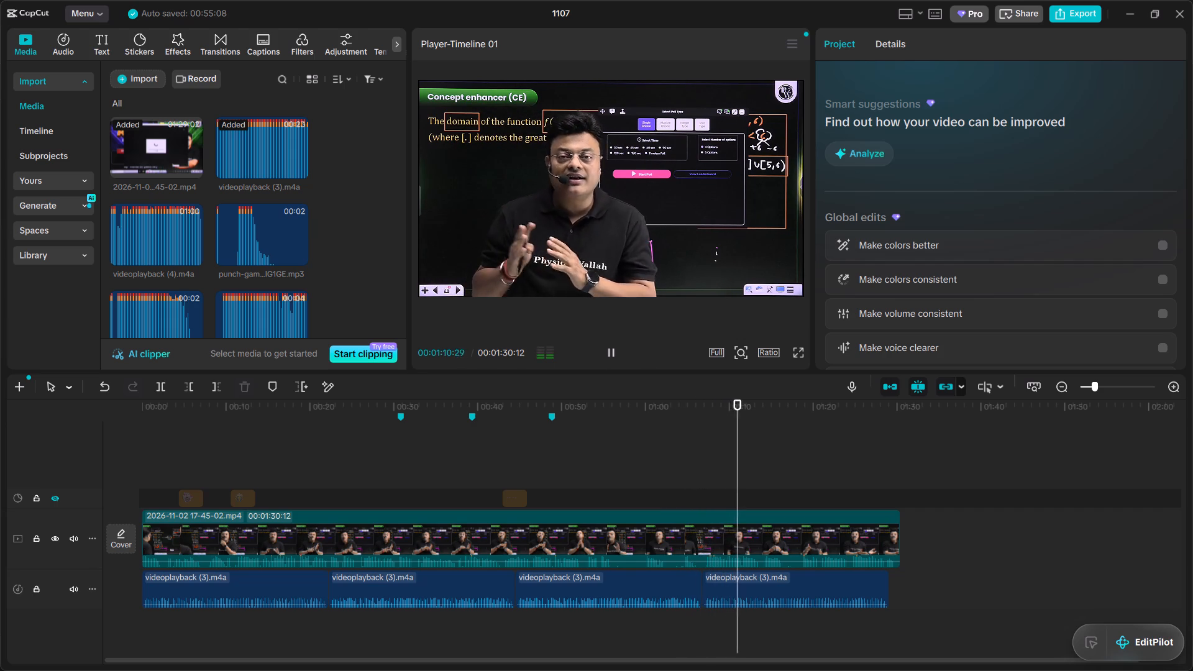
Split the lecture video at 00:01:02:22 and 00:01:06:24 and delete the section between the two cuts.
{"action": "left_click", "coordinate": [649, 411]}
{"action": "key", "text": "space"}
{"action": "key", "text": "space"}
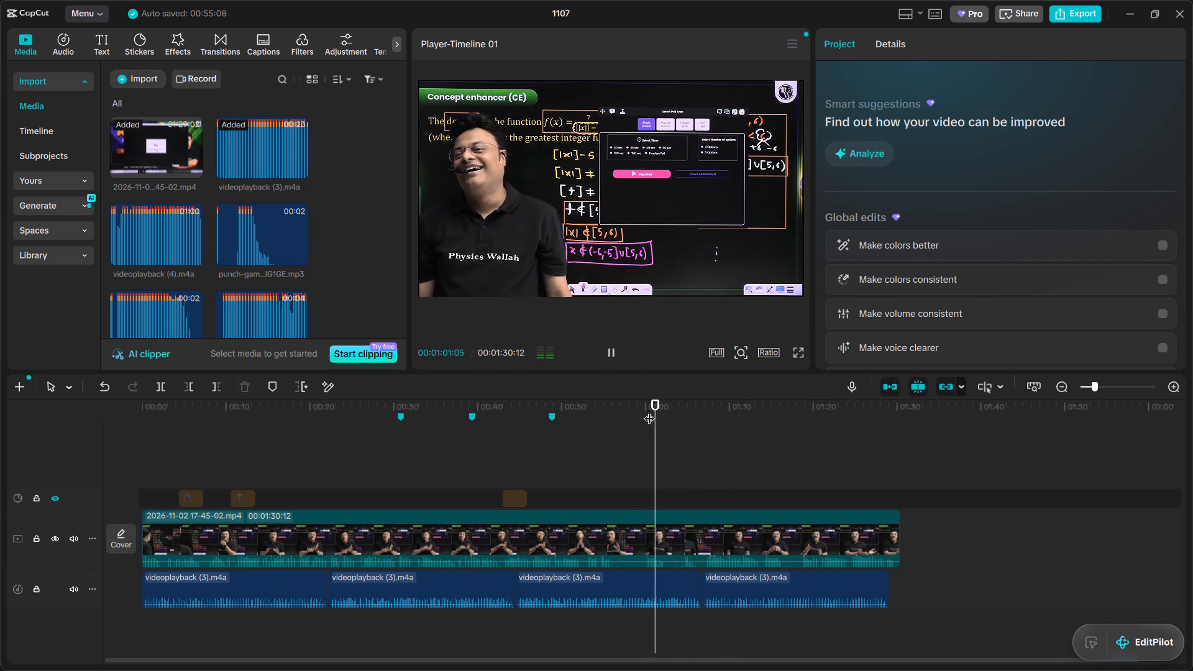
{"action": "key", "text": "space"}
{"action": "key", "text": "space"}
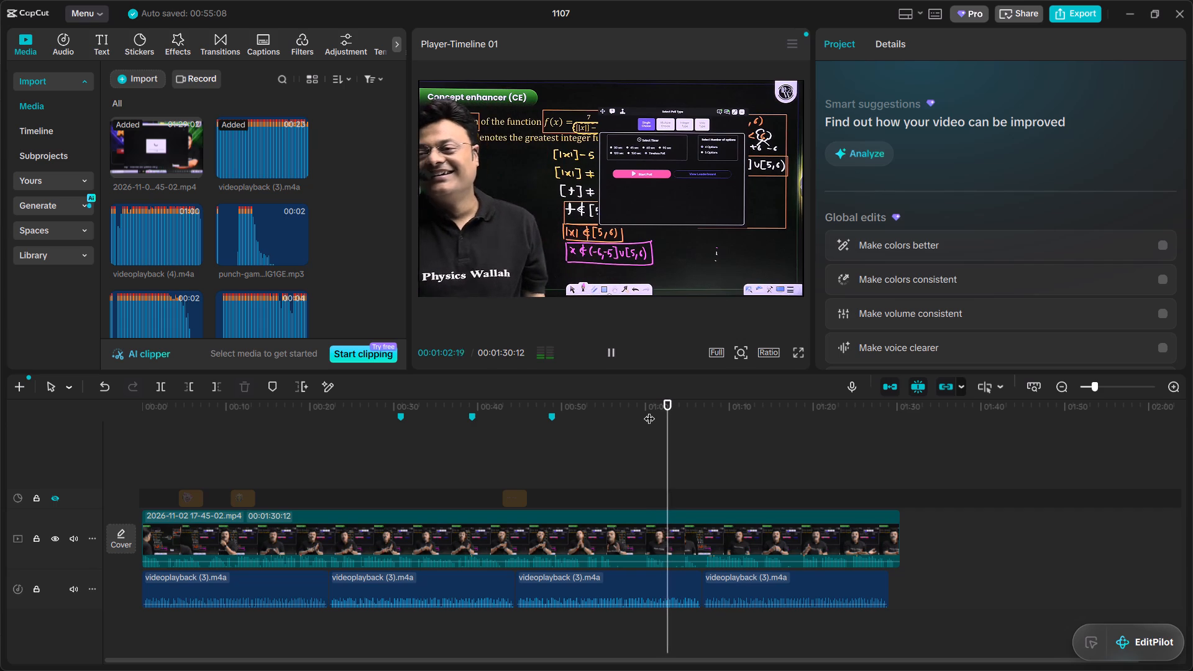
{"action": "key", "text": "space"}
{"action": "key", "text": "b"}
{"action": "left_click", "coordinate": [670, 545]}
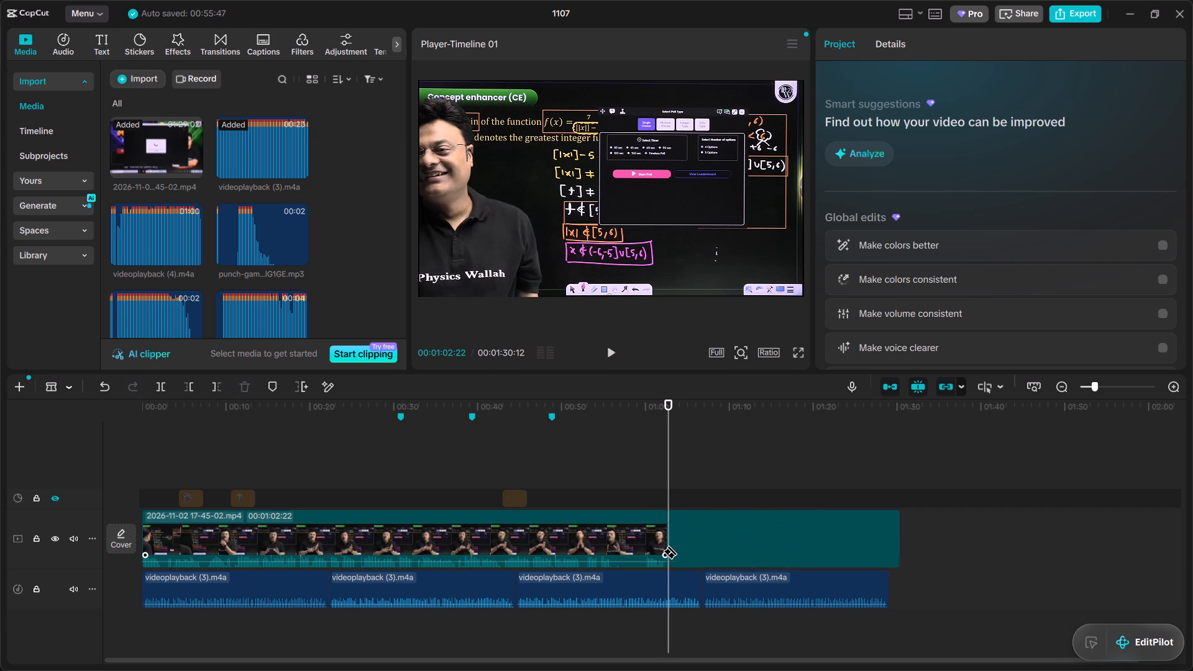
{"action": "key", "text": "space"}
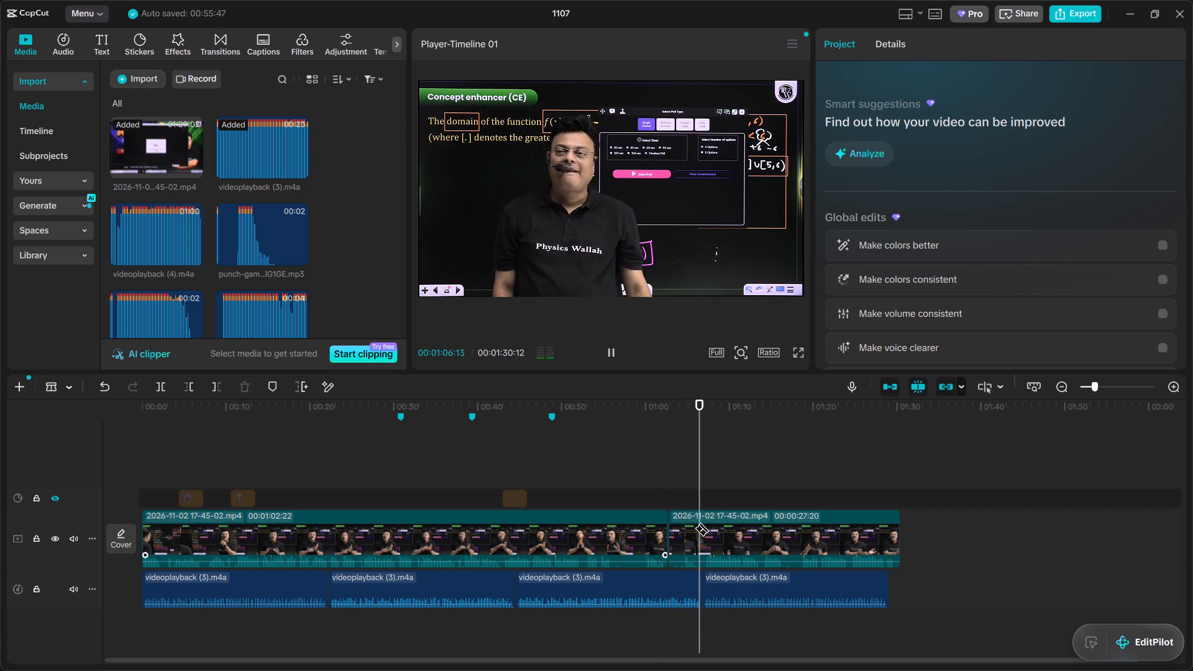
{"action": "key", "text": "space"}
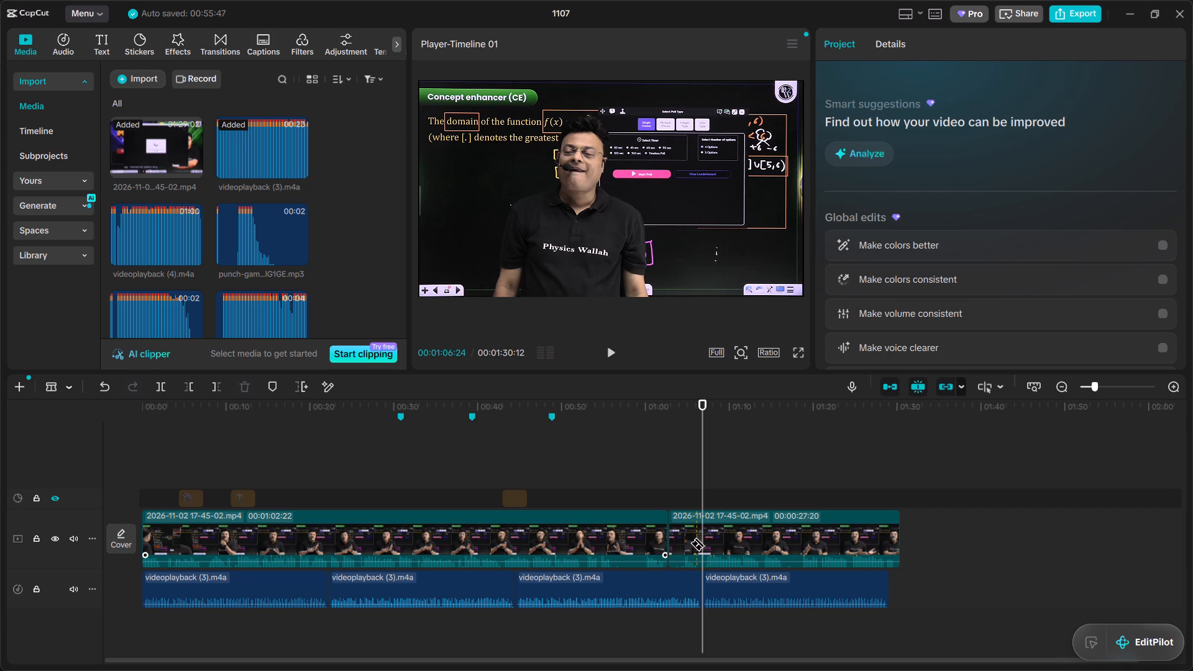
{"action": "left_click", "coordinate": [706, 535]}
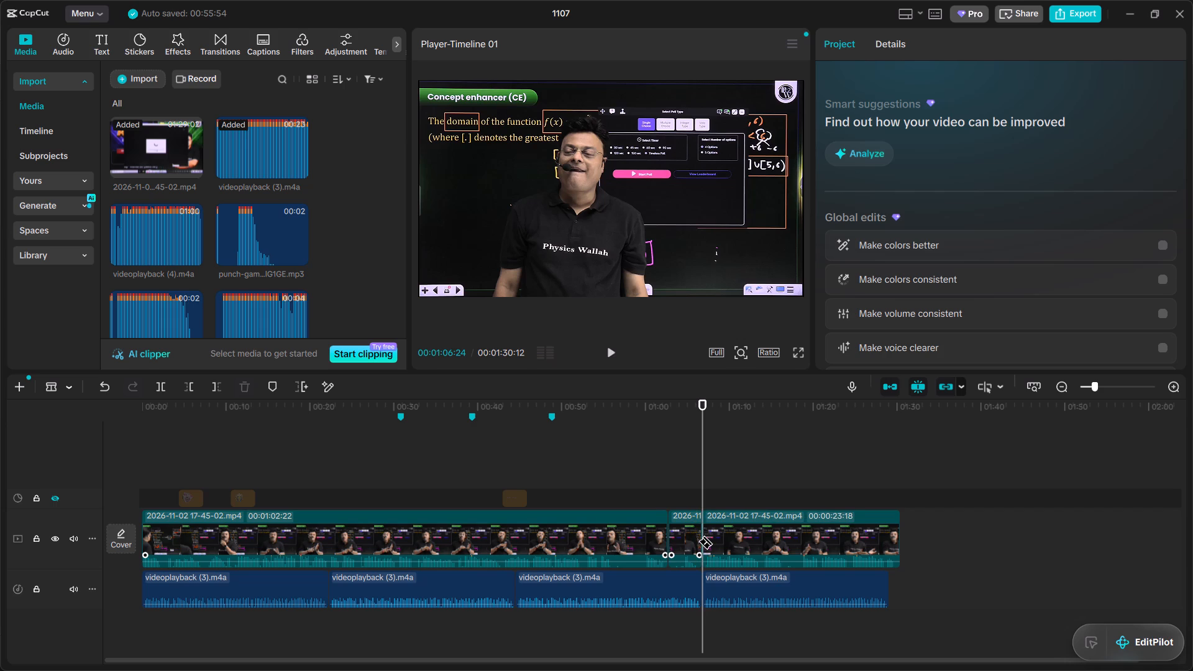
{"action": "key", "text": "a"}
{"action": "left_click", "coordinate": [684, 535]}
{"action": "key", "text": "BackSpace"}
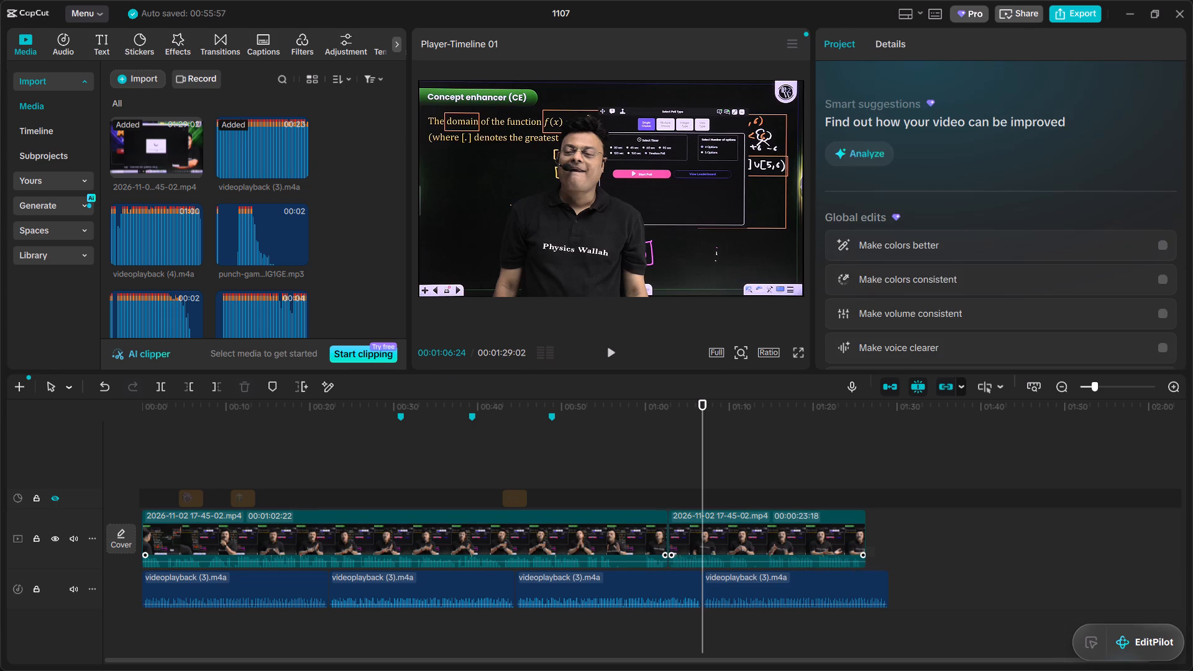
Play from the new cut through the ending and trim the last videoplayback (3).m4a clip to end with the video.
{"action": "left_click", "coordinate": [666, 410]}
{"action": "key", "text": "space"}
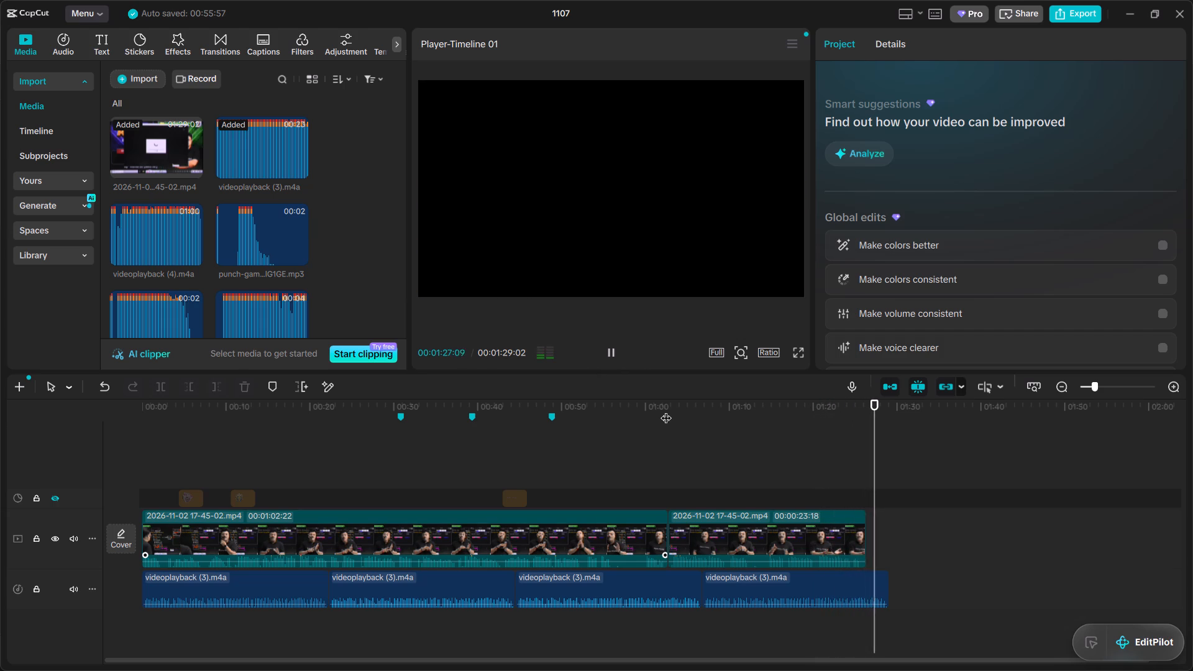
{"action": "key", "text": "space"}
{"action": "key", "text": "space"}
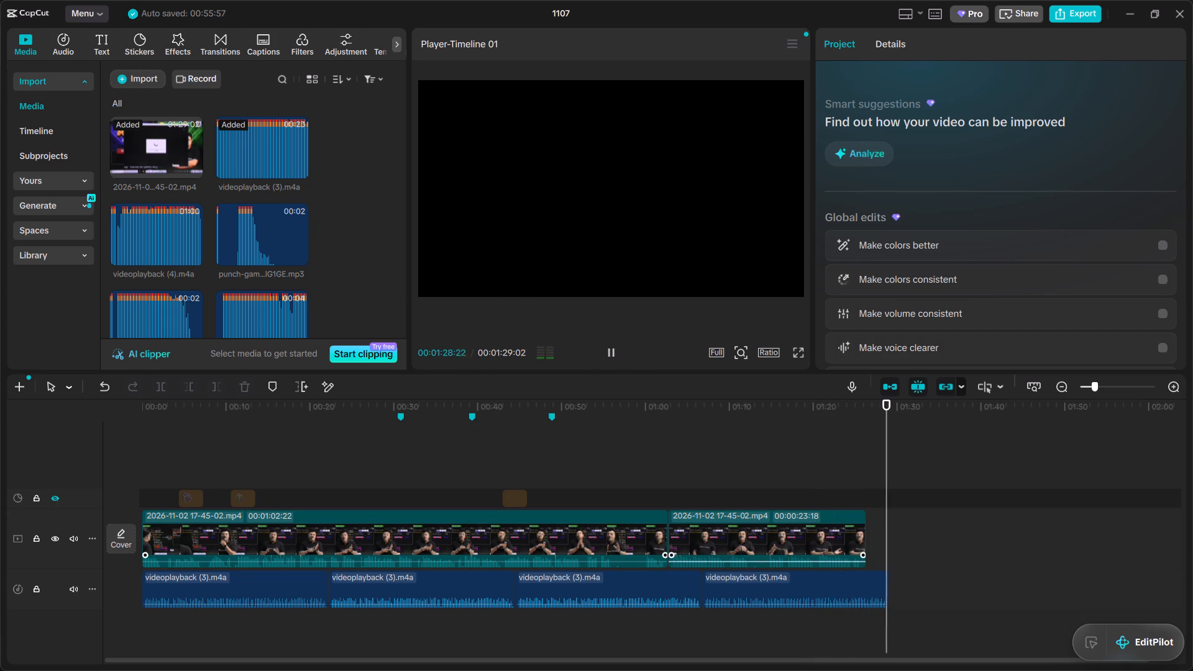
{"action": "left_click", "coordinate": [887, 583]}
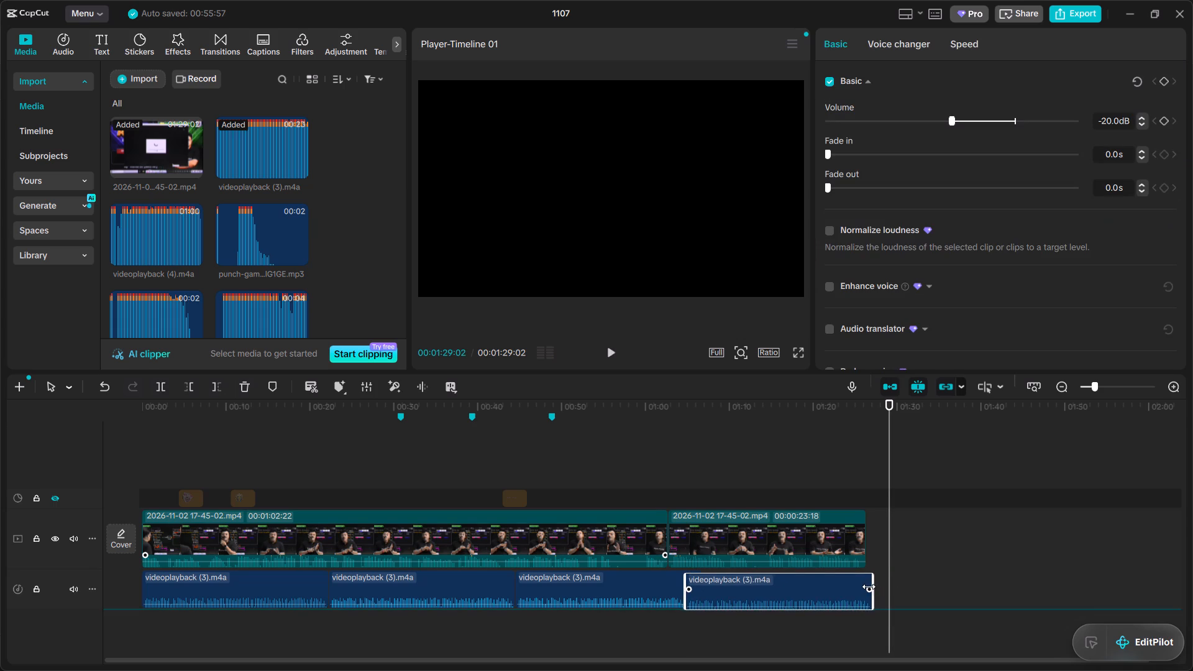
{"action": "left_click_drag", "start_coordinate": [892, 578], "coordinate": [878, 577]}
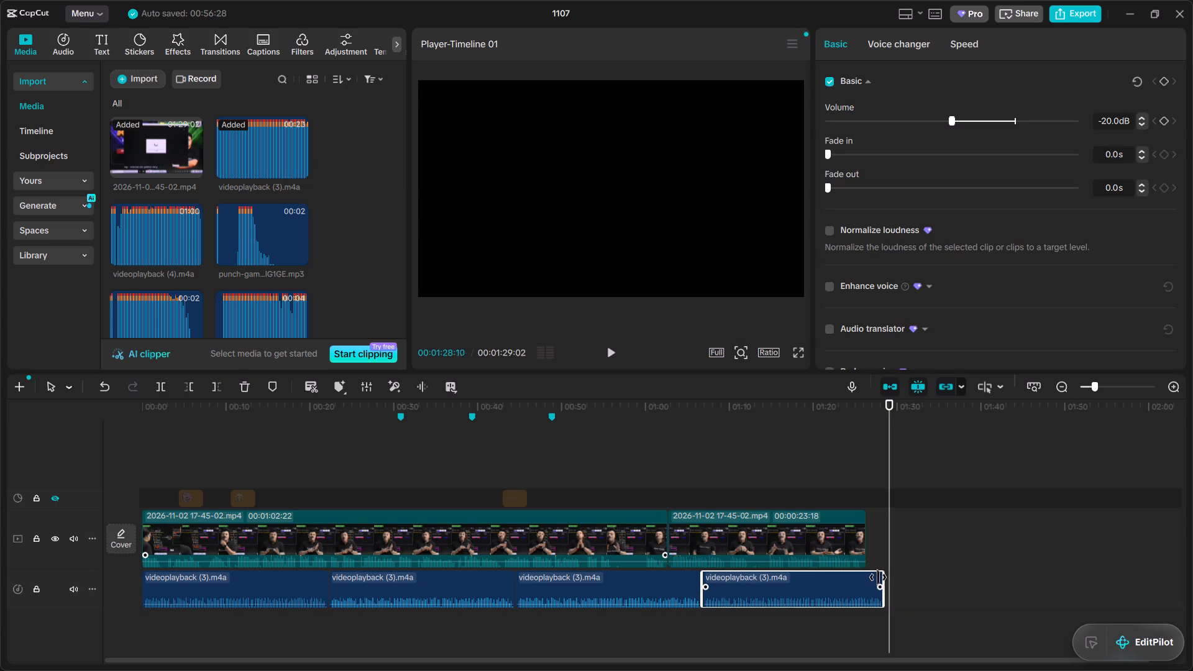
{"action": "left_click_drag", "start_coordinate": [878, 577], "coordinate": [862, 576]}
Play the timeline from the beginning and replay the stretch from about 00:15 to review the lecture with its music.
{"action": "left_click", "coordinate": [147, 422]}
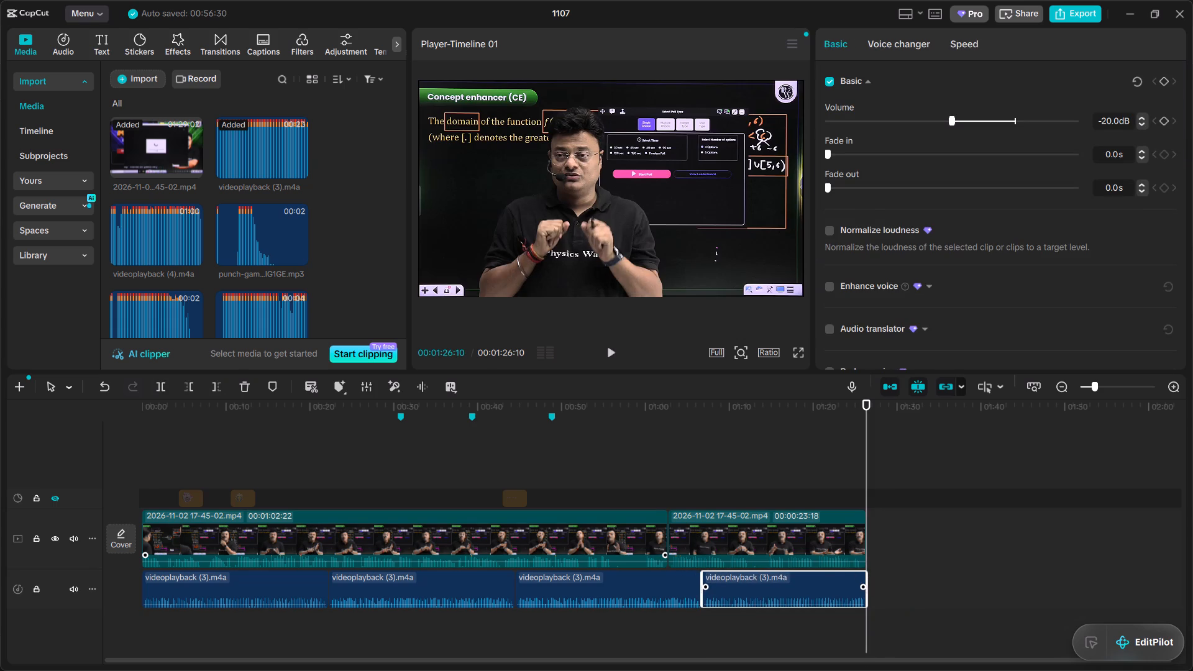
{"action": "key", "text": "space"}
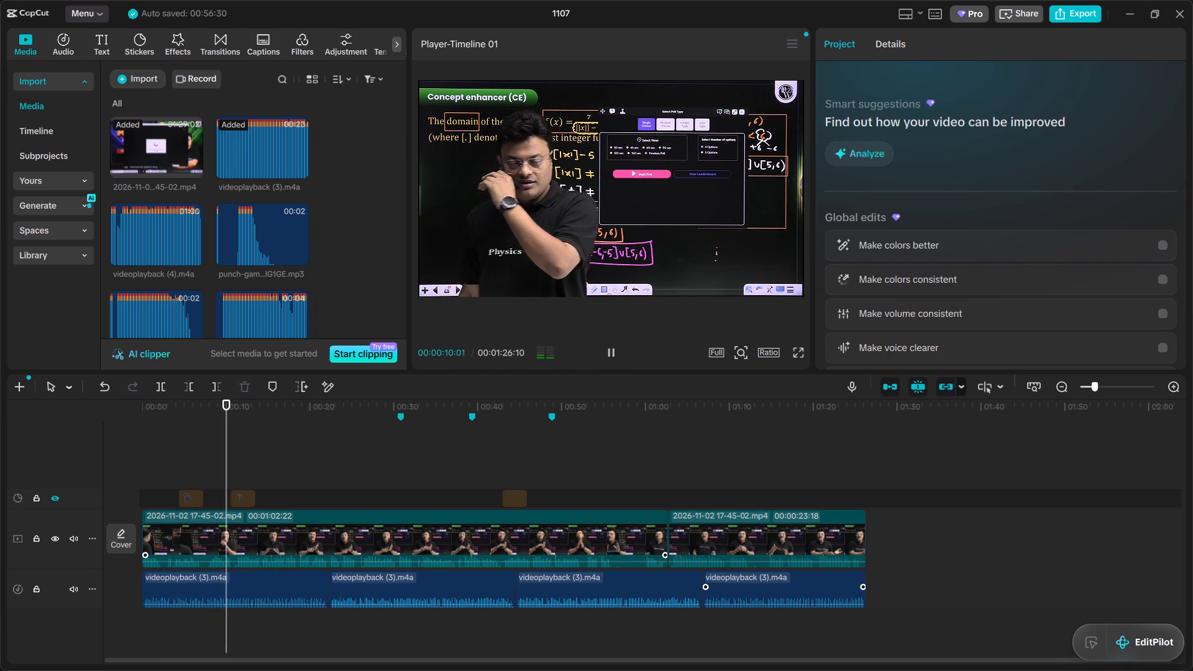
{"action": "left_click", "coordinate": [329, 407]}
{"action": "key", "text": "space"}
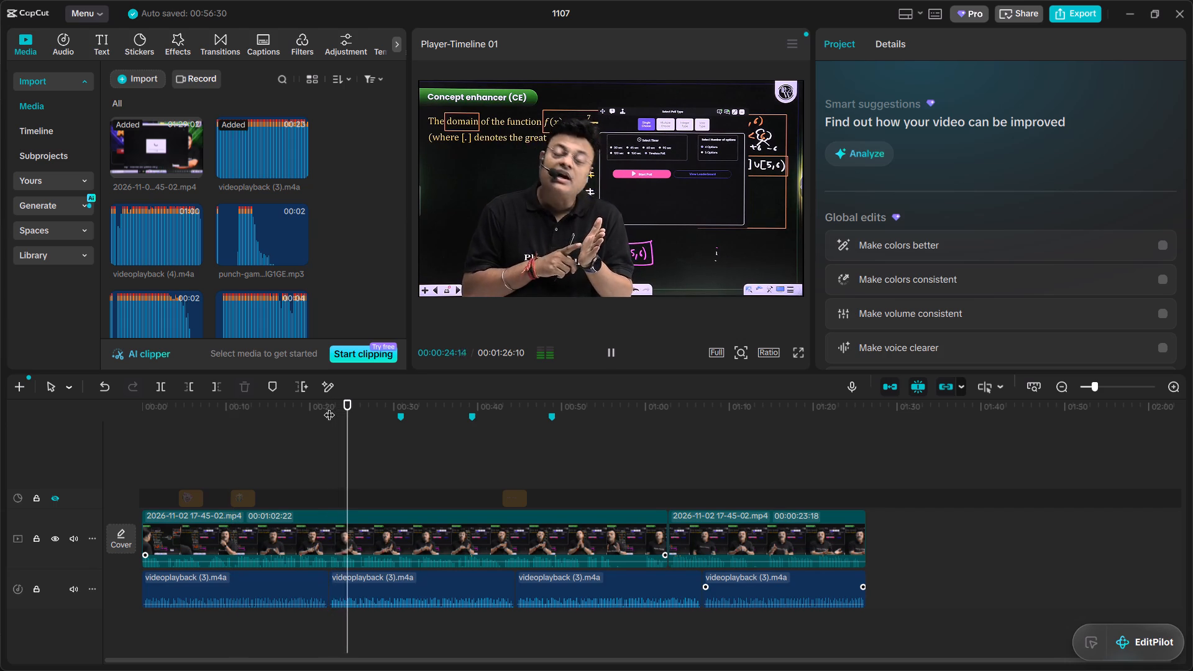
{"action": "left_click", "coordinate": [272, 417]}
{"action": "key", "text": "space"}
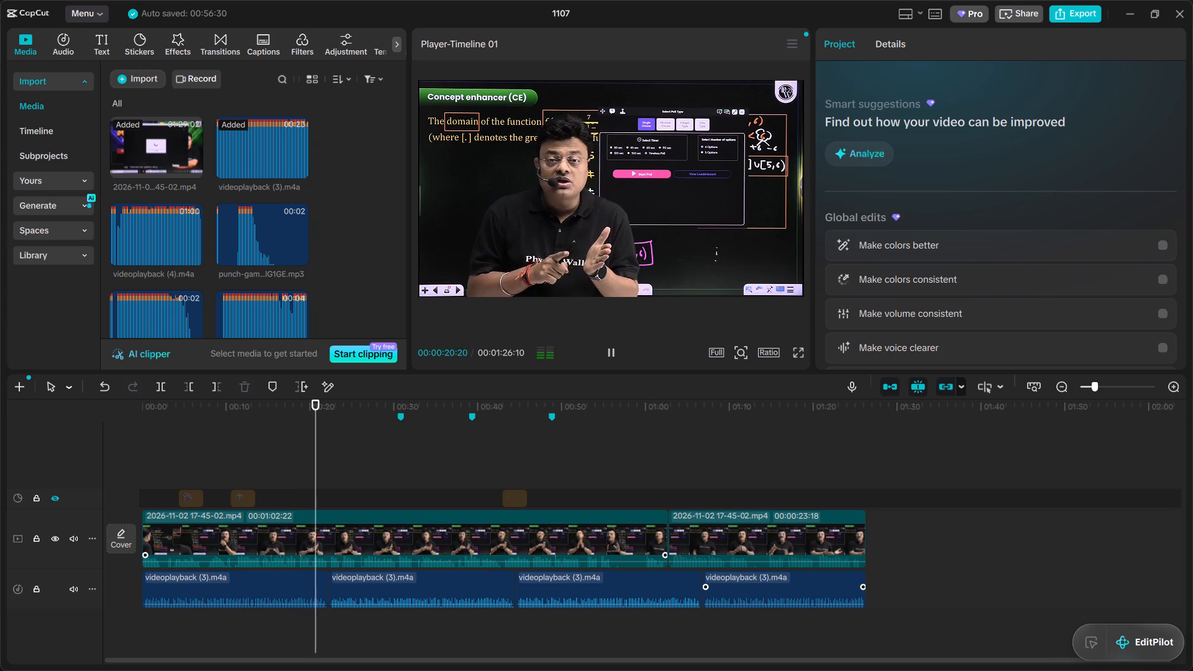
{"action": "key", "text": "space"}
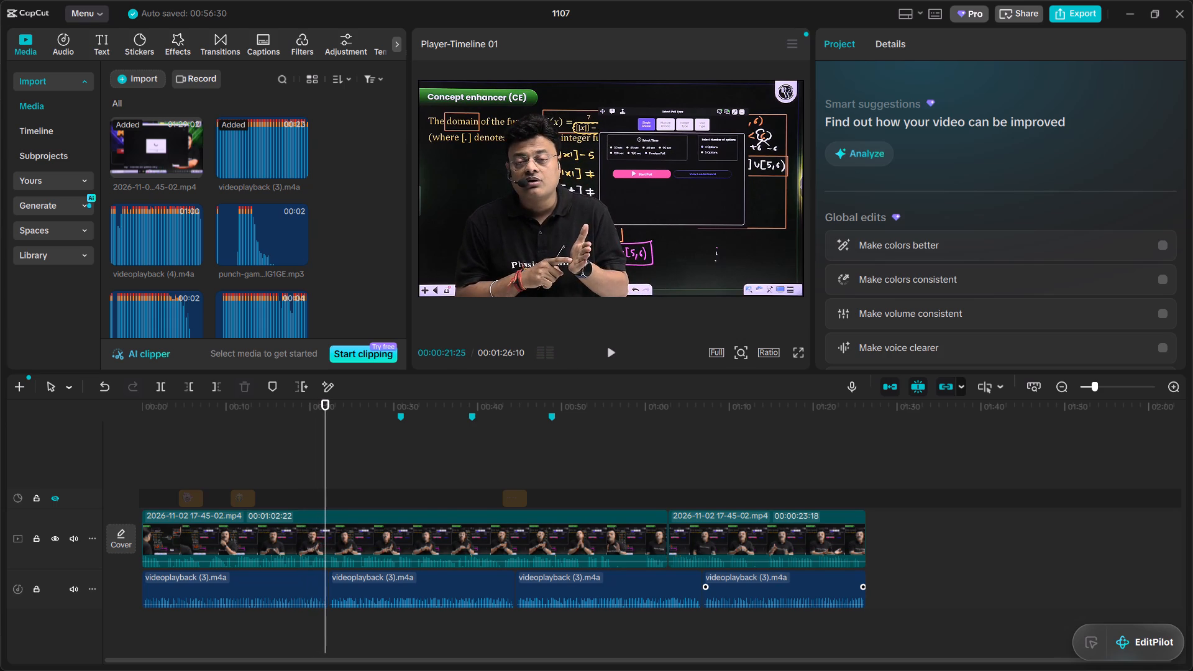
Delete the three videoplayback (3).m4a music clips that follow the first one, from about 00:22 onward.
{"action": "left_click_drag", "start_coordinate": [412, 626], "coordinate": [722, 585]}
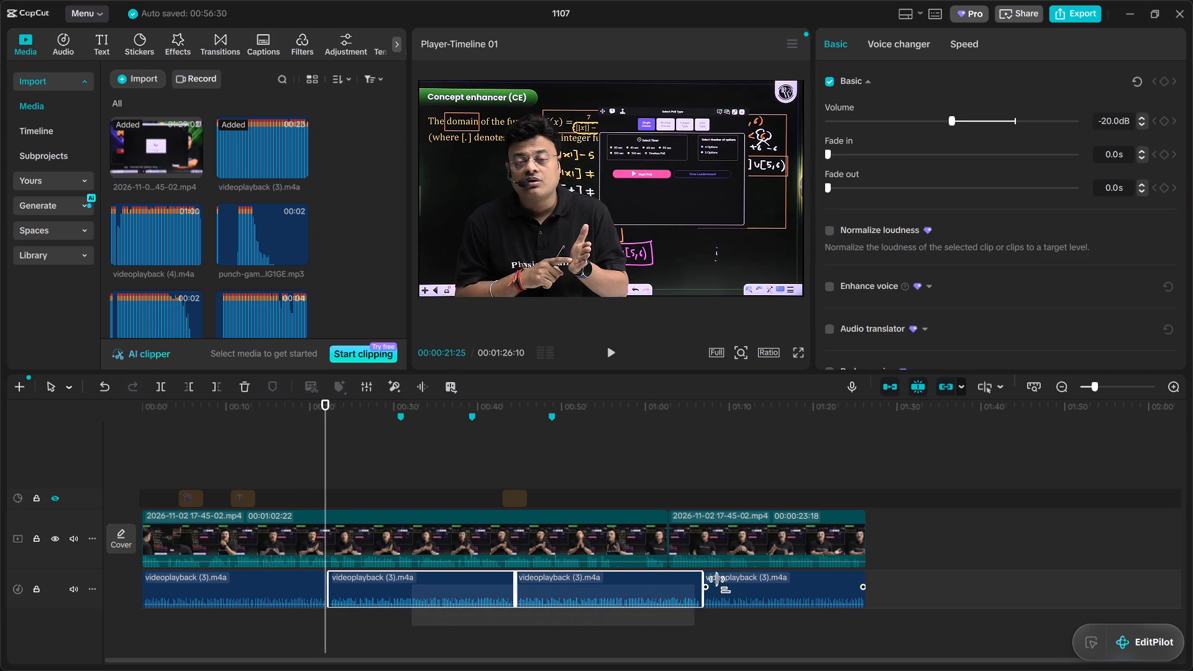
{"action": "left_click_drag", "start_coordinate": [722, 585], "coordinate": [795, 585]}
{"action": "key", "text": "BackSpace"}
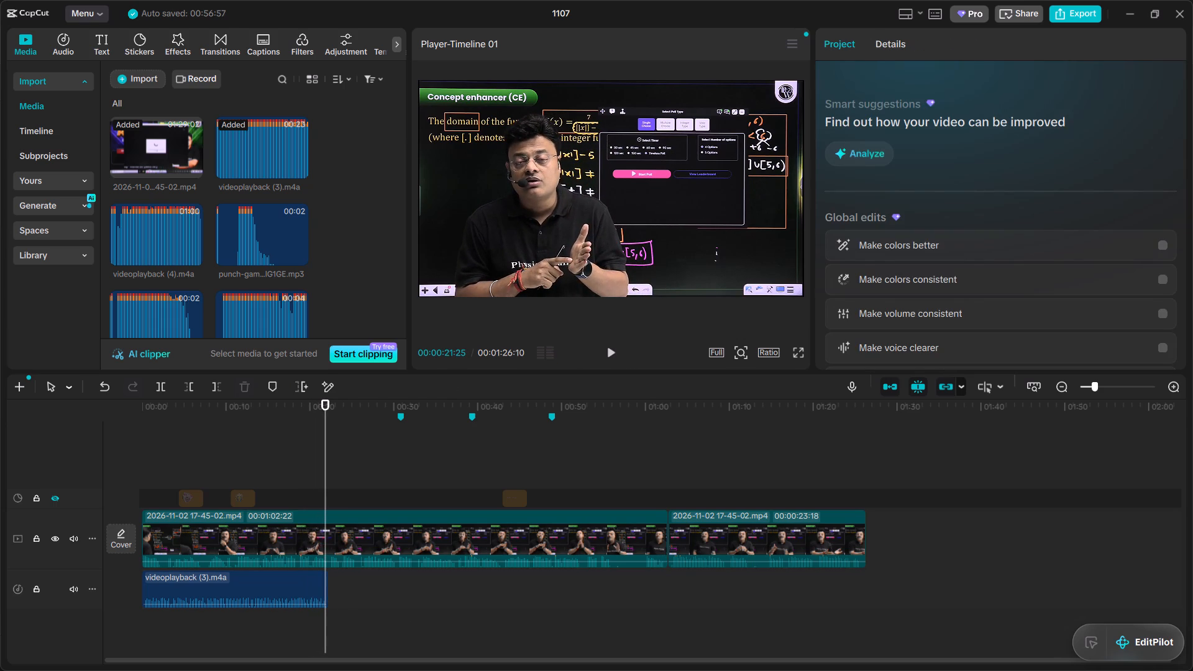
Add videoplayback (4).m4a to the audio track, trim about 4 s off its start and butt it against the first music clip.
{"action": "left_click", "coordinate": [152, 235]}
{"action": "left_click_drag", "start_coordinate": [150, 234], "coordinate": [354, 588]}
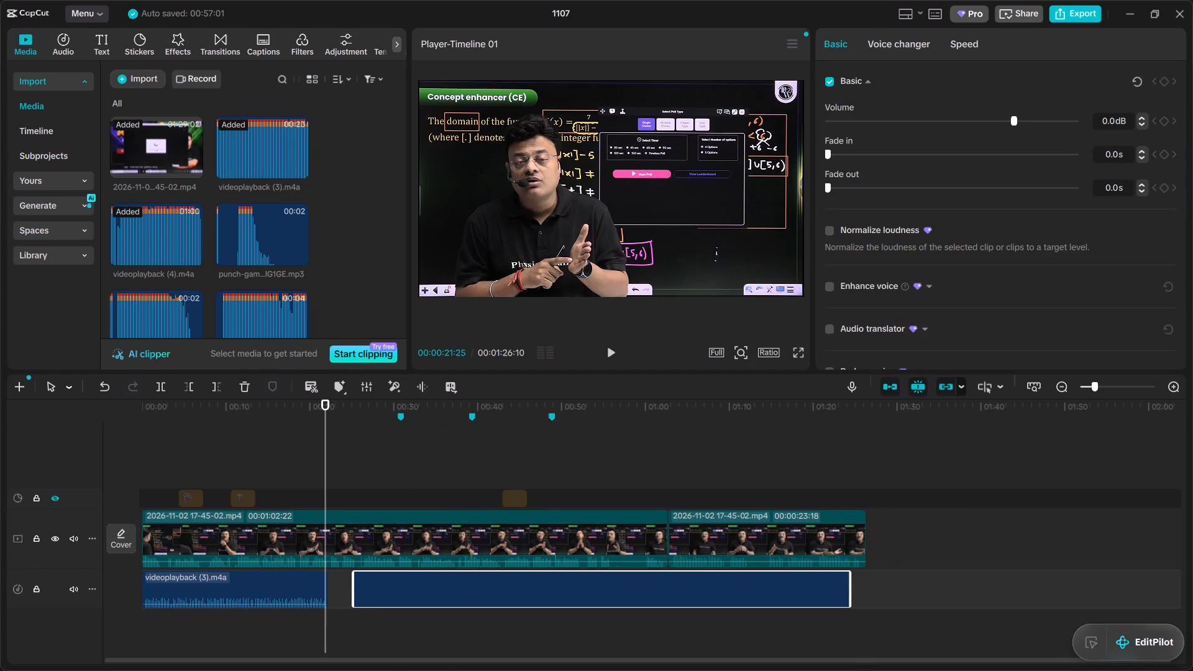
{"action": "left_click_drag", "start_coordinate": [426, 582], "coordinate": [408, 582]}
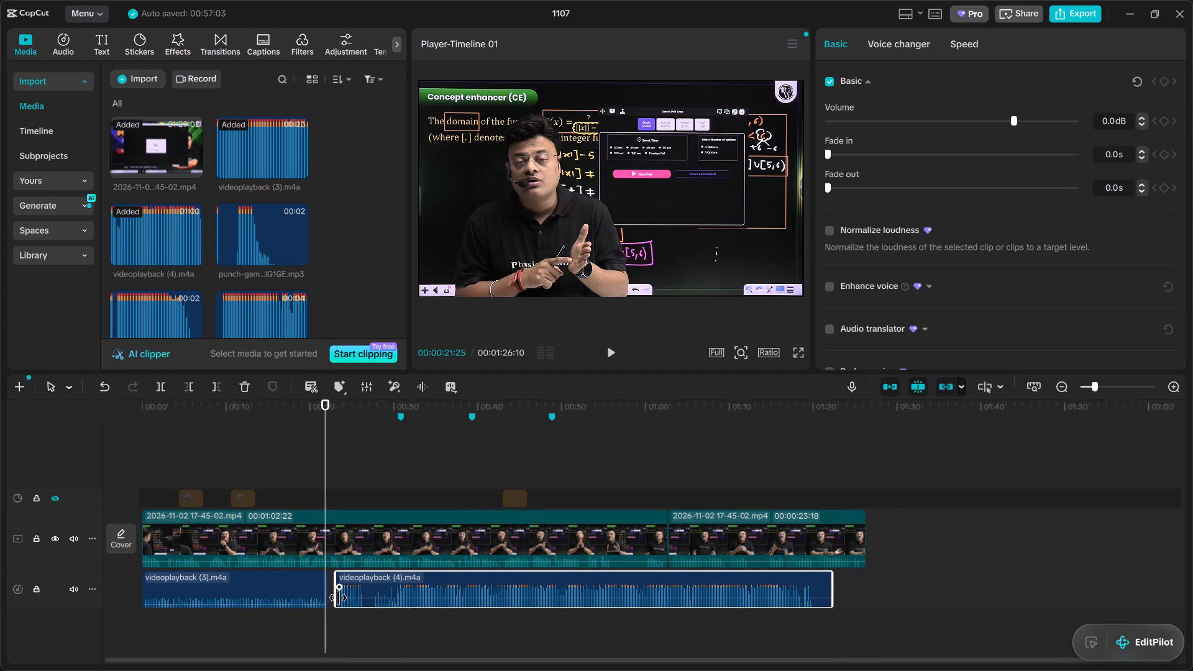
{"action": "left_click_drag", "start_coordinate": [338, 598], "coordinate": [370, 597]}
{"action": "left_click_drag", "start_coordinate": [451, 594], "coordinate": [422, 596]}
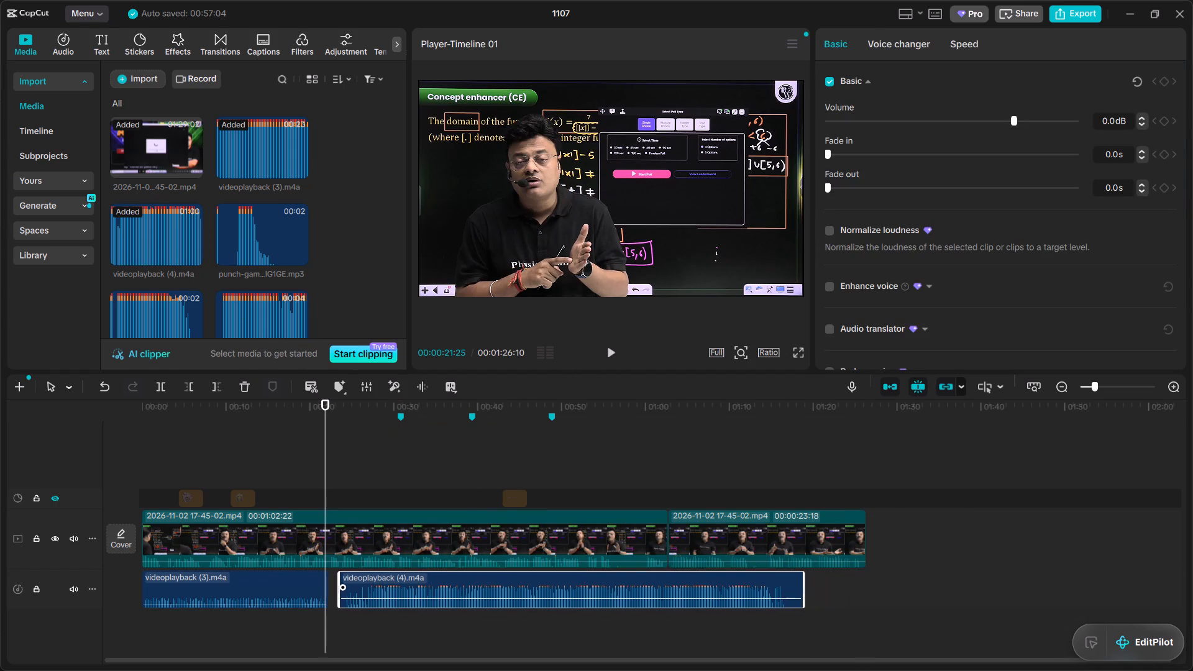
{"action": "left_click_drag", "start_coordinate": [422, 596], "coordinate": [416, 596]}
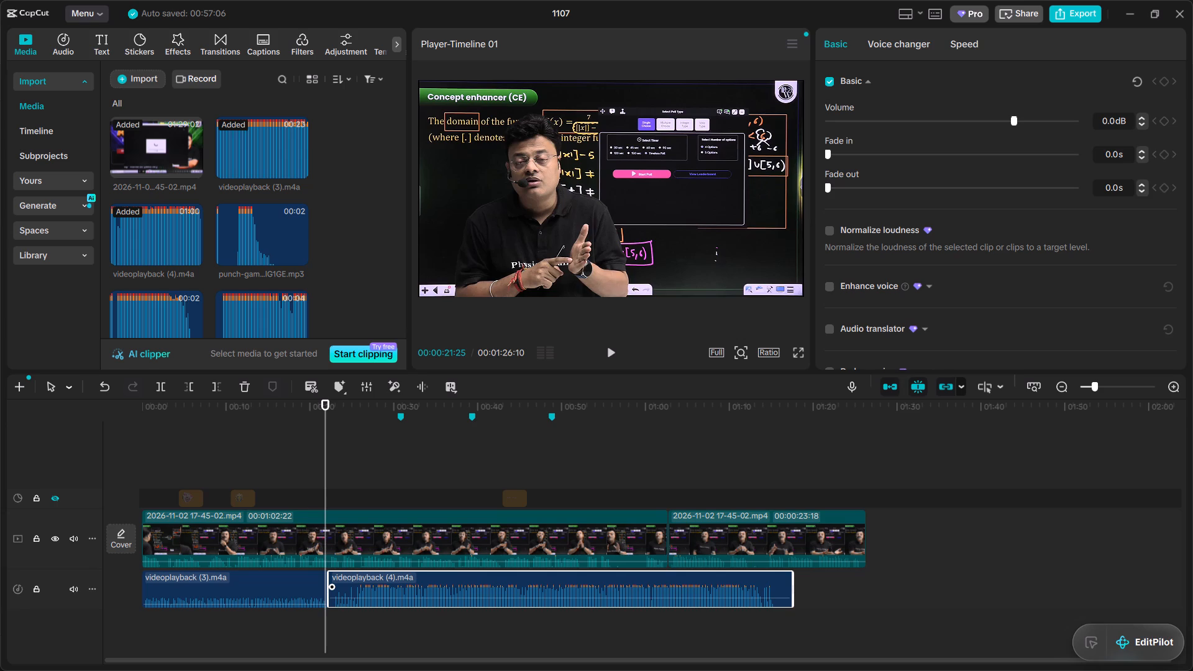
Set the videoplayback (4).m4a clip's volume to -21.4 dB, playing the timeline while adjusting it by ear.
{"action": "key", "text": "space"}
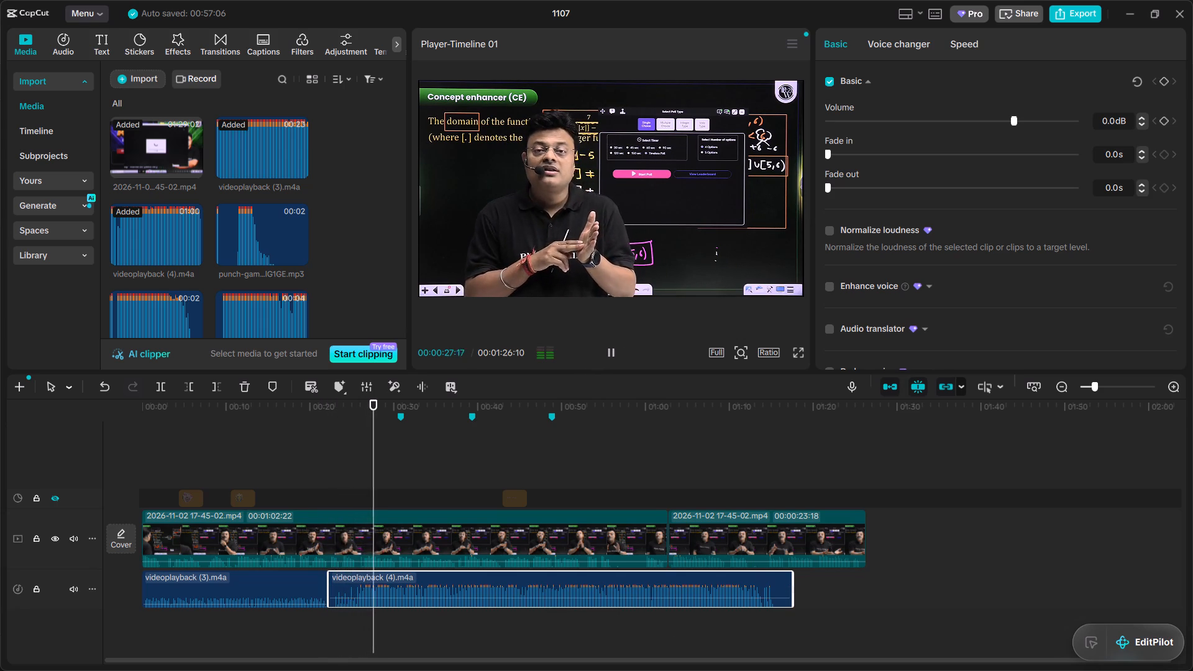
{"action": "left_click_drag", "start_coordinate": [966, 119], "coordinate": [938, 126]}
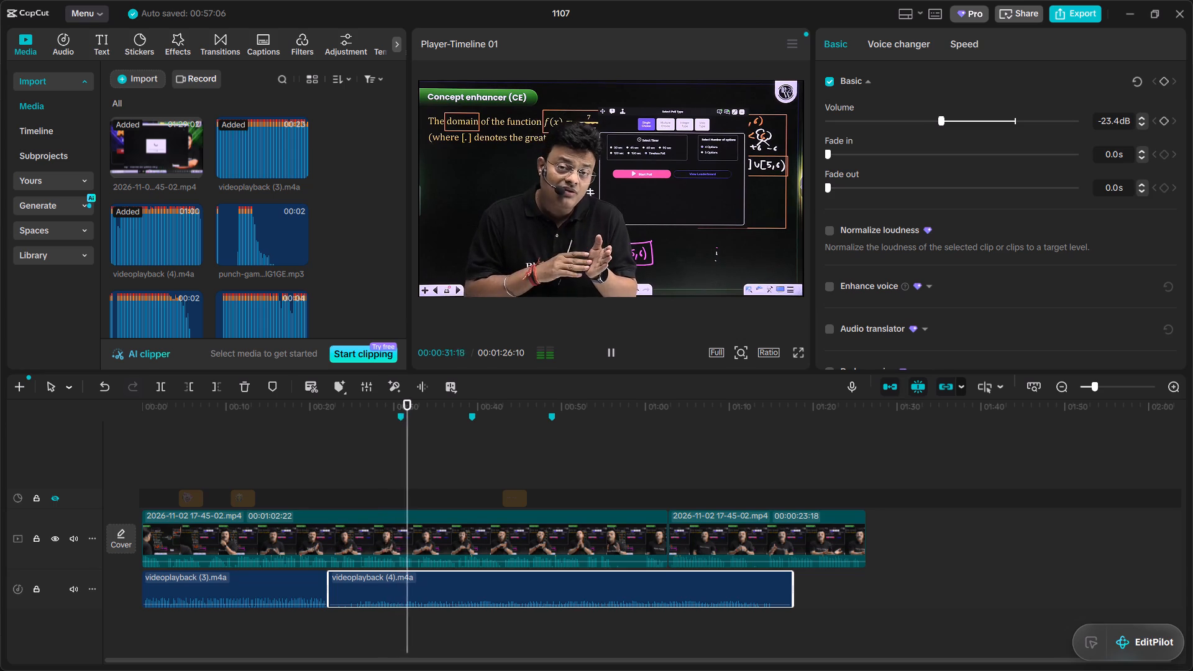
{"action": "left_click_drag", "start_coordinate": [938, 126], "coordinate": [904, 126]}
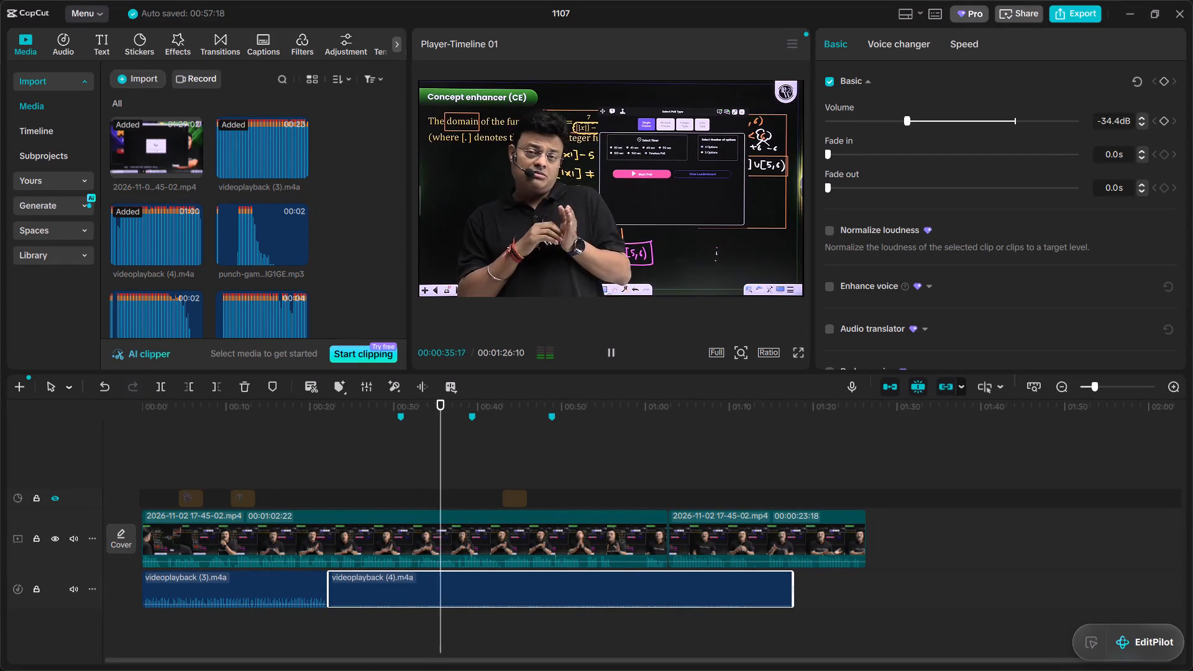
{"action": "left_click_drag", "start_coordinate": [378, 417], "coordinate": [318, 418]}
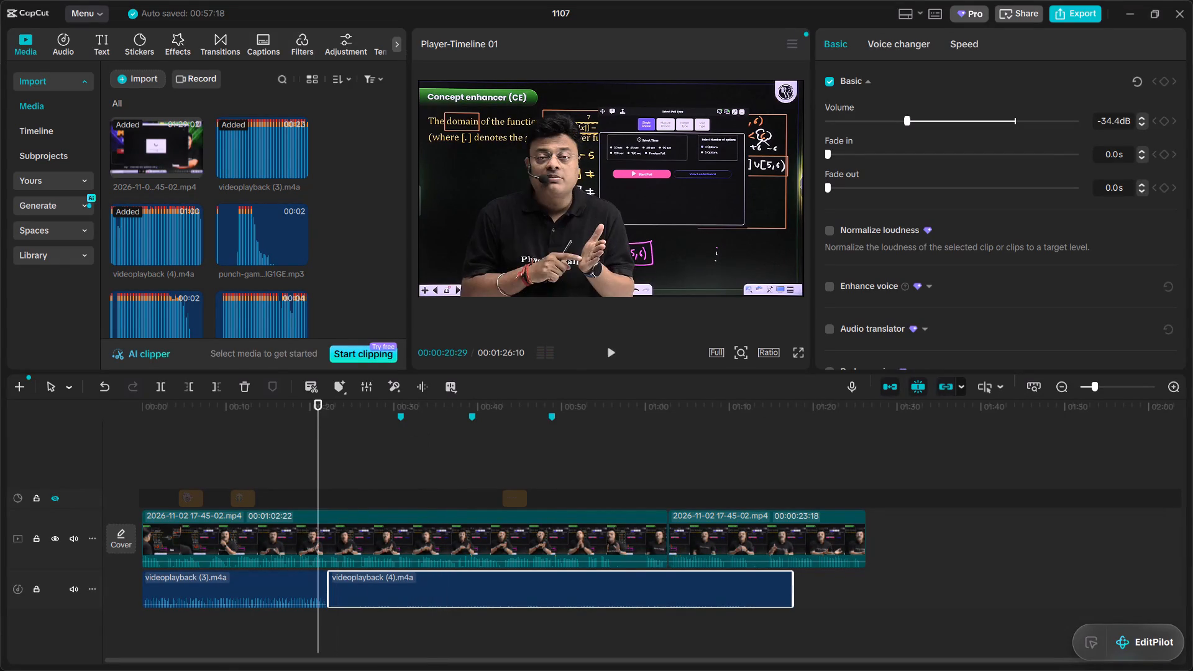
{"action": "key", "text": "space"}
{"action": "left_click_drag", "start_coordinate": [912, 122], "coordinate": [938, 117]}
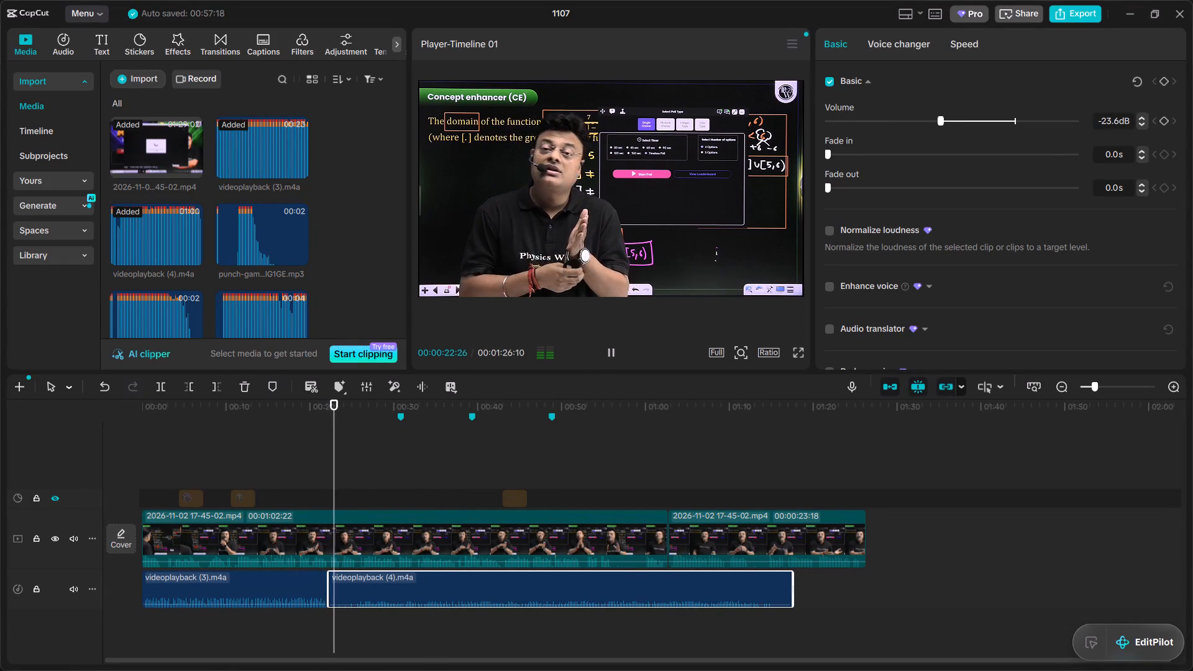
{"action": "left_click_drag", "start_coordinate": [938, 117], "coordinate": [979, 115]}
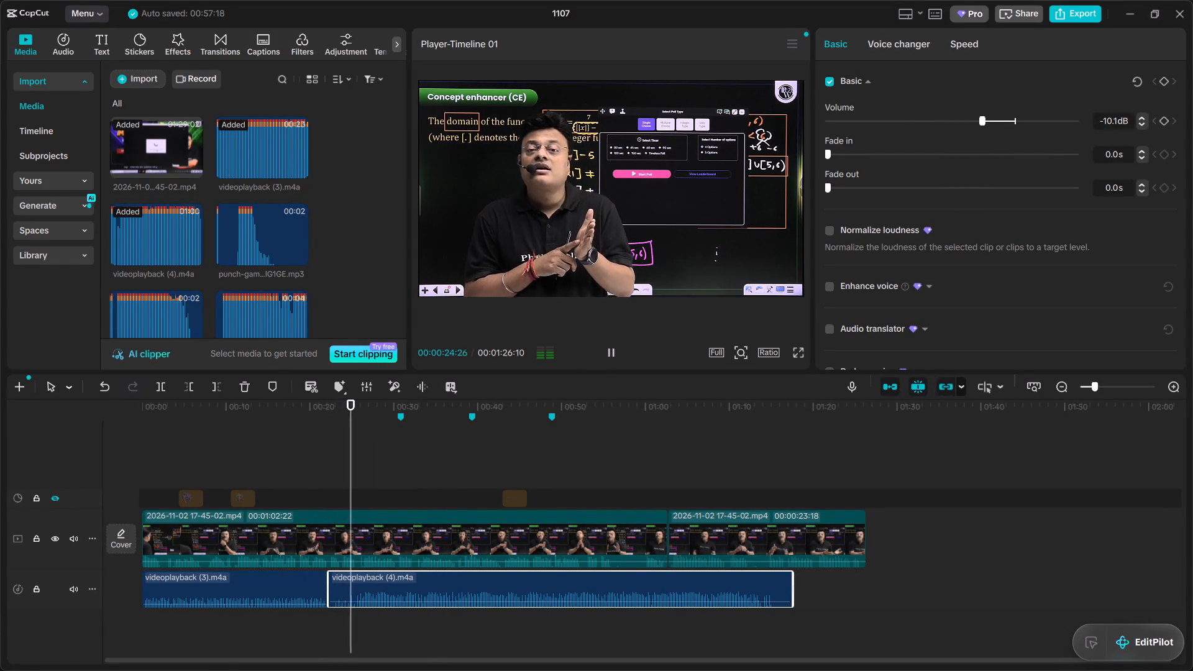
{"action": "left_click_drag", "start_coordinate": [979, 115], "coordinate": [979, 115]}
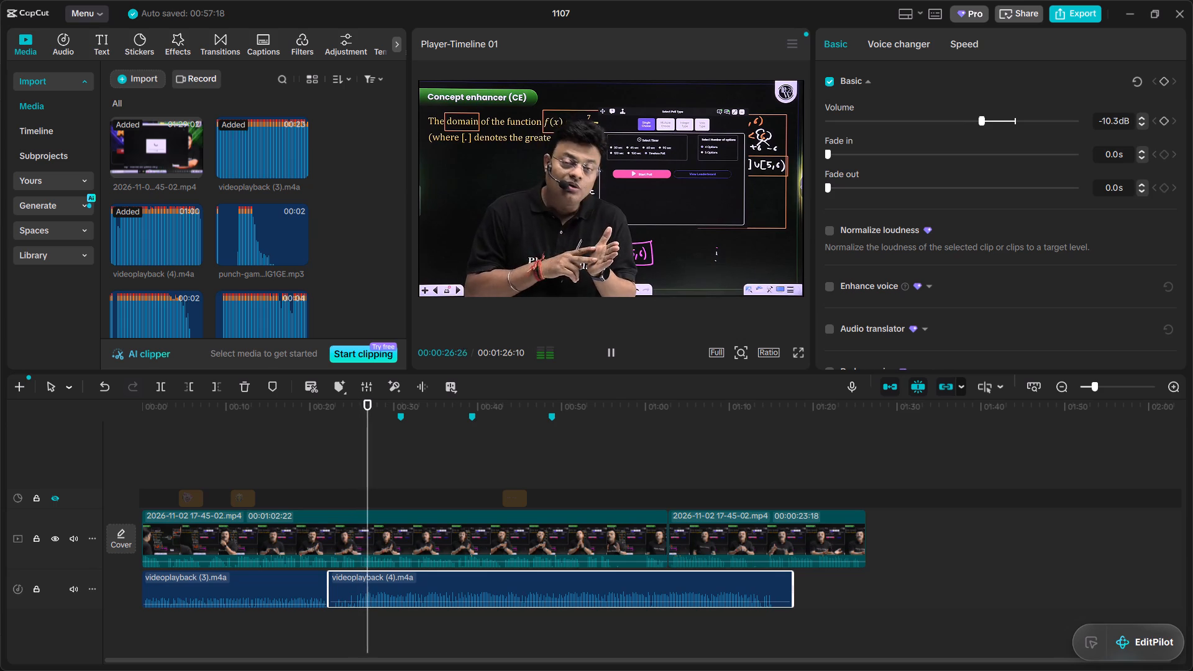
{"action": "left_click_drag", "start_coordinate": [979, 115], "coordinate": [964, 119]}
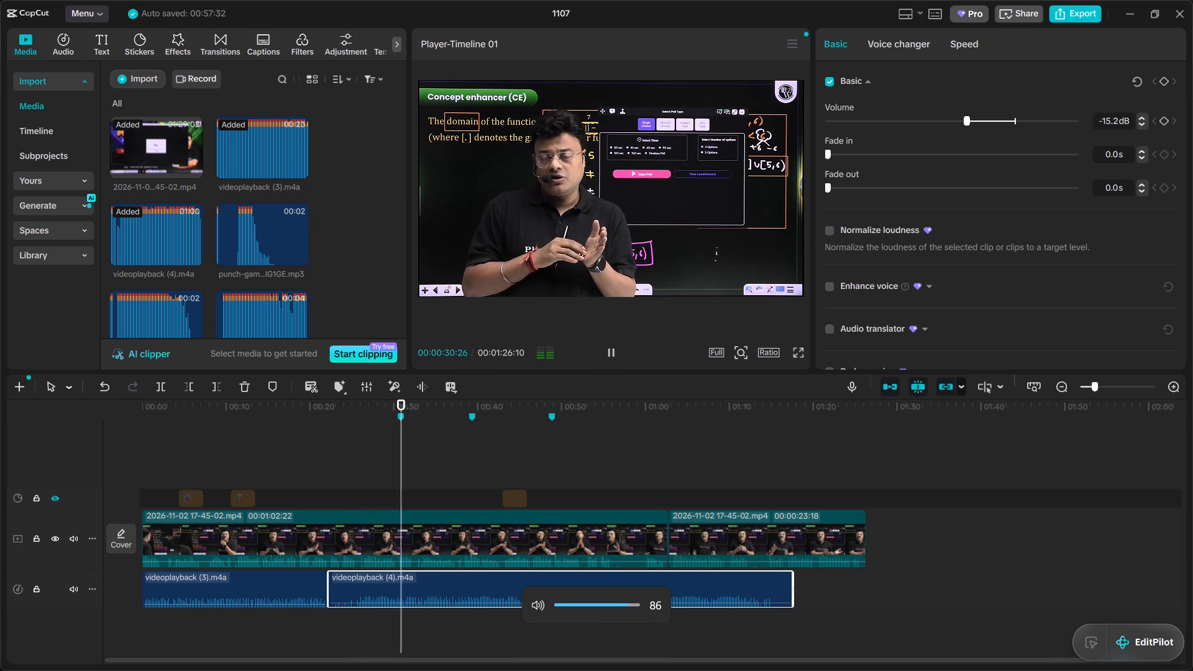
{"action": "left_click", "coordinate": [956, 121]}
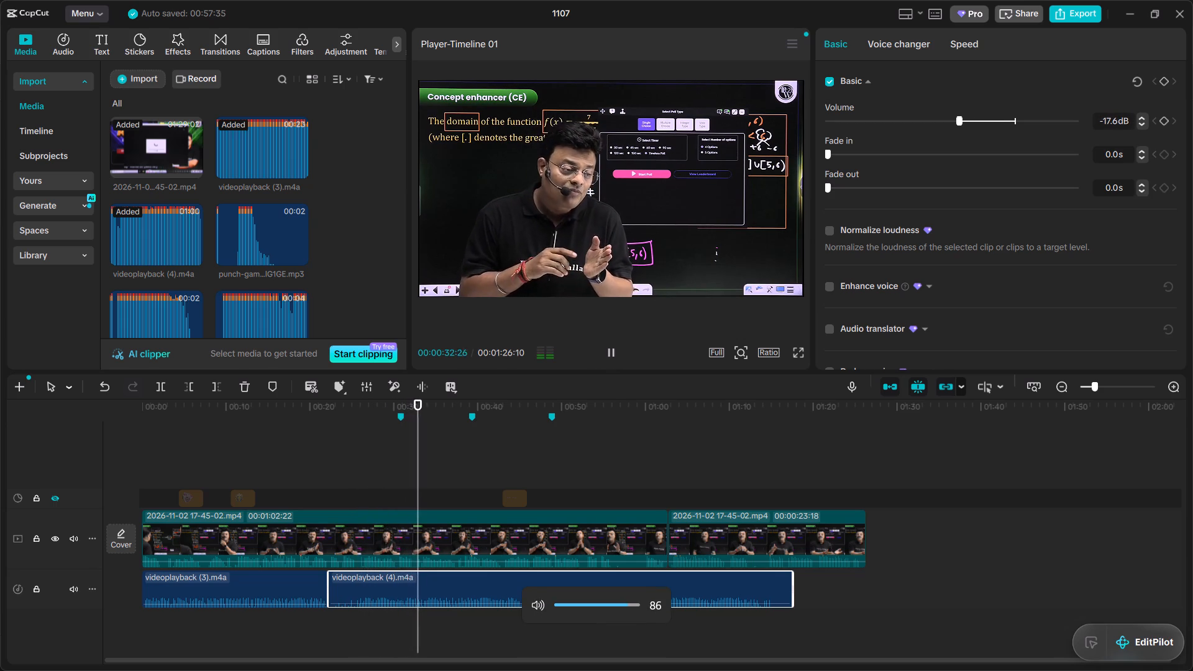
{"action": "left_click", "coordinate": [956, 122]}
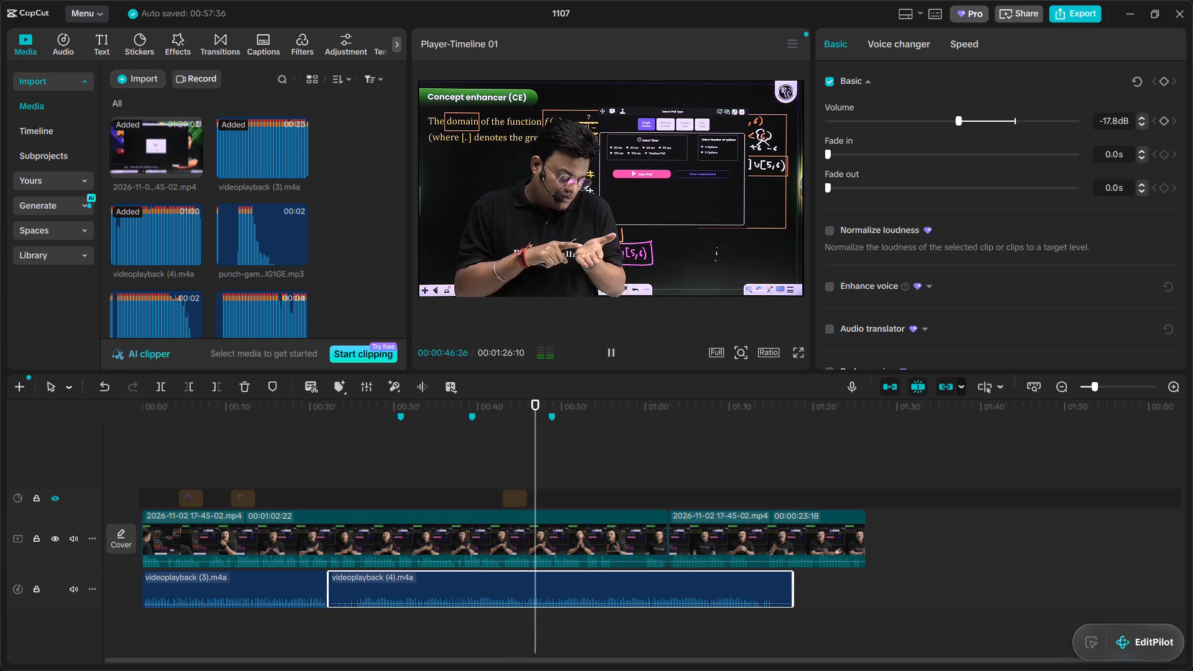
{"action": "left_click", "coordinate": [950, 119]}
{"action": "left_click", "coordinate": [944, 119]}
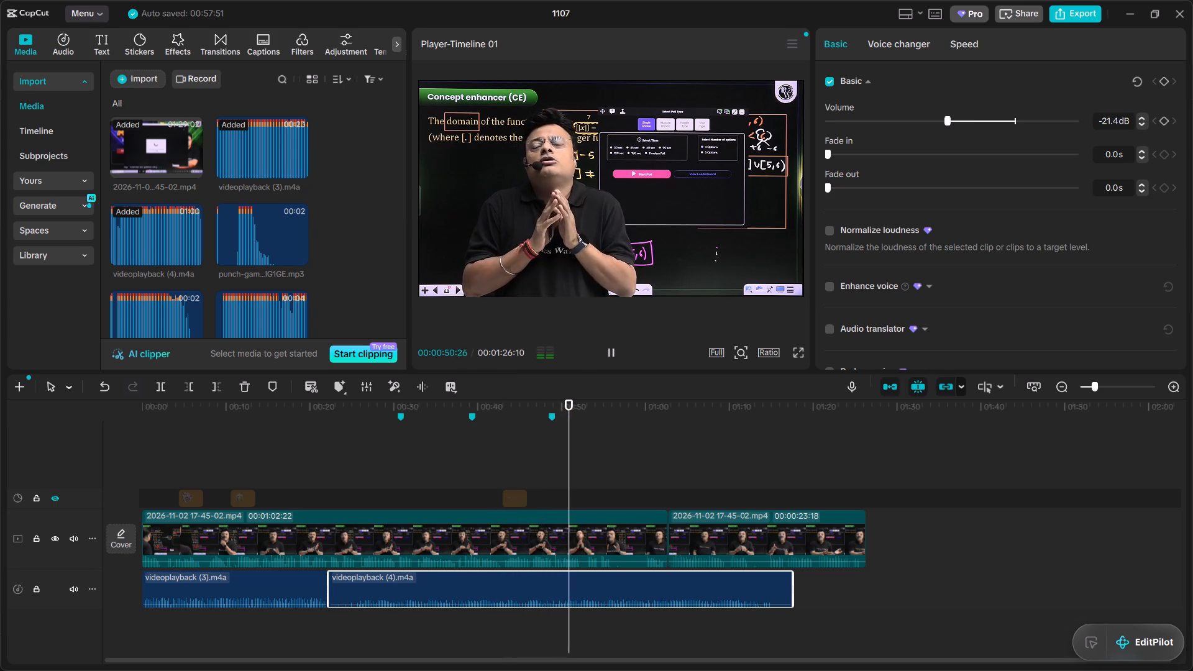
Raise the first lecture video clip's audio volume to 6.5 dB.
{"action": "left_click", "coordinate": [255, 541]}
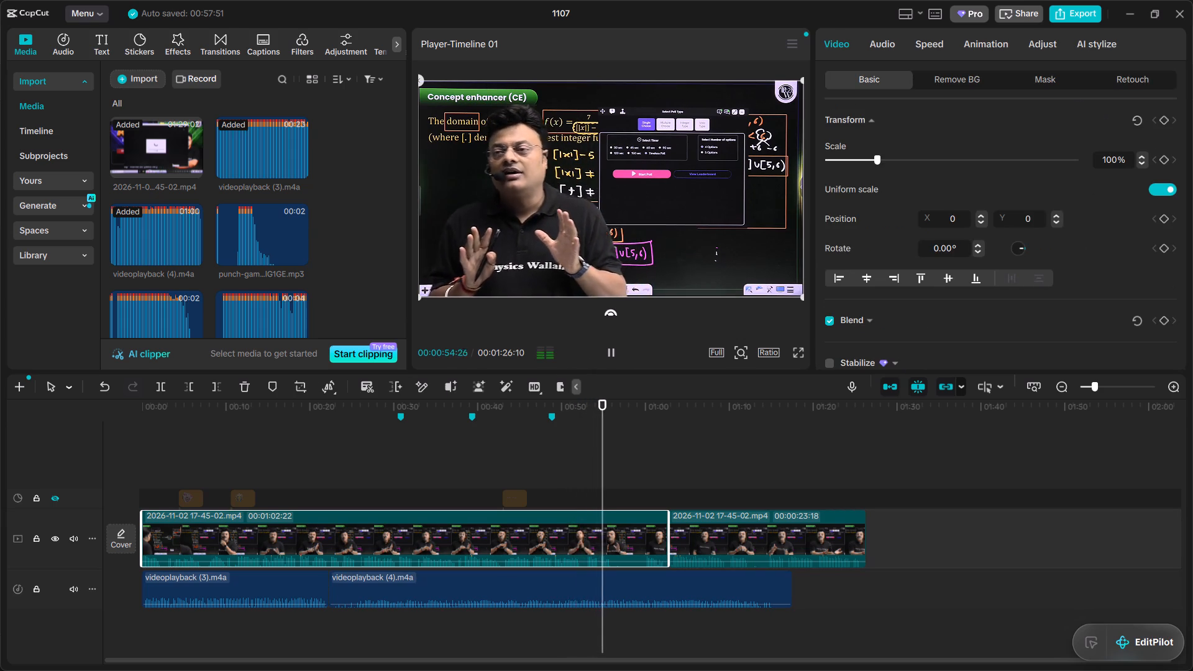
{"action": "left_click", "coordinate": [884, 47]}
{"action": "left_click_drag", "start_coordinate": [1009, 157], "coordinate": [1010, 157]}
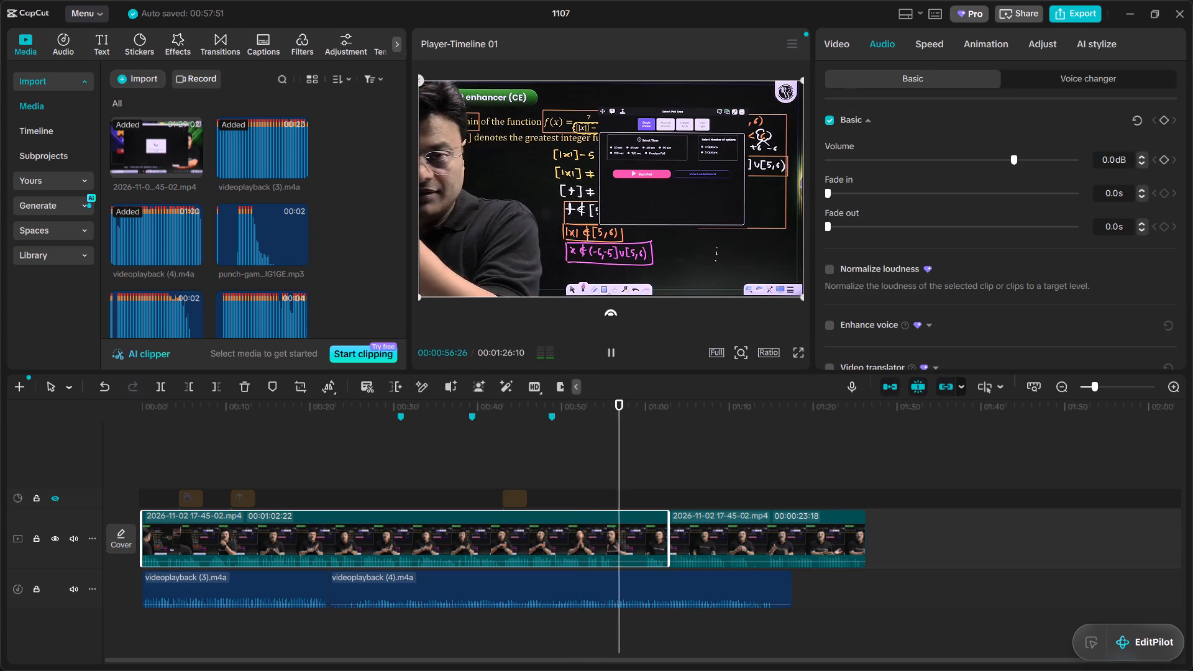
{"action": "left_click_drag", "start_coordinate": [1010, 157], "coordinate": [1035, 158]}
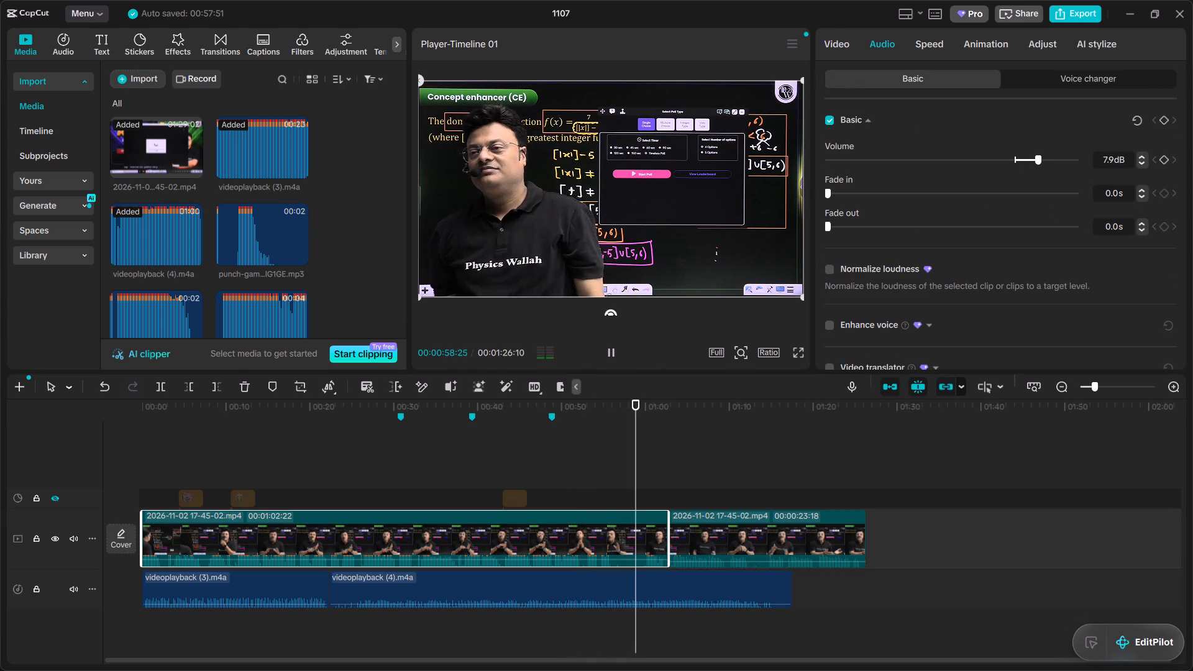
{"action": "left_click_drag", "start_coordinate": [1035, 158], "coordinate": [1035, 158]}
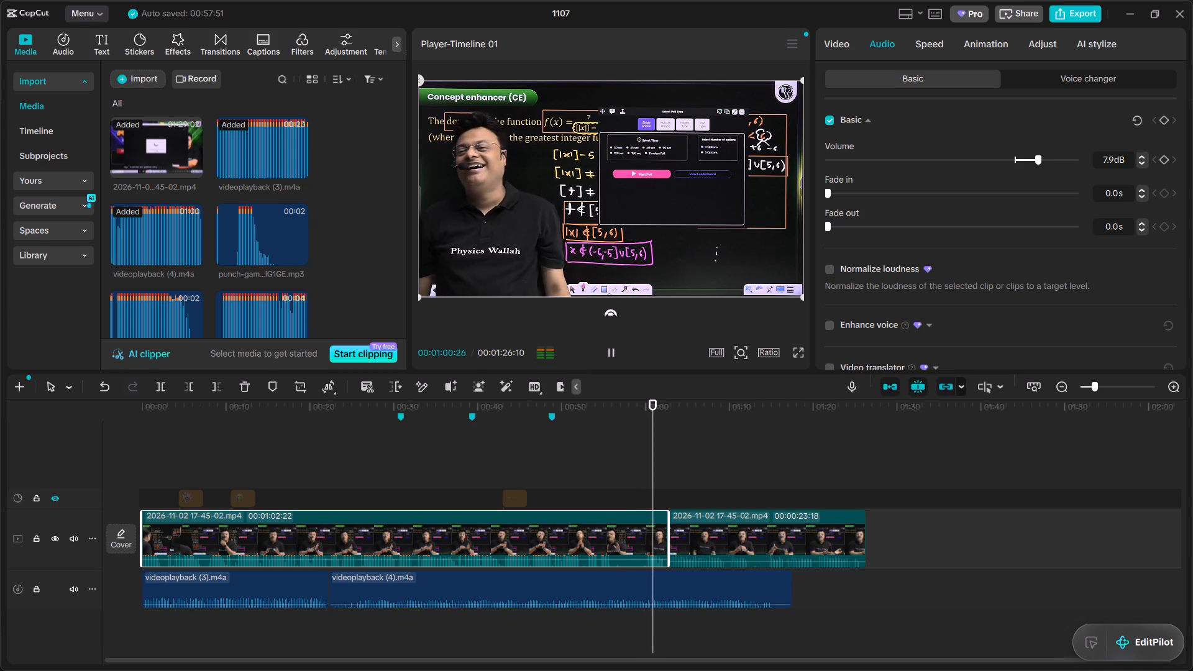
{"action": "left_click_drag", "start_coordinate": [1035, 158], "coordinate": [1031, 158]}
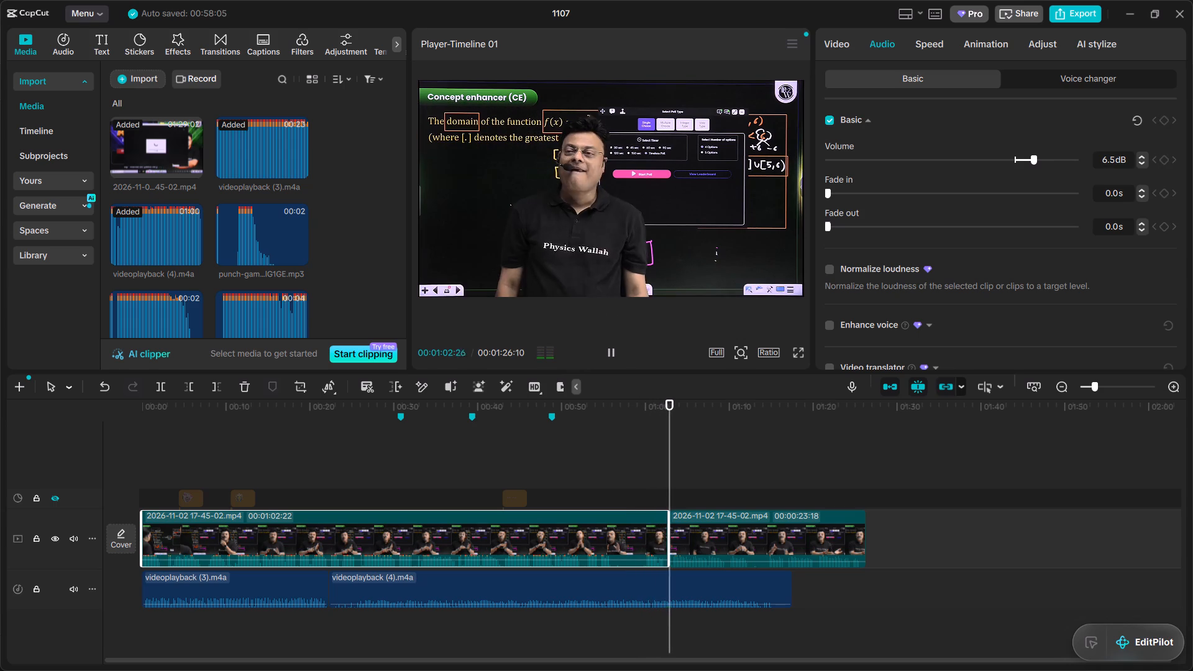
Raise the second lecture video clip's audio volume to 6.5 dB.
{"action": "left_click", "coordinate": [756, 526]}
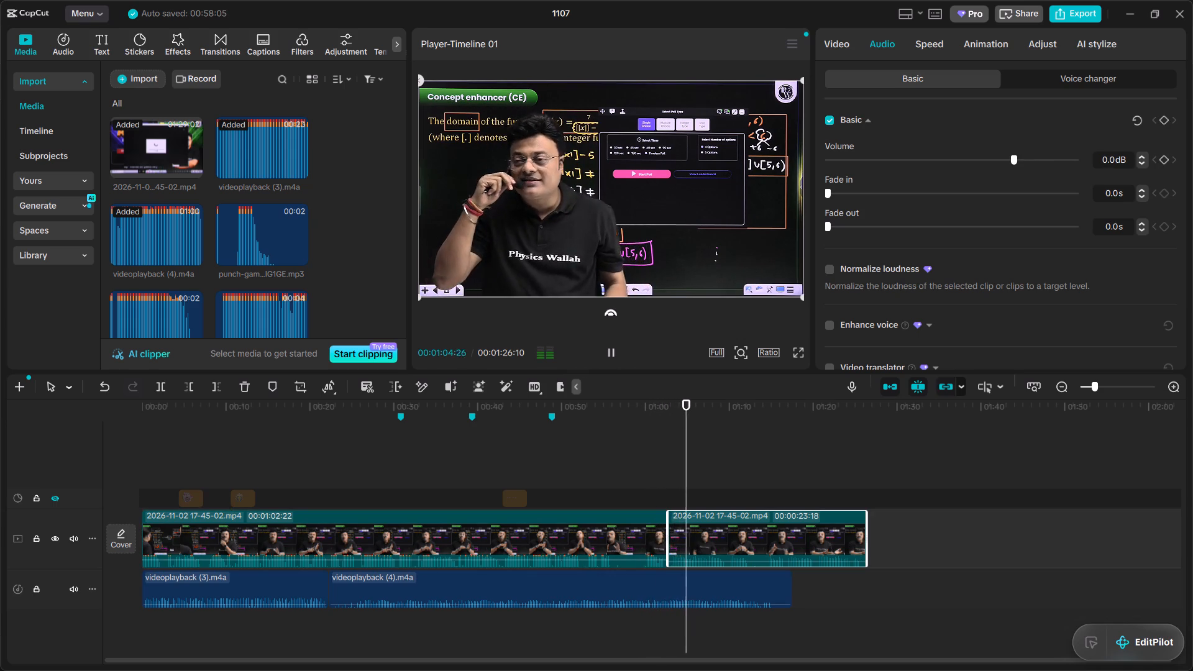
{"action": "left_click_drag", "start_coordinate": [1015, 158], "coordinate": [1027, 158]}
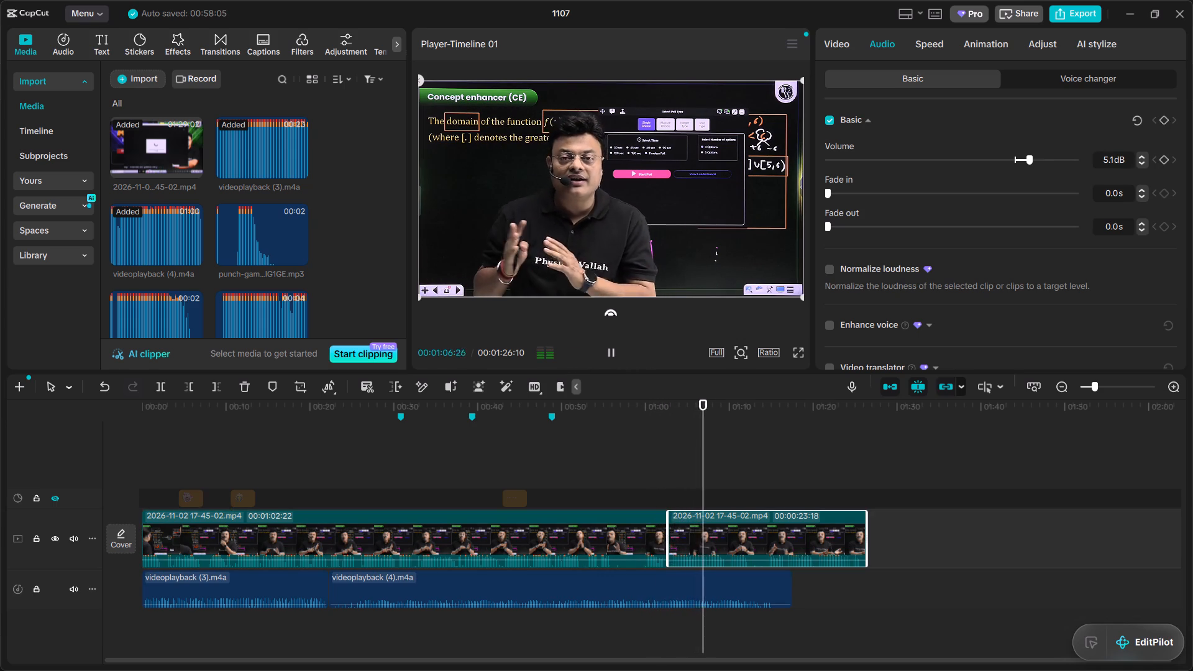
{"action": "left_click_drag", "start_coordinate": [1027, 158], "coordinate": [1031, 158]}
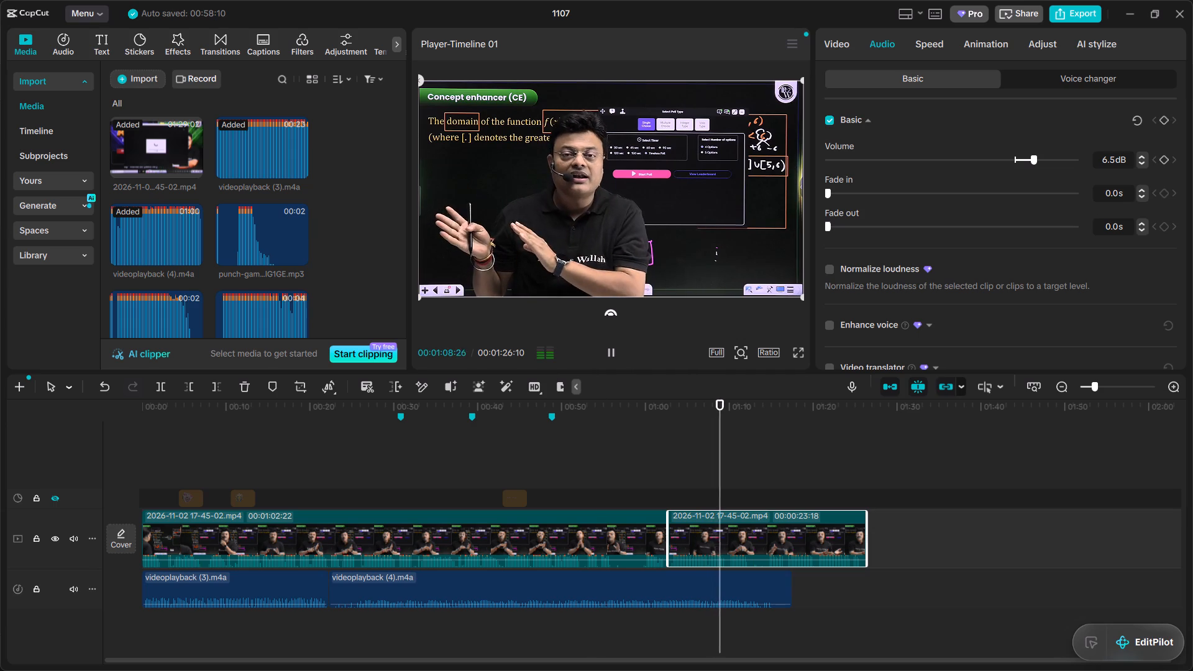
Replay from about 00:42 and set the second lecture video clip's audio volume to 5.3 dB.
{"action": "left_click", "coordinate": [595, 417]}
{"action": "left_click", "coordinate": [499, 431]}
{"action": "key", "text": "space"}
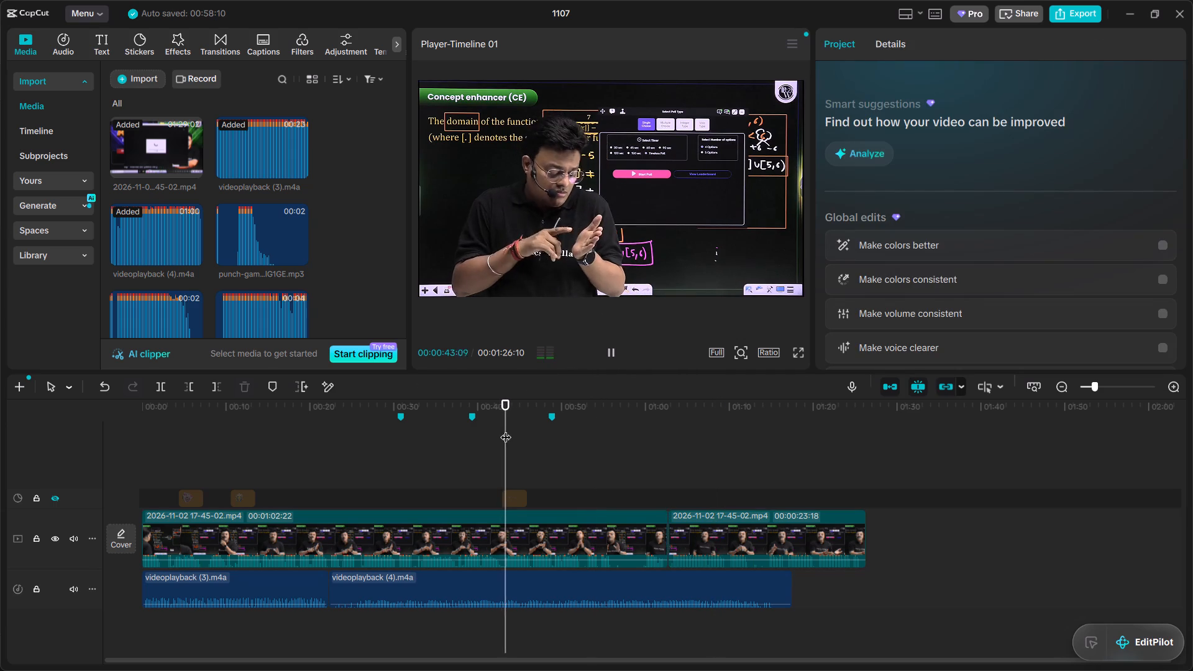
{"action": "left_click", "coordinate": [709, 526]}
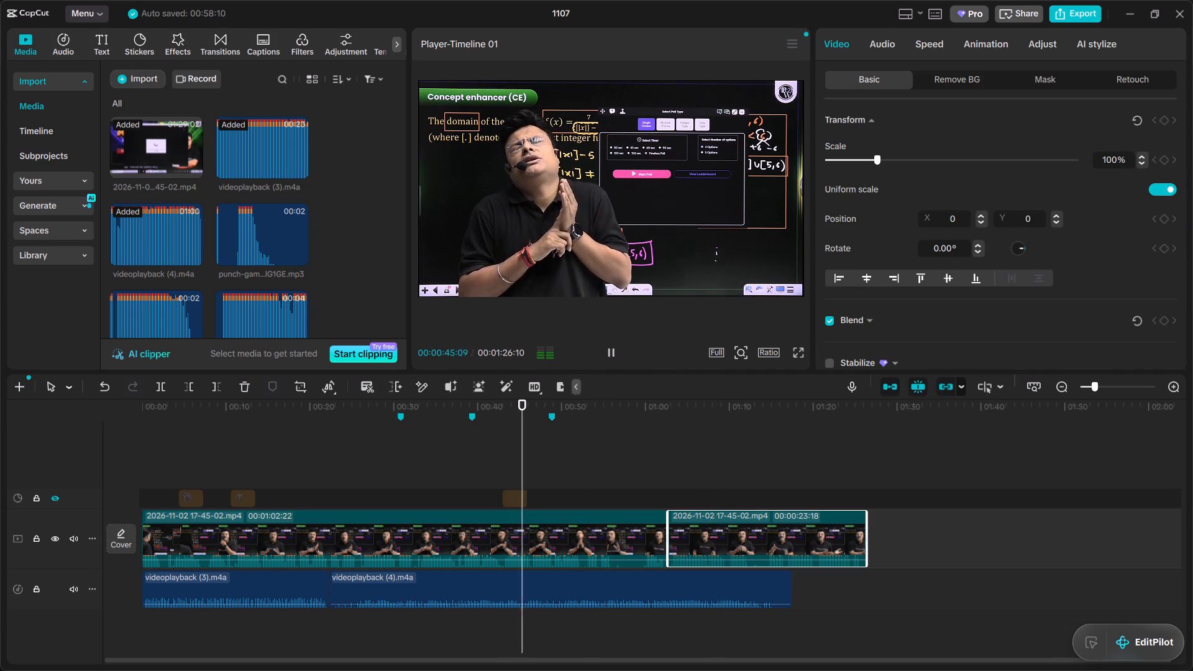
{"action": "left_click", "coordinate": [889, 41]}
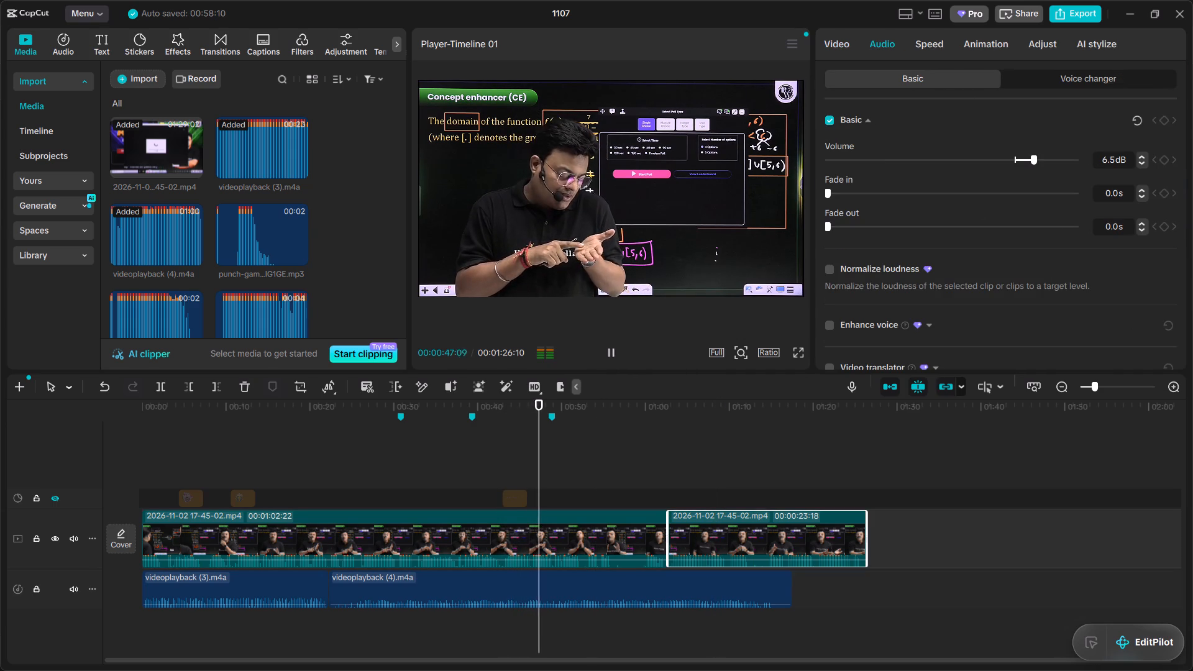
{"action": "left_click", "coordinate": [1031, 159]}
{"action": "left_click", "coordinate": [1027, 160]}
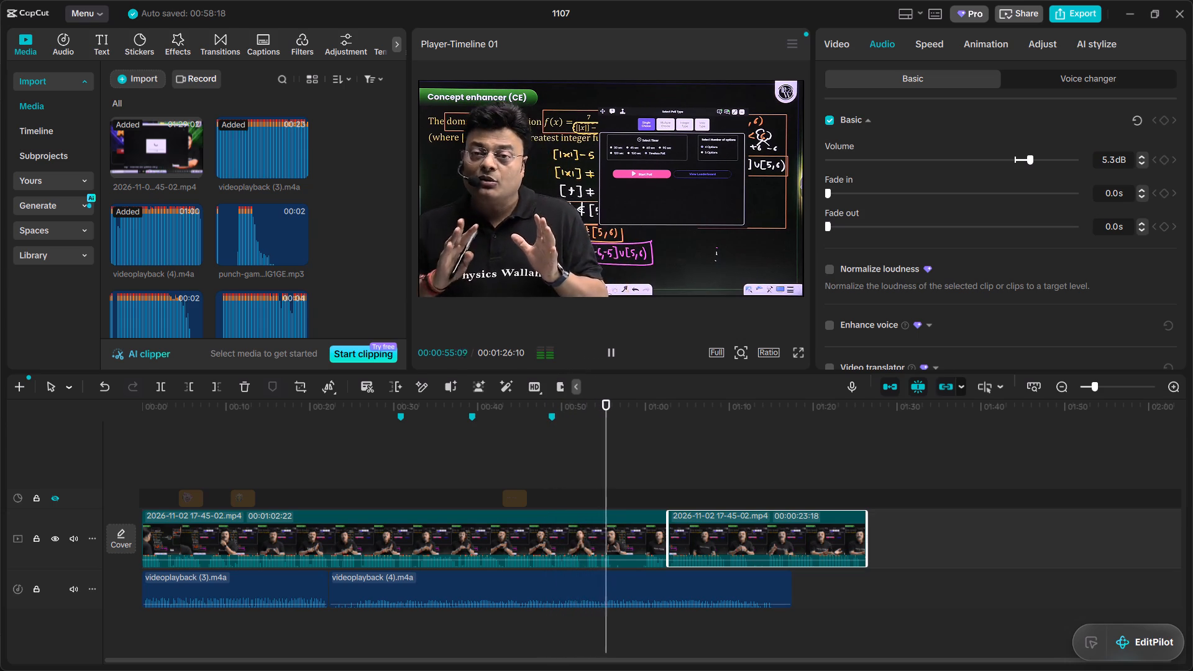
Play the timeline from about 00:07 to about 01:01 to review the voice and music balance.
{"action": "left_click", "coordinate": [203, 427]}
{"action": "key", "text": "space"}
{"action": "key", "text": "space"}
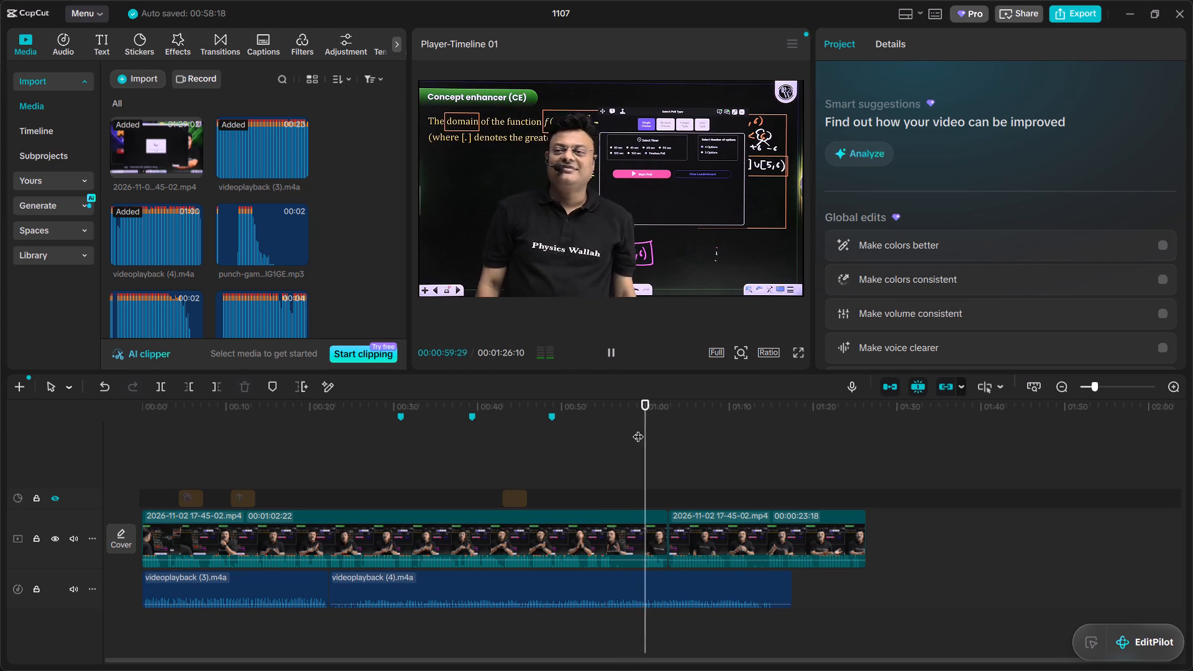
{"action": "key", "text": "space"}
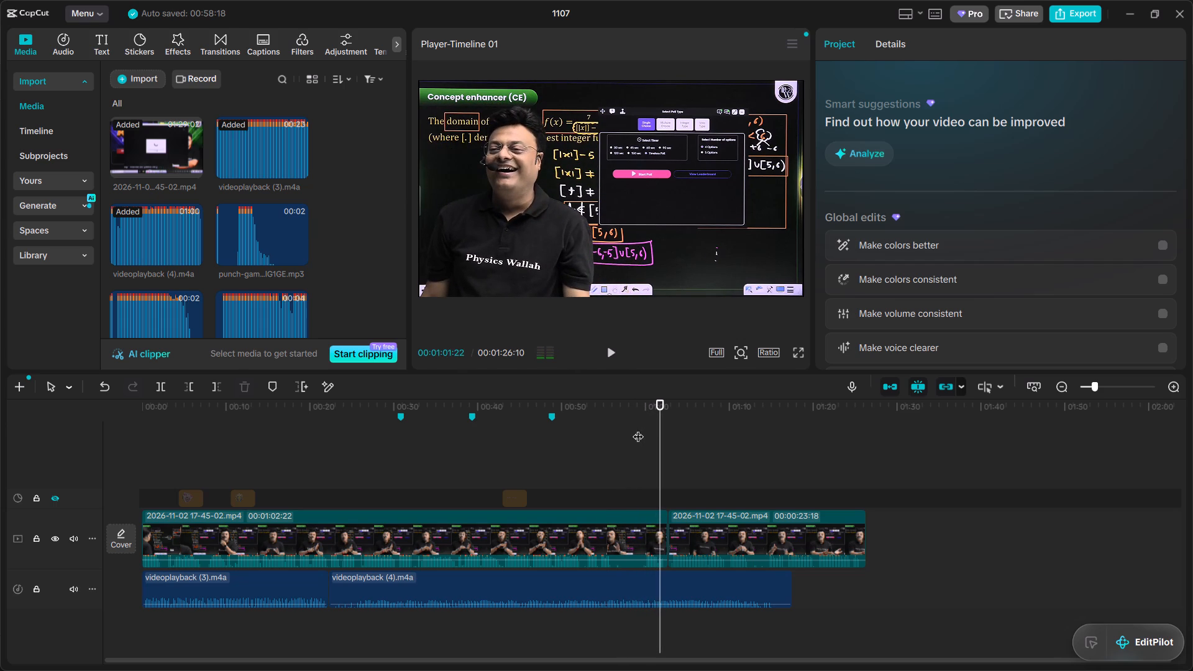
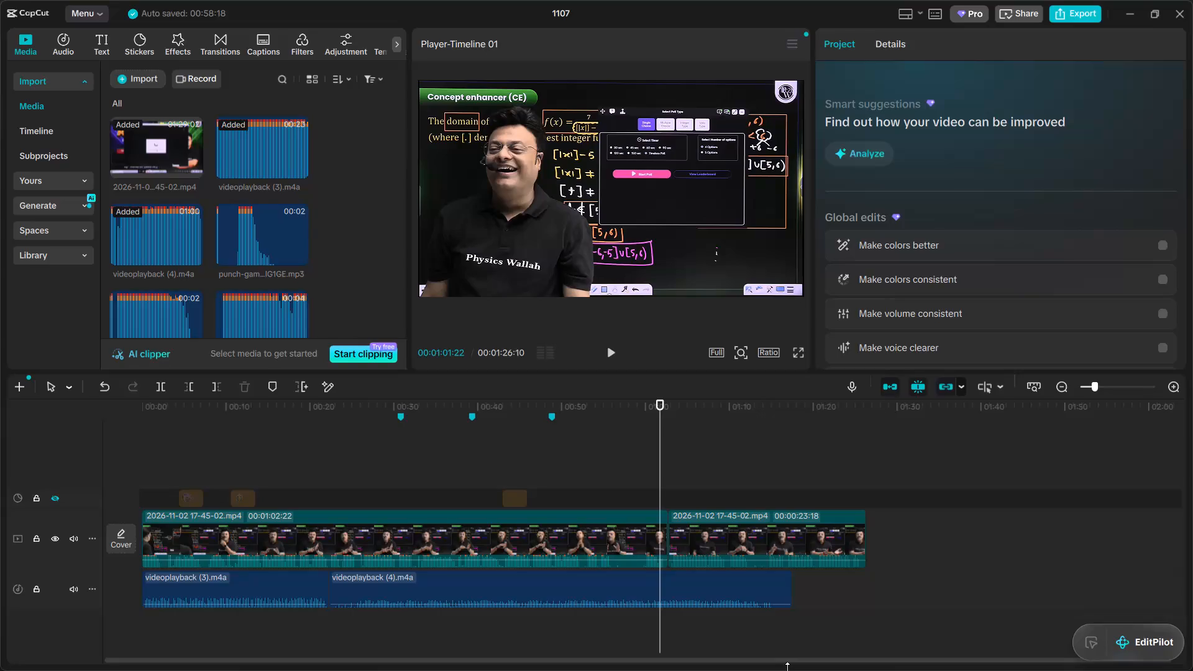
Play the timeline from the start, skip ahead, and review the playback up to the first marker near 00:30.
{"action": "left_click_drag", "start_coordinate": [295, 416], "coordinate": [231, 416]}
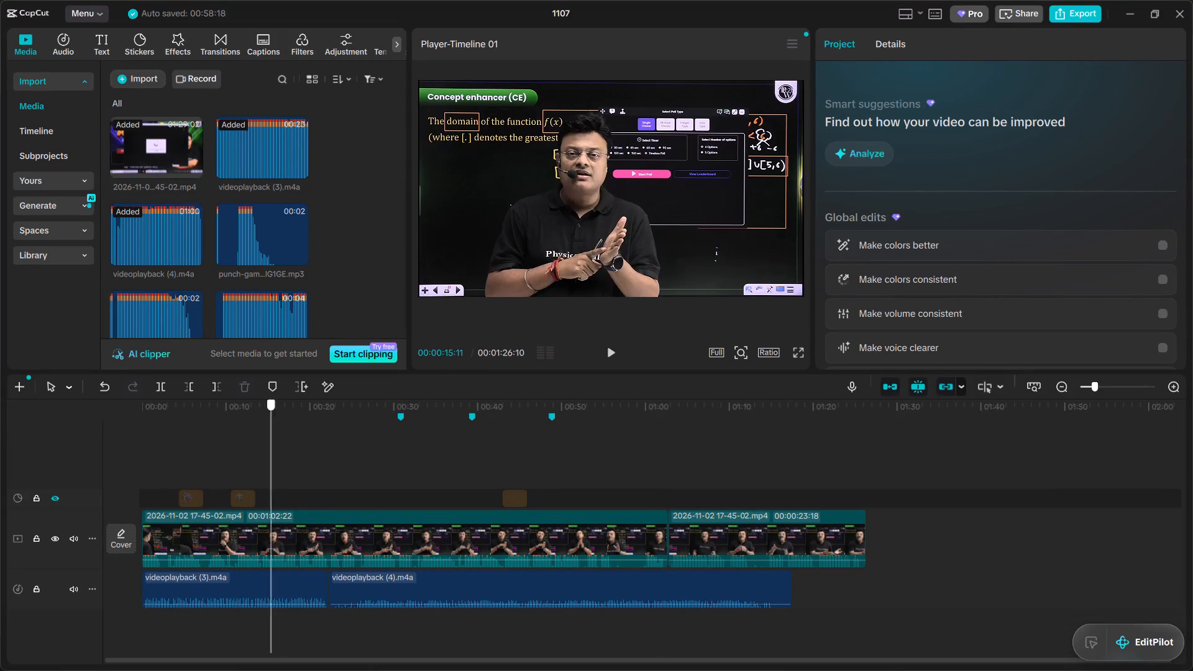
{"action": "left_click_drag", "start_coordinate": [231, 416], "coordinate": [140, 416]}
{"action": "key", "text": "space"}
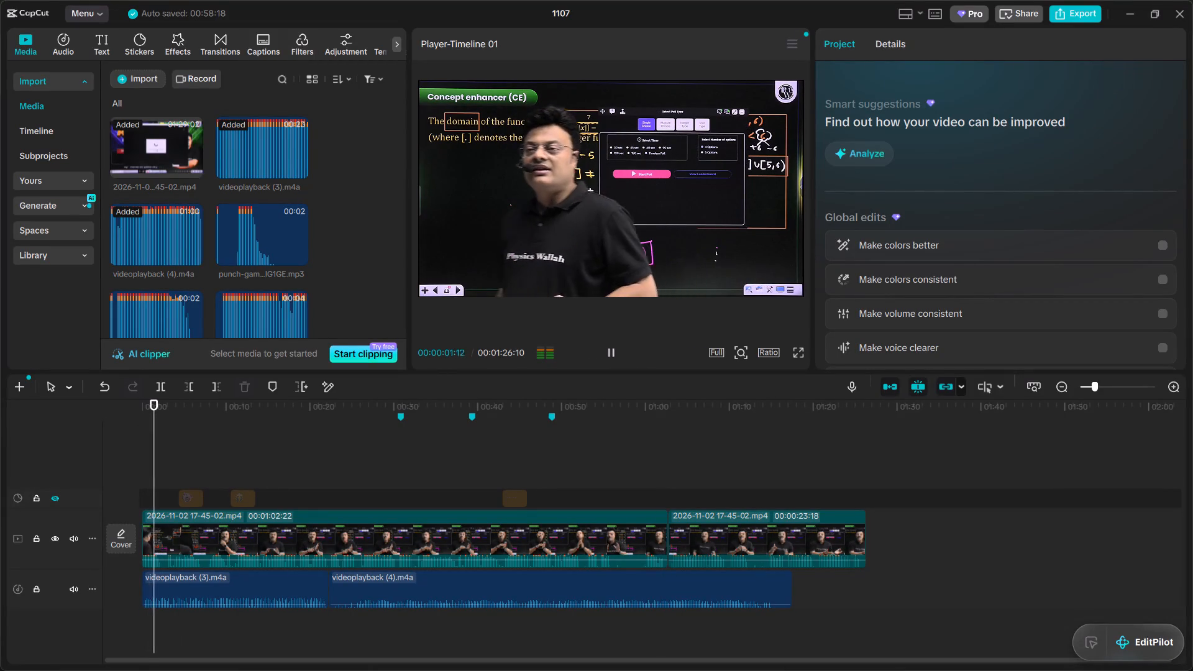
{"action": "left_click", "coordinate": [343, 397]}
{"action": "left_click", "coordinate": [345, 404]}
{"action": "key", "text": "space"}
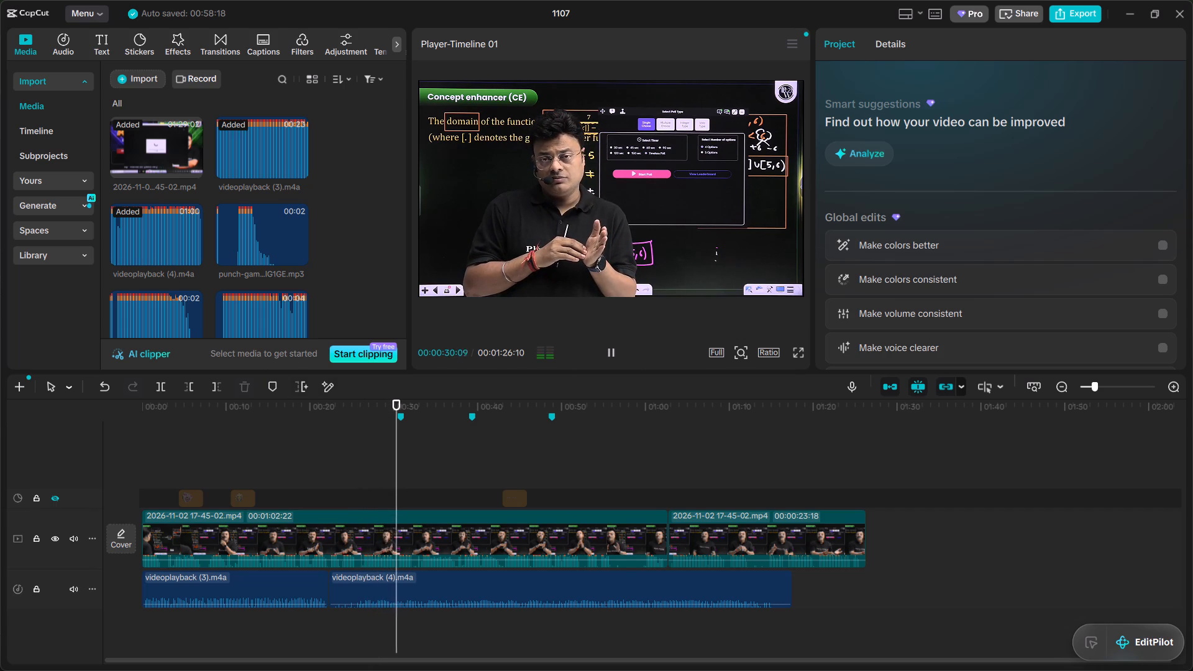
{"action": "key", "text": "space"}
Look through the imported meme sound effects for the marker near 00:30, checking cat-laugh-meme-1.mp3 and auditioning the six-second chicken sound.
{"action": "scroll", "coordinate": [245, 271], "scroll_direction": "down", "scroll_amount": 1}
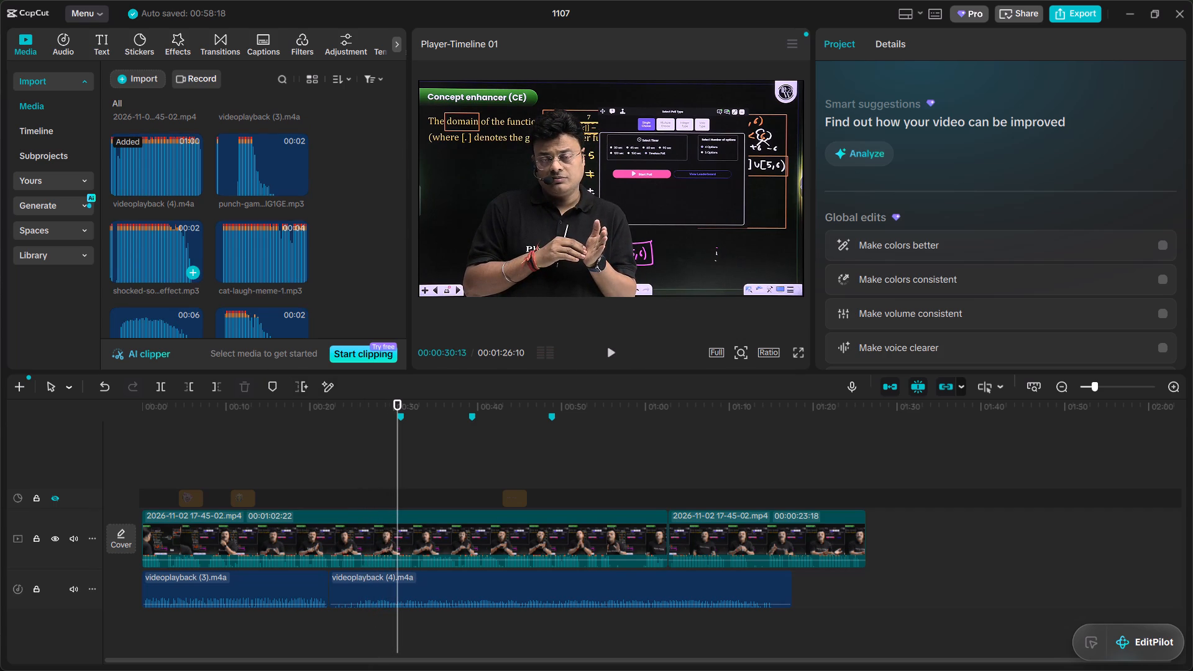
{"action": "scroll", "coordinate": [134, 221], "scroll_direction": "up", "scroll_amount": 1}
{"action": "scroll", "coordinate": [224, 214], "scroll_direction": "down", "scroll_amount": 2}
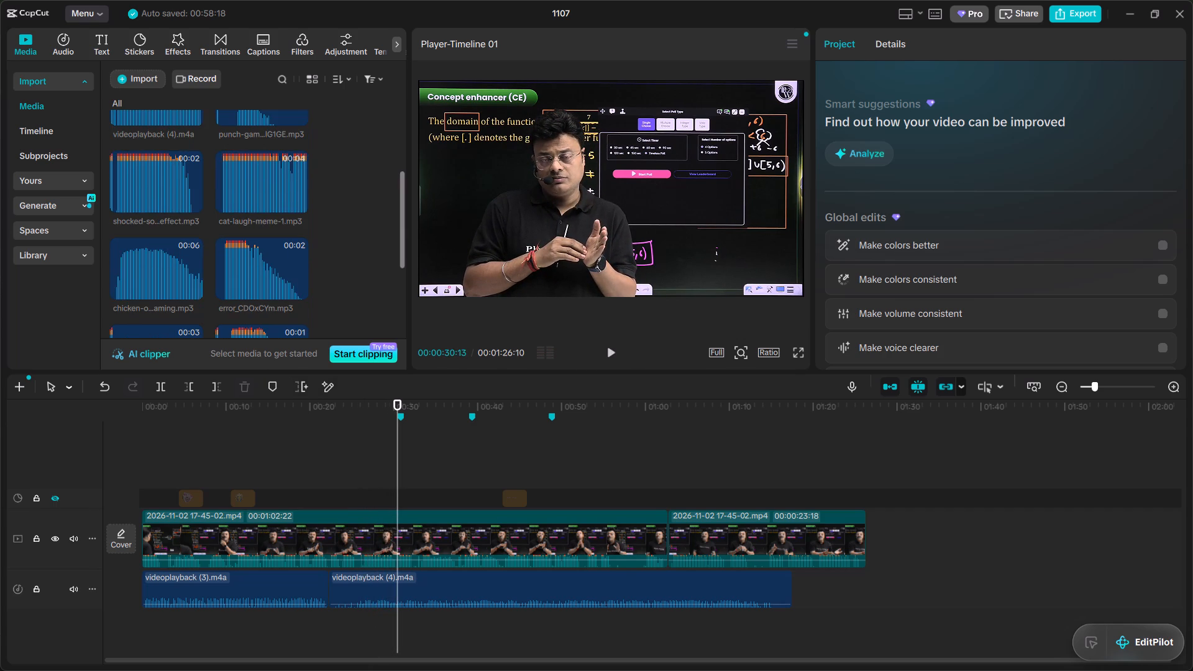
{"action": "left_click", "coordinate": [245, 190]}
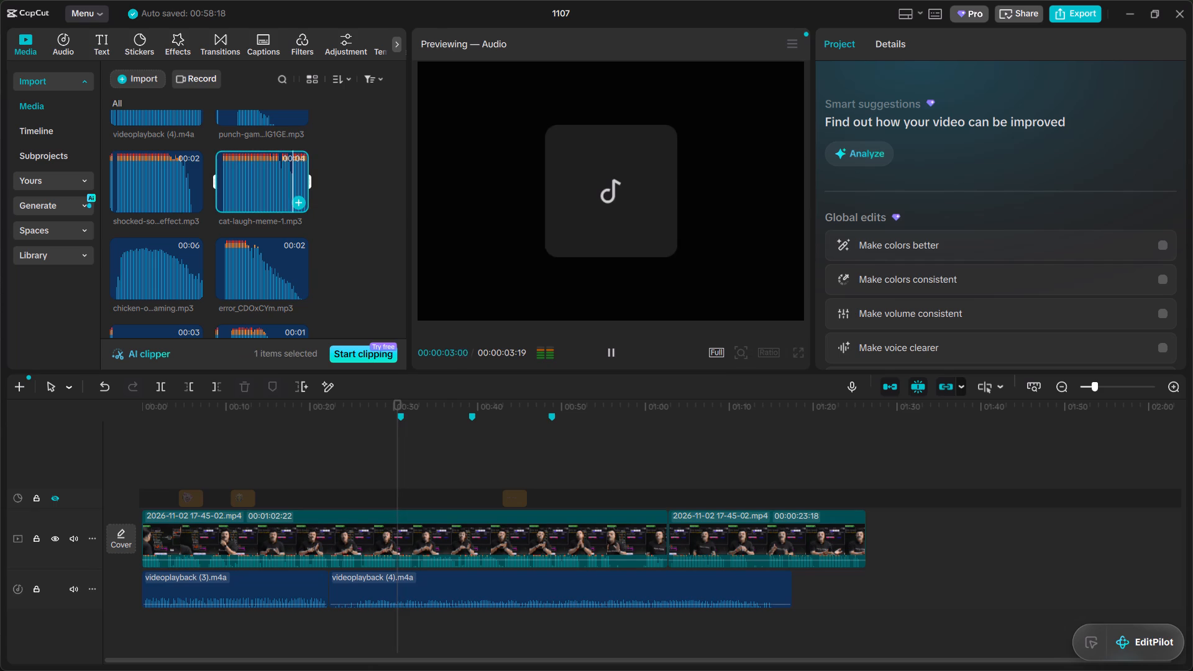
{"action": "left_click", "coordinate": [318, 407]}
{"action": "left_click", "coordinate": [318, 407]}
{"action": "left_click", "coordinate": [327, 406]}
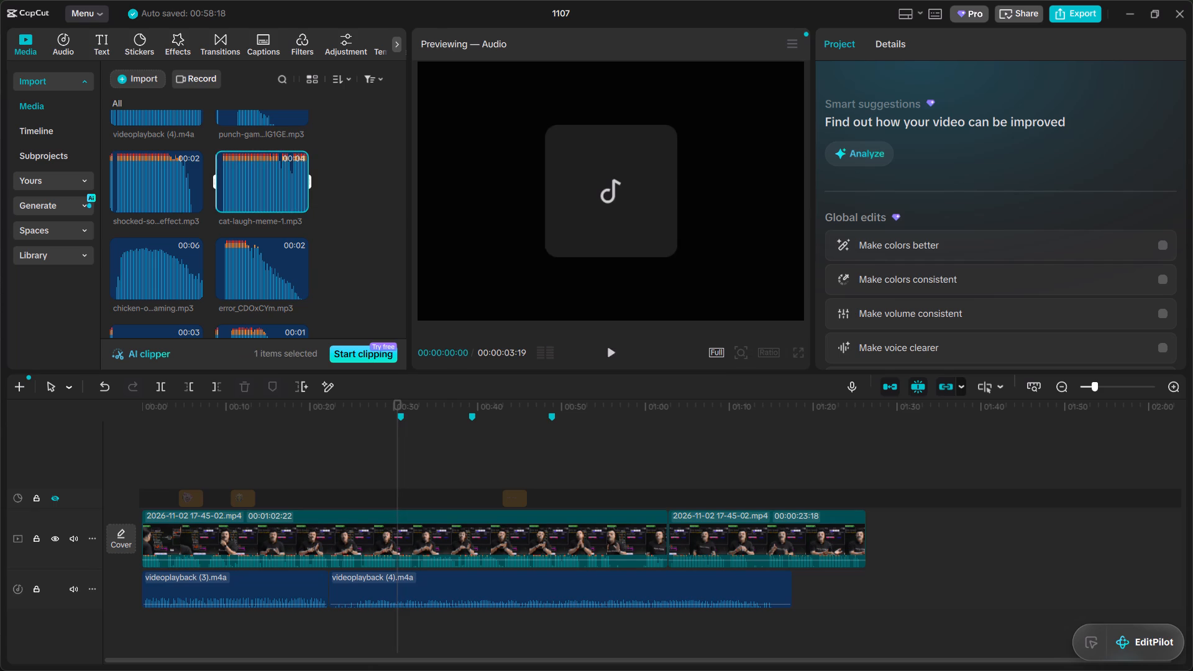
{"action": "left_click_drag", "start_coordinate": [366, 408], "coordinate": [349, 413]}
{"action": "left_click_drag", "start_coordinate": [402, 402], "coordinate": [377, 403]}
{"action": "left_click", "coordinate": [355, 270]}
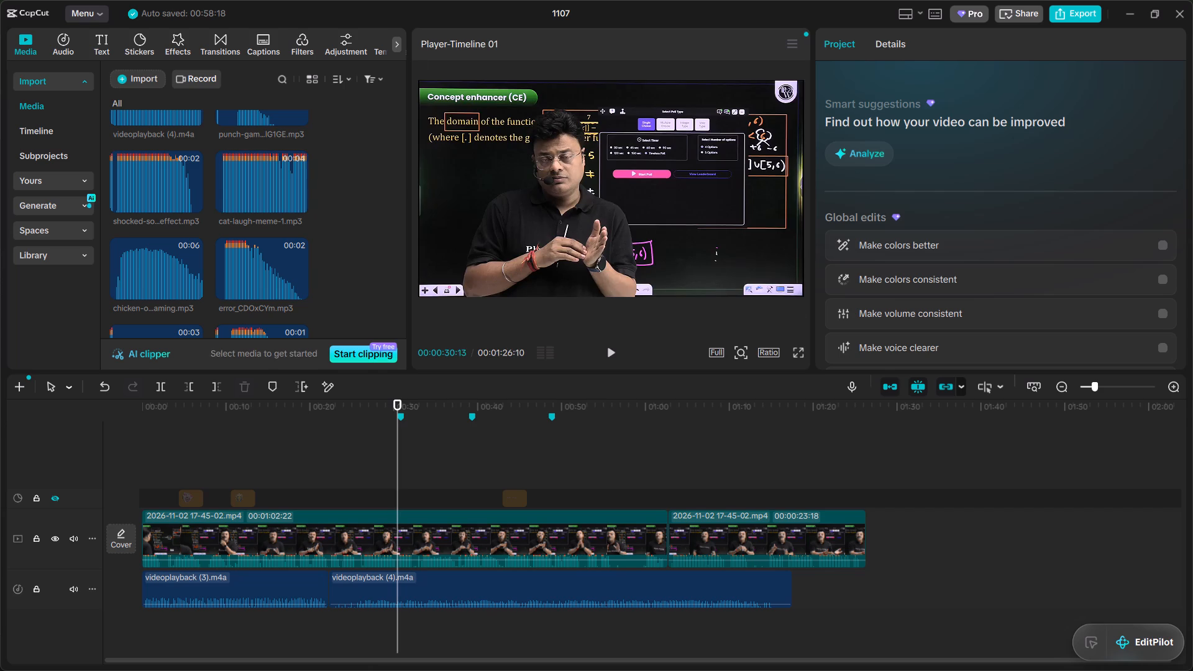
{"action": "left_click", "coordinate": [148, 270]}
{"action": "key", "text": "space"}
{"action": "key", "text": "space"}
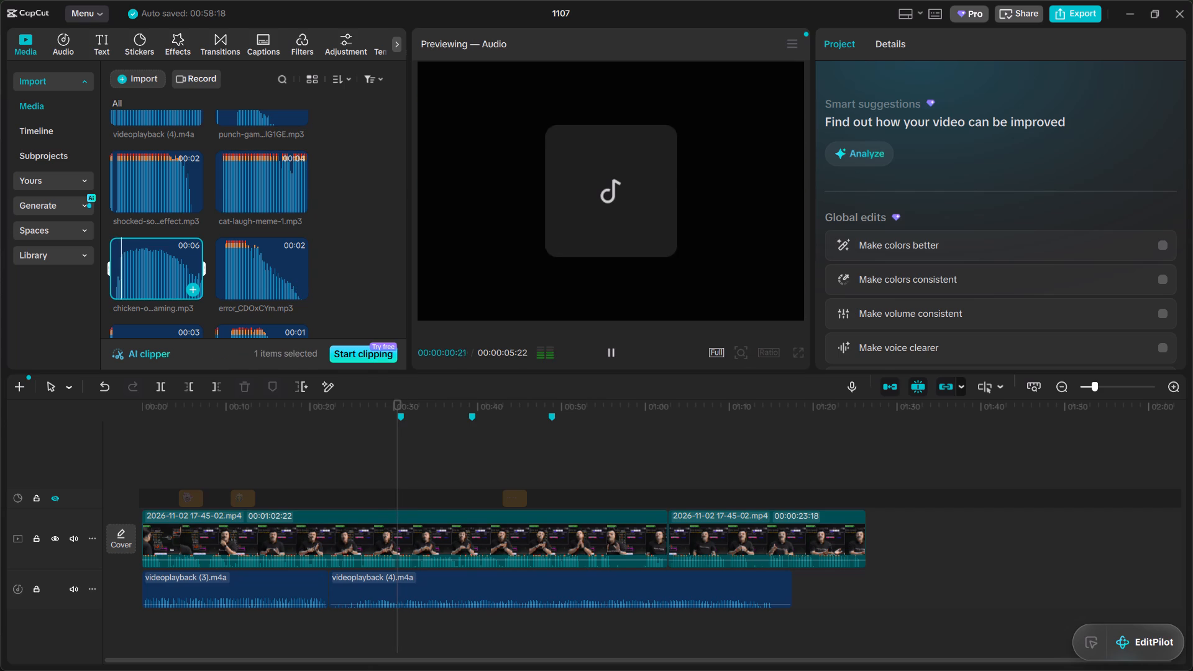
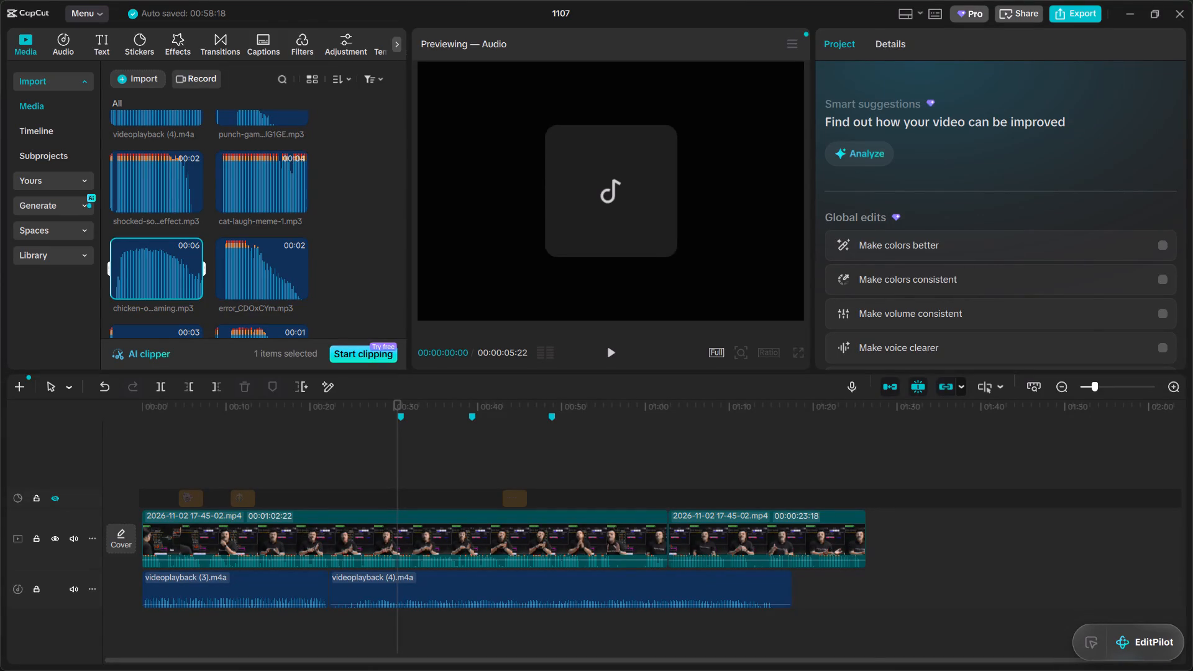
Play the timeline from the start and review the edit with its music up to about 01:10.
{"action": "left_click_drag", "start_coordinate": [183, 410], "coordinate": [122, 410]}
{"action": "left_click", "coordinate": [139, 410]}
{"action": "left_click", "coordinate": [304, 544]}
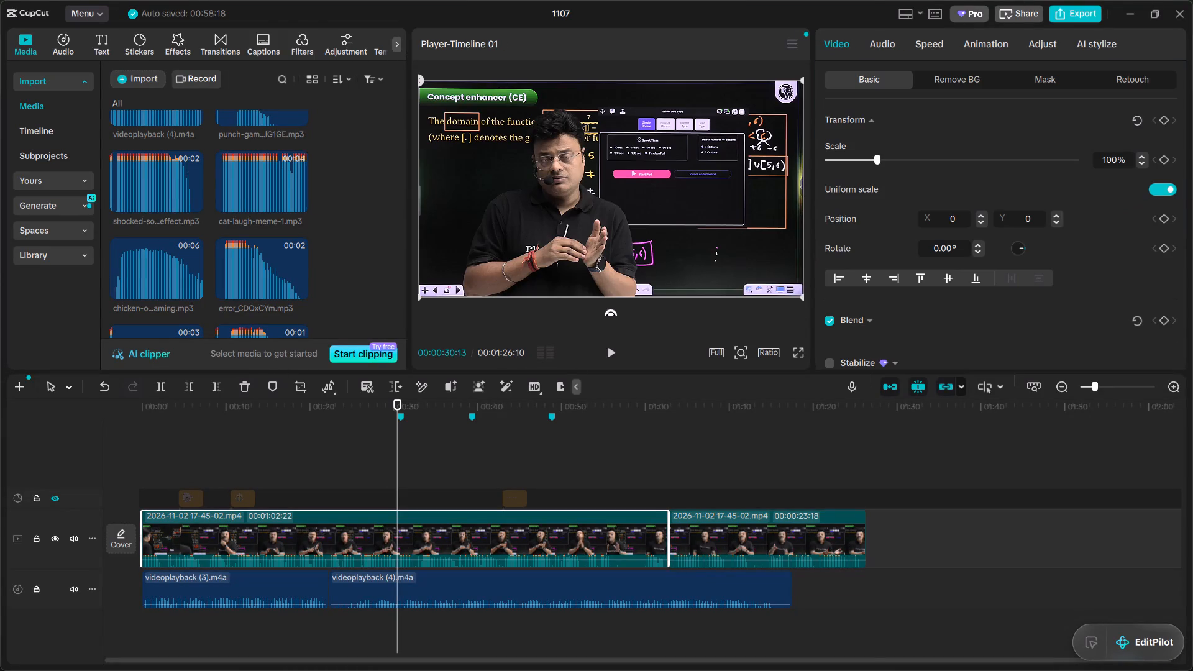
{"action": "left_click_drag", "start_coordinate": [196, 411], "coordinate": [129, 409]}
{"action": "key", "text": "space"}
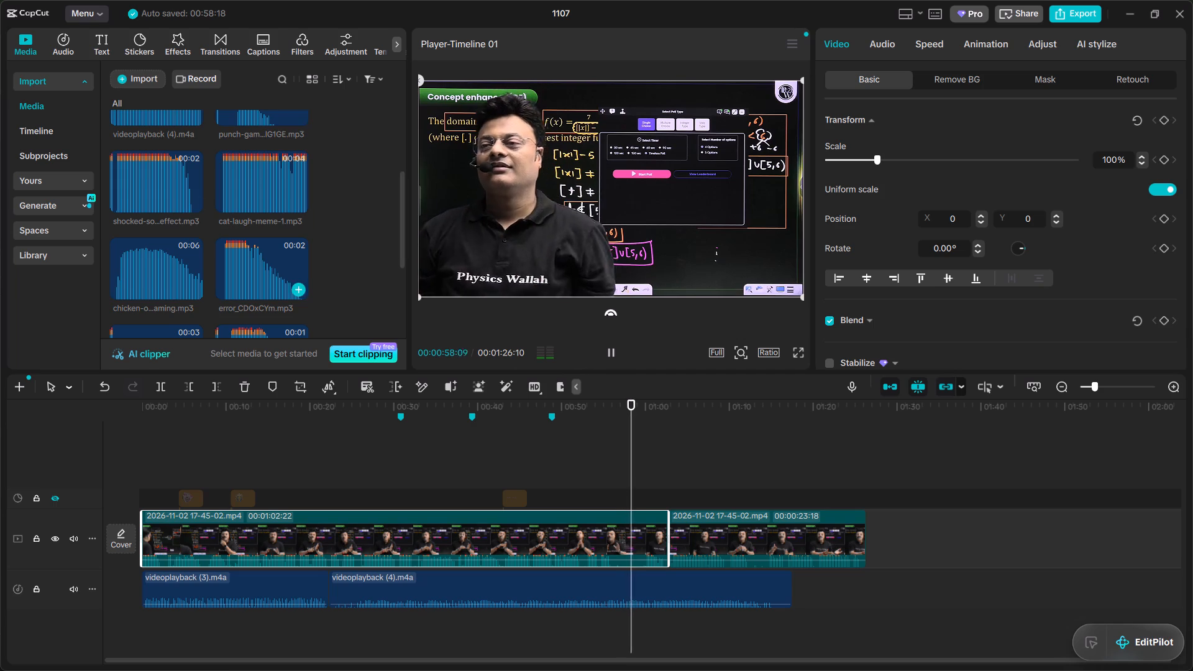
{"action": "scroll", "coordinate": [221, 274], "scroll_direction": "down", "scroll_amount": 2}
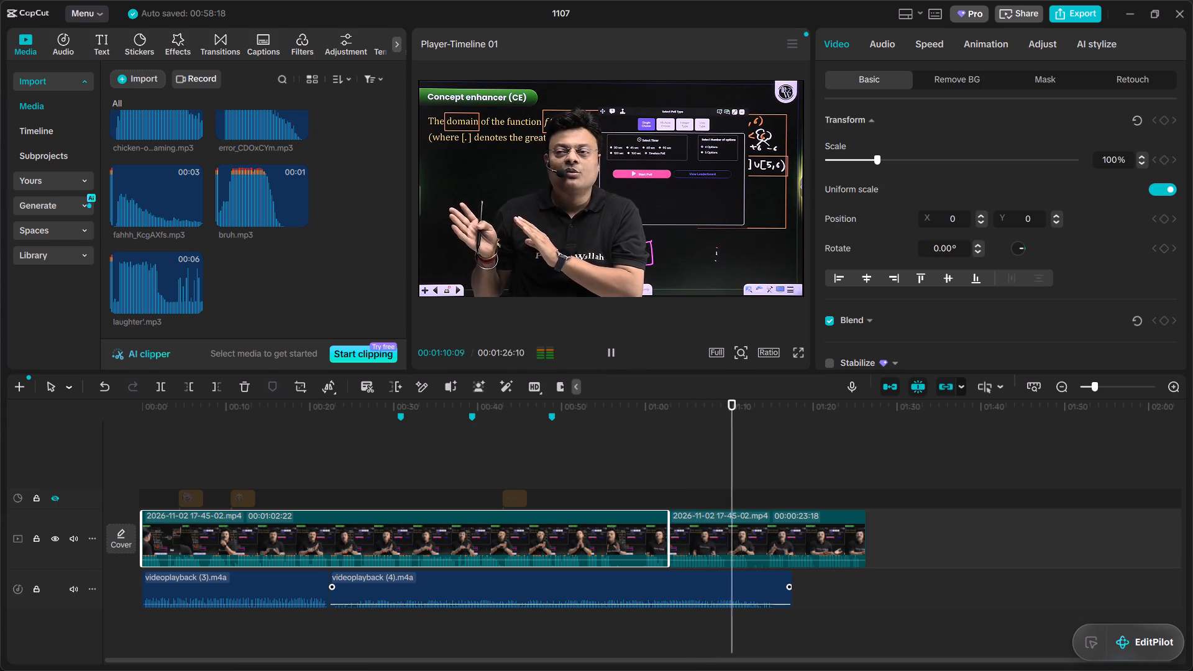
Stop playback and split the videoplayback (4).m4a music at about 00:55.
{"action": "type", "text": "b"}
{"action": "key", "text": "space"}
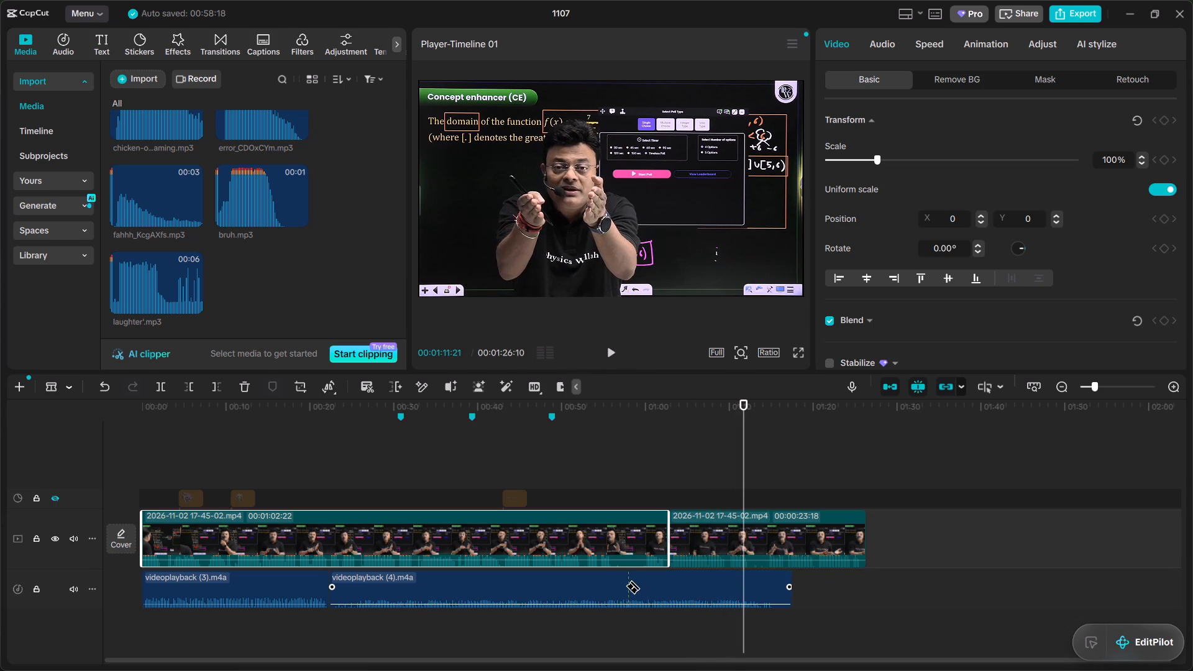
{"action": "left_click", "coordinate": [603, 585]}
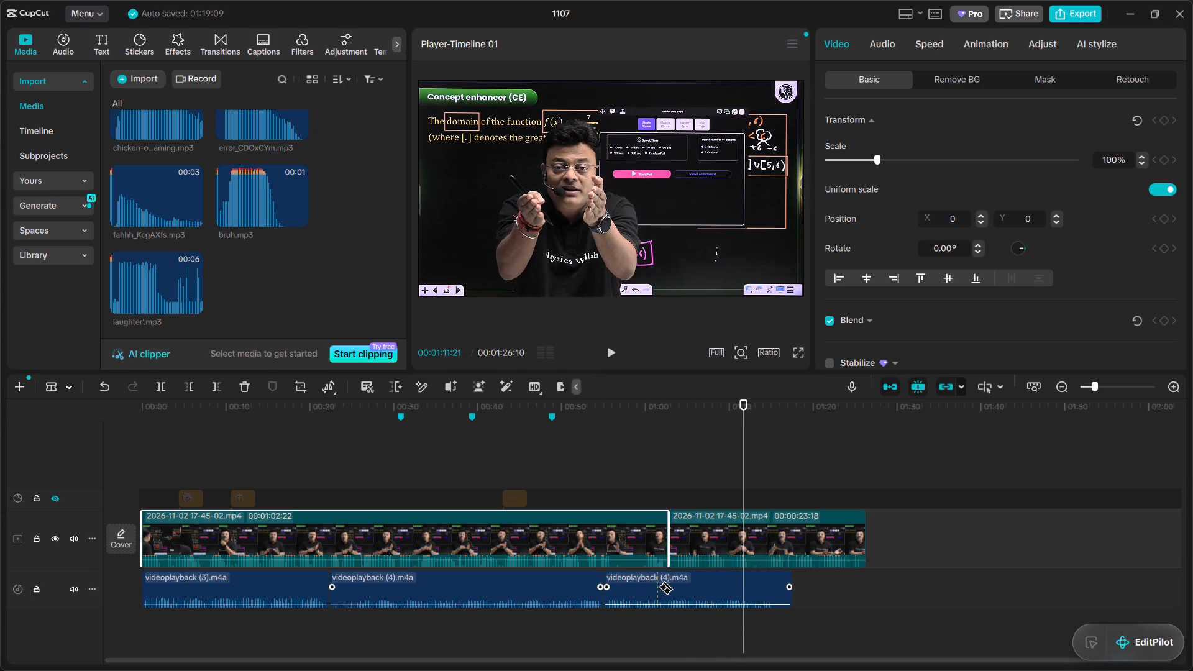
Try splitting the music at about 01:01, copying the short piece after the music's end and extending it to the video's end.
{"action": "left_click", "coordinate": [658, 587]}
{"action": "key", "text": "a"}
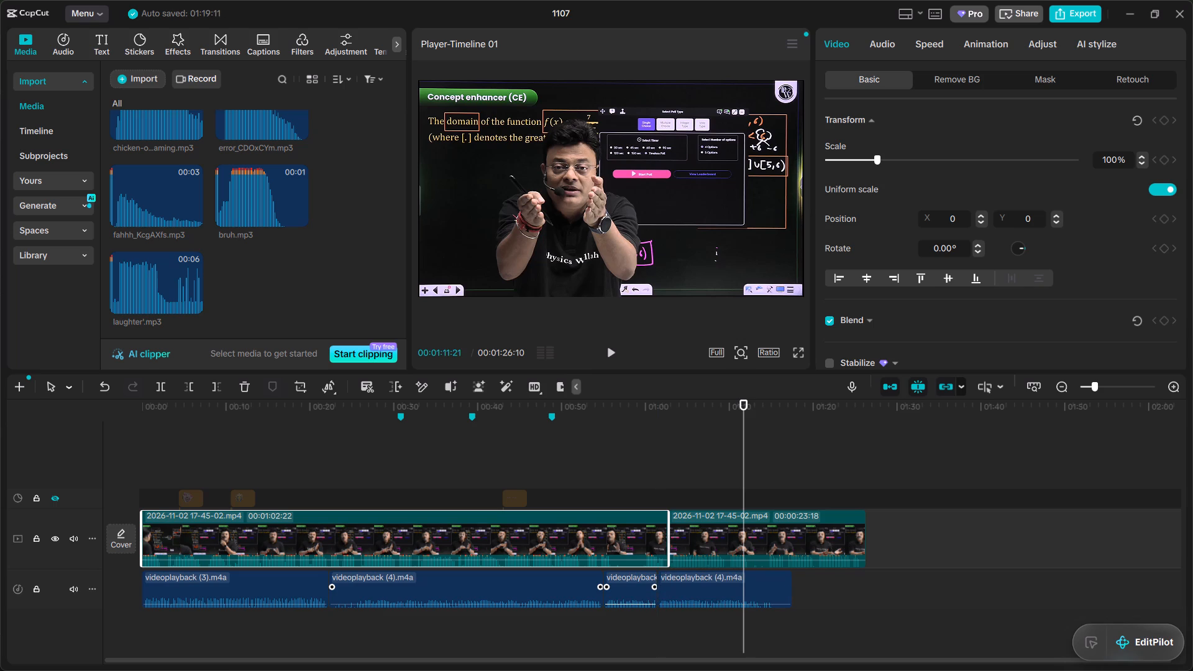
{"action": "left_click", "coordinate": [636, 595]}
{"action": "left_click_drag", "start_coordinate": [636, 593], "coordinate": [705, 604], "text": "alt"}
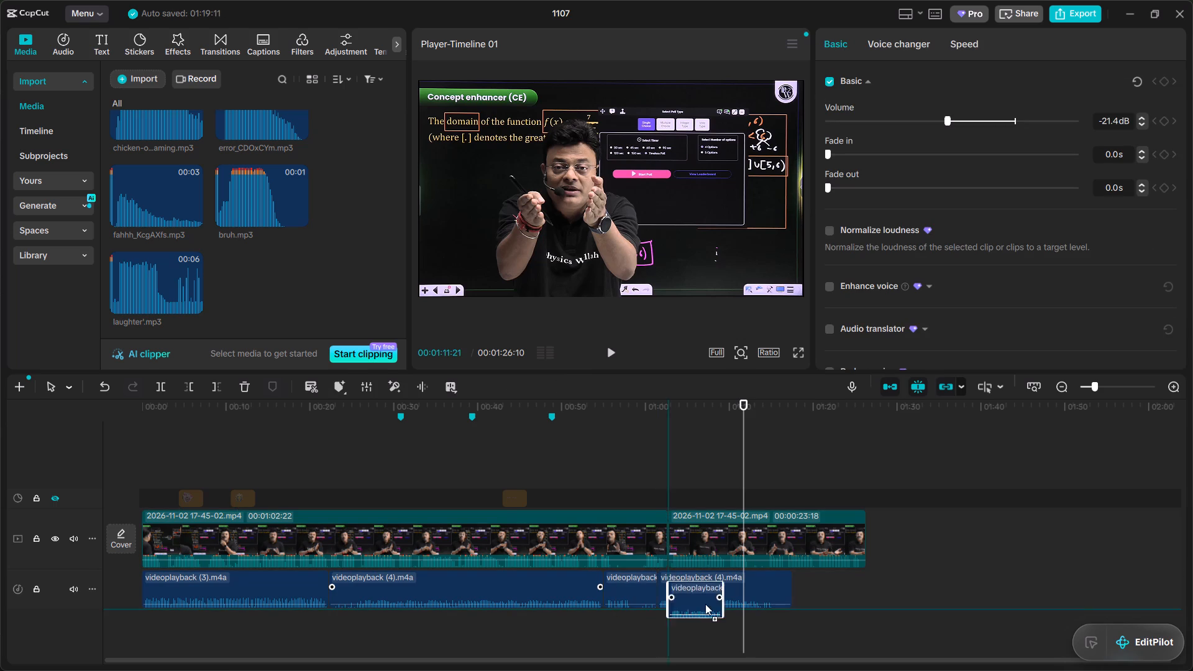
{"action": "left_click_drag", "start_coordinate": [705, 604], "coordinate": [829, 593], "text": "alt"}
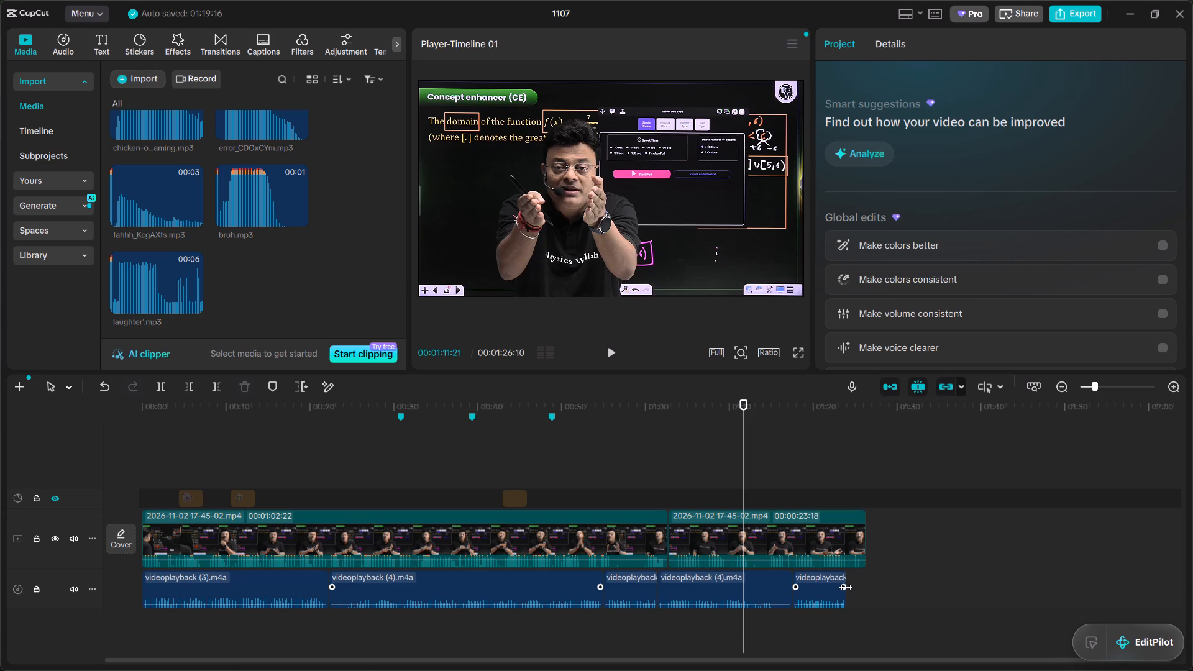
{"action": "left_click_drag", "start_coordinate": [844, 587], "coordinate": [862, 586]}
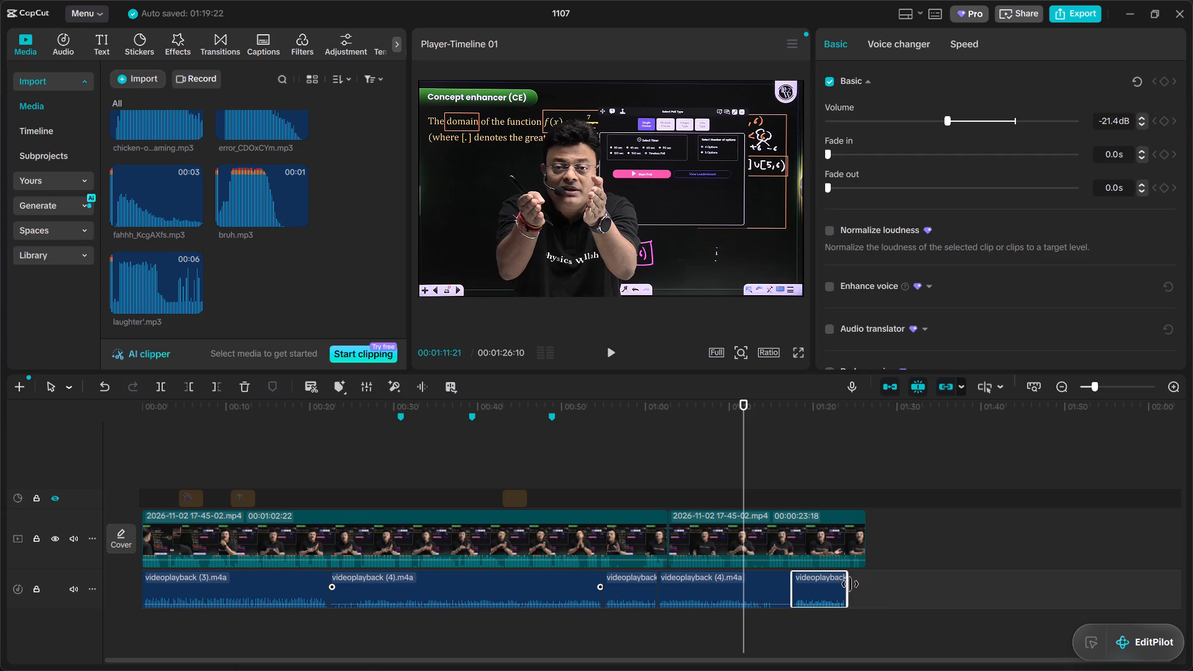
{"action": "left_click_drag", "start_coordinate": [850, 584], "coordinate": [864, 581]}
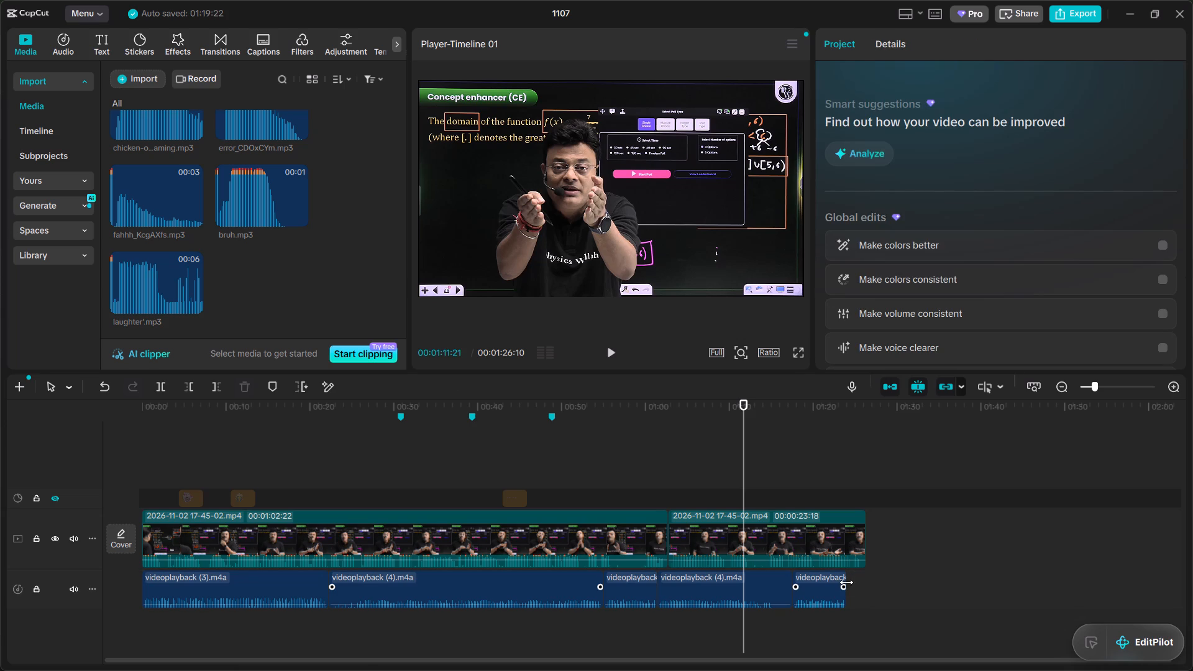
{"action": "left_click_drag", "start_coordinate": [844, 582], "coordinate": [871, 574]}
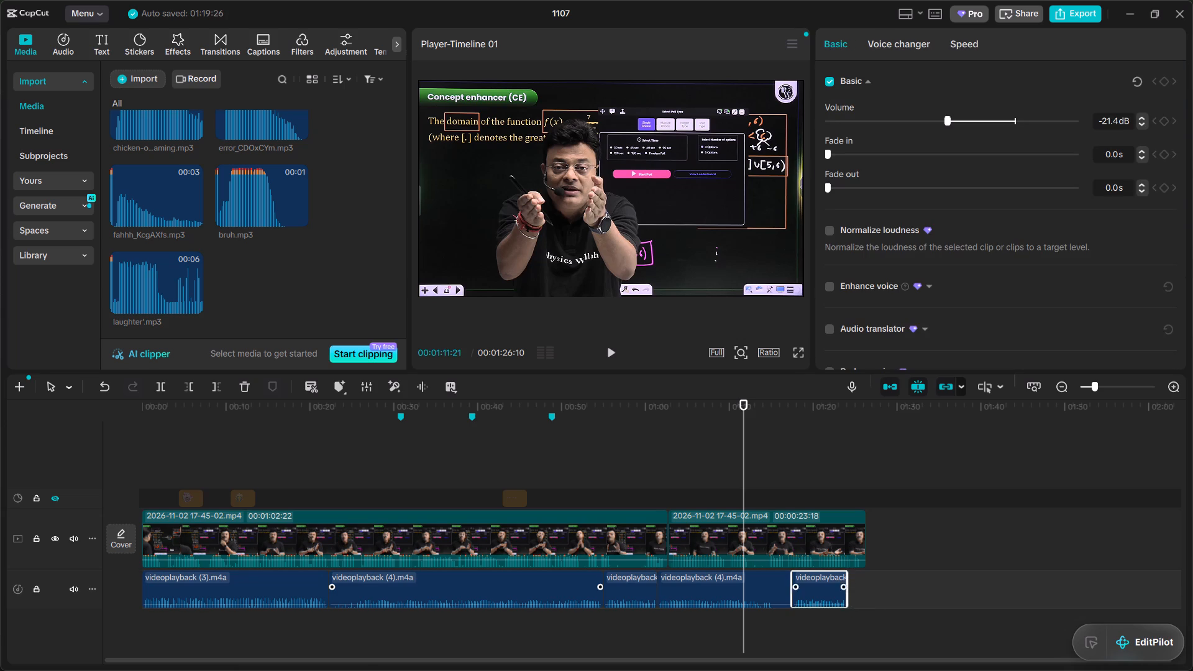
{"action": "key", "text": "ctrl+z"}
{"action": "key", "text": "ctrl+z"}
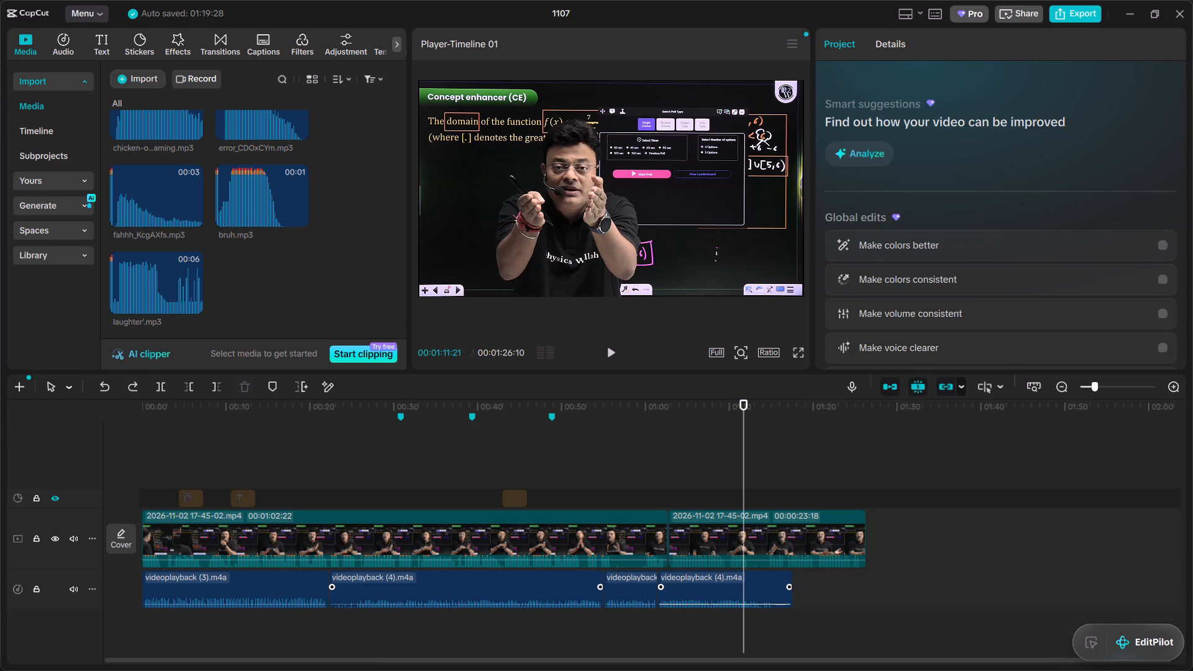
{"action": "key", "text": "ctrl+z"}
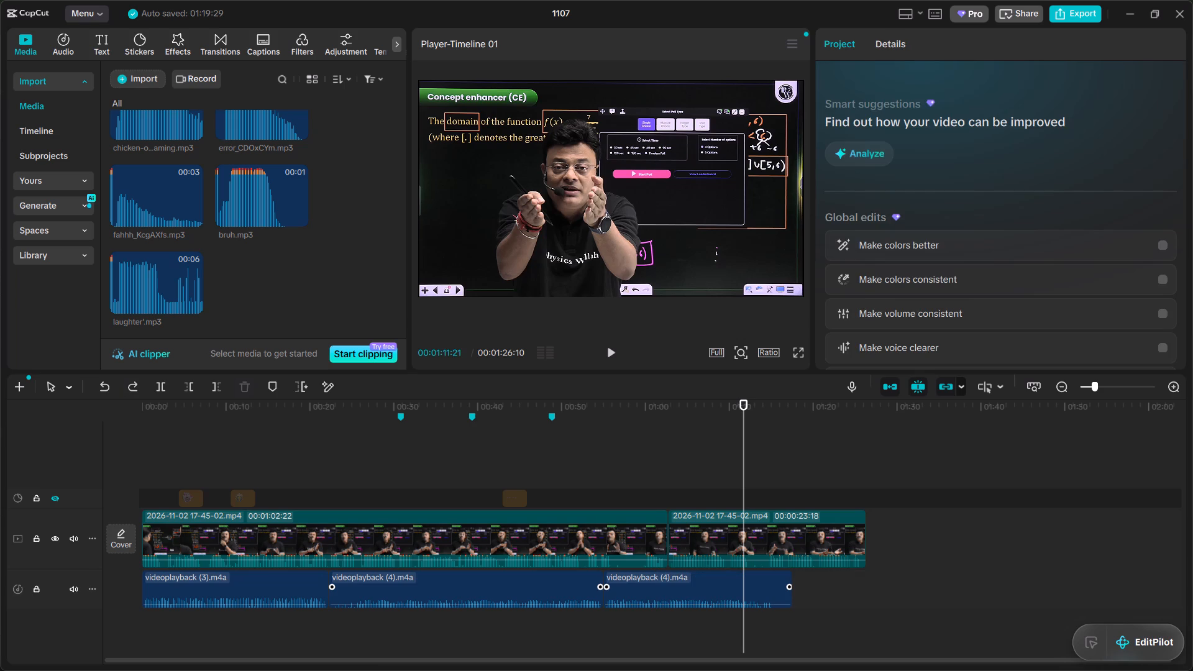
Split the music at about 01:06 and copy the 00:55–01:06 piece directly after the end of the music.
{"action": "key", "text": "b"}
{"action": "left_click", "coordinate": [697, 583]}
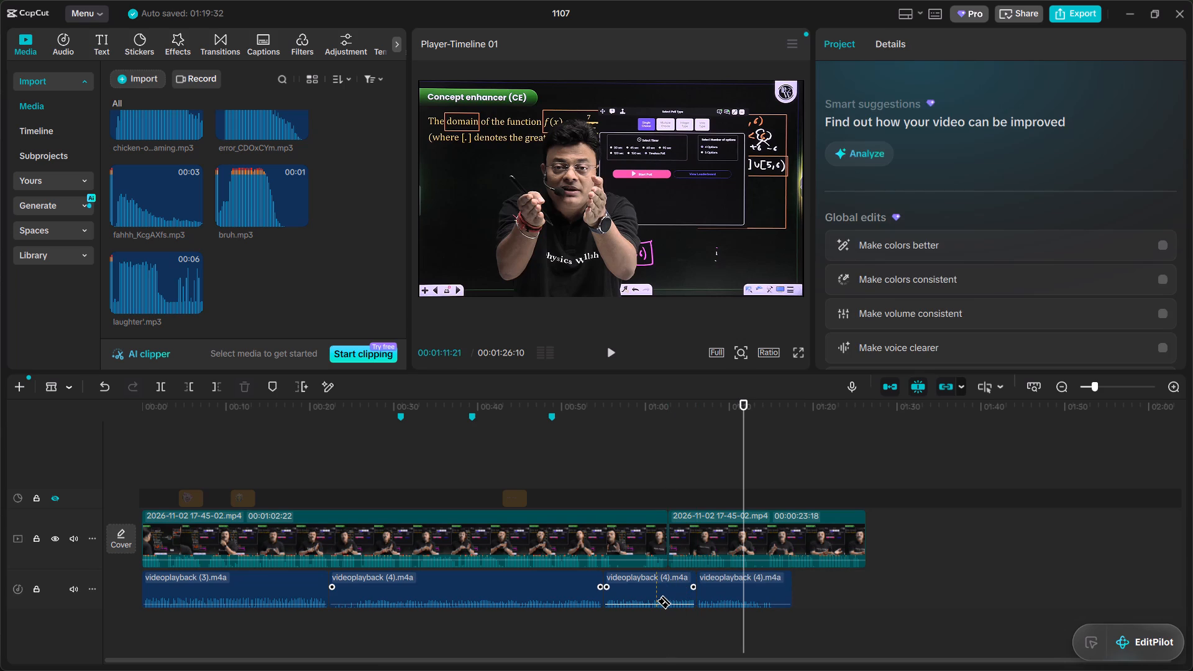
{"action": "key", "text": "a"}
{"action": "left_click_drag", "start_coordinate": [639, 595], "coordinate": [825, 591], "text": "alt"}
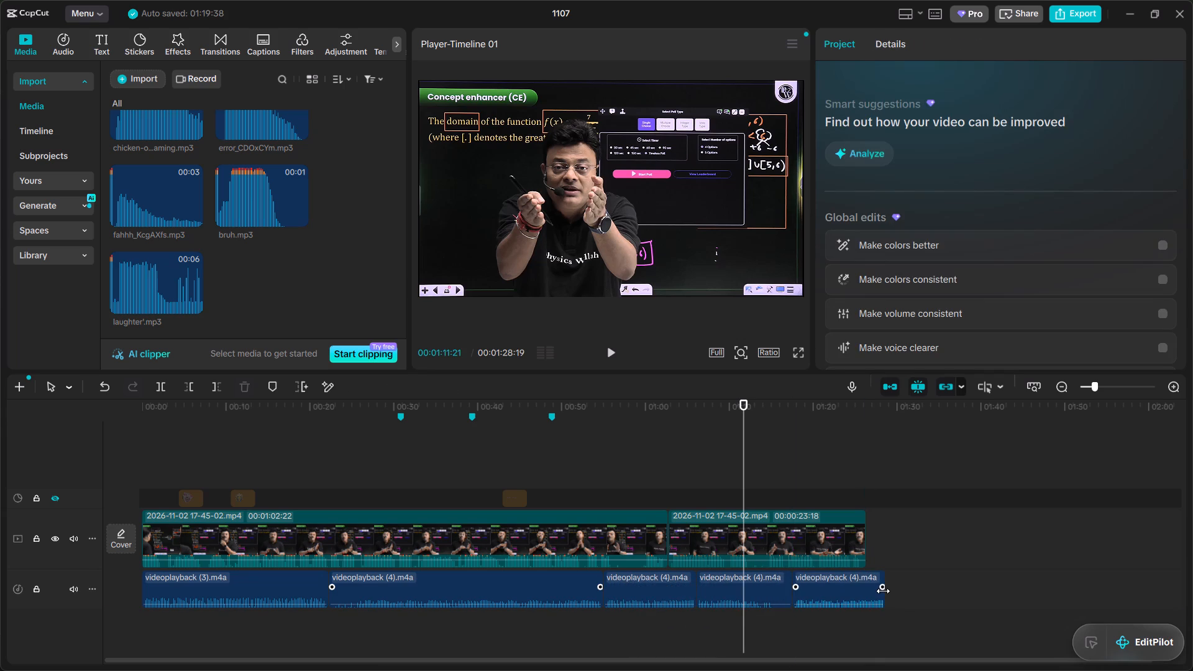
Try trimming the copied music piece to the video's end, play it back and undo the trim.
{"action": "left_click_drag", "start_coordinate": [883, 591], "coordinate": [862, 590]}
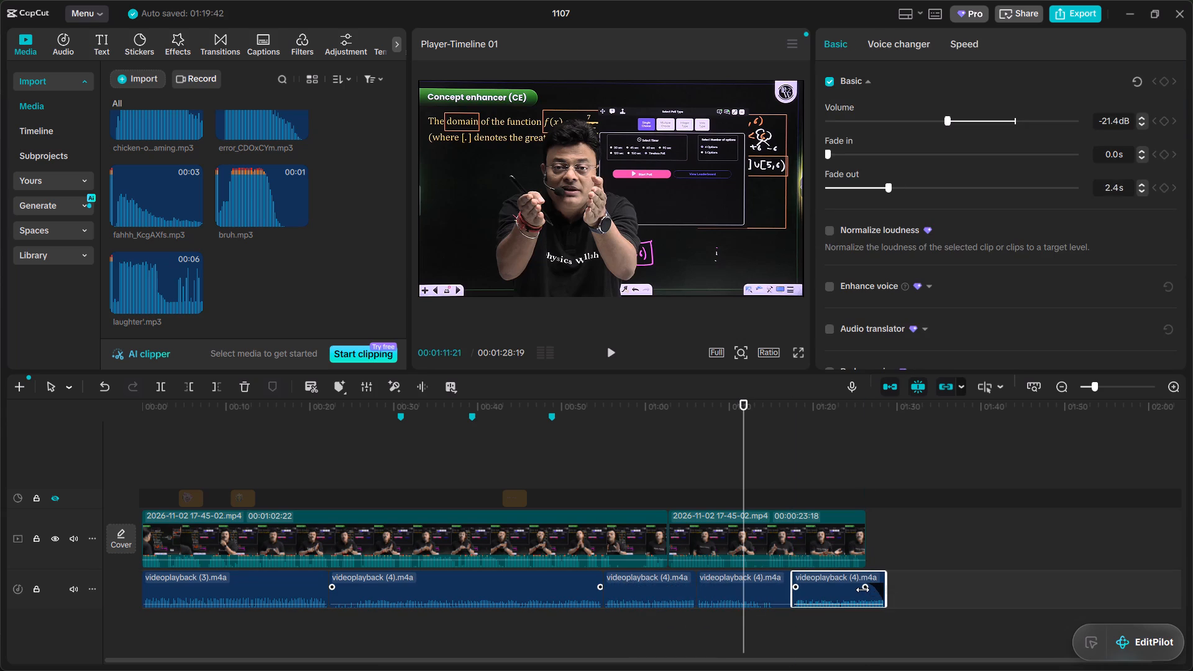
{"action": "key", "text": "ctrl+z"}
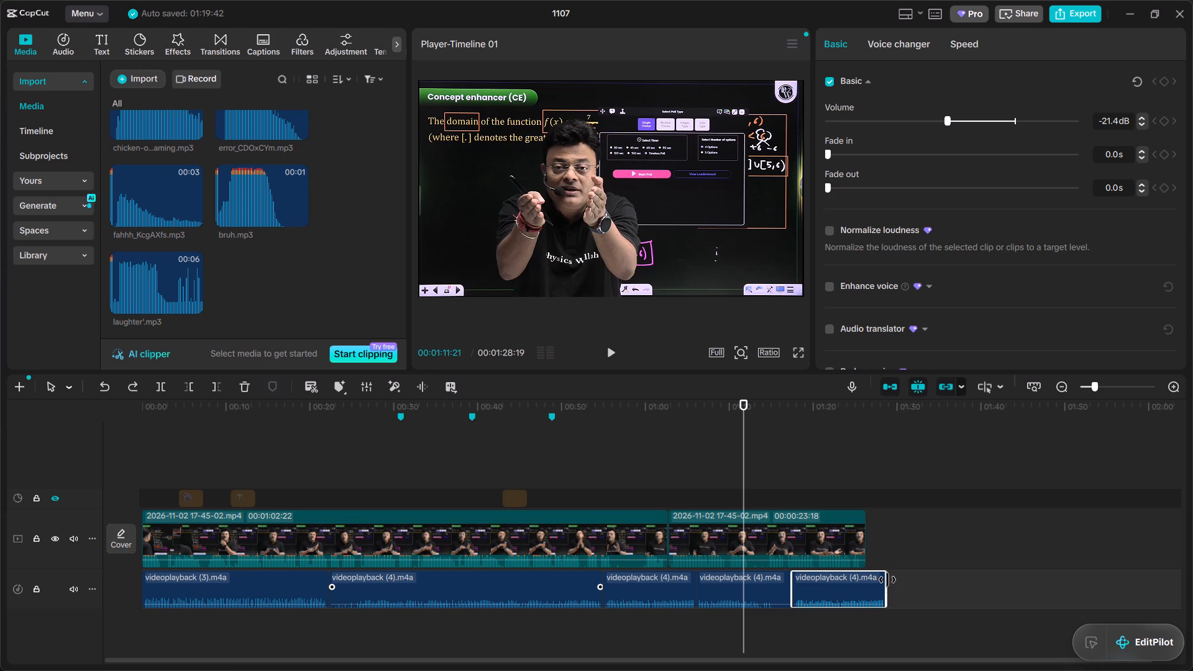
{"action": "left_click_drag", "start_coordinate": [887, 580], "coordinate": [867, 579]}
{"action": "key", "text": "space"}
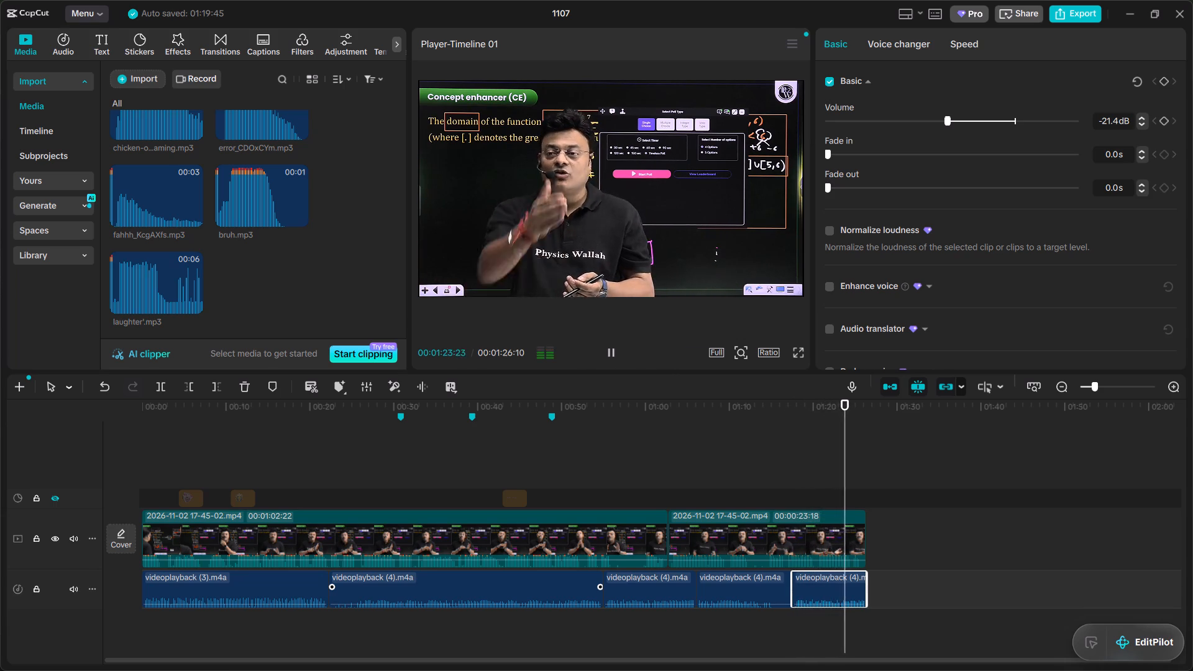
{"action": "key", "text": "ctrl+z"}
Trim the preceding music piece to end at about 01:15 and move the copied piece against it, closing the gap.
{"action": "left_click", "coordinate": [779, 581]}
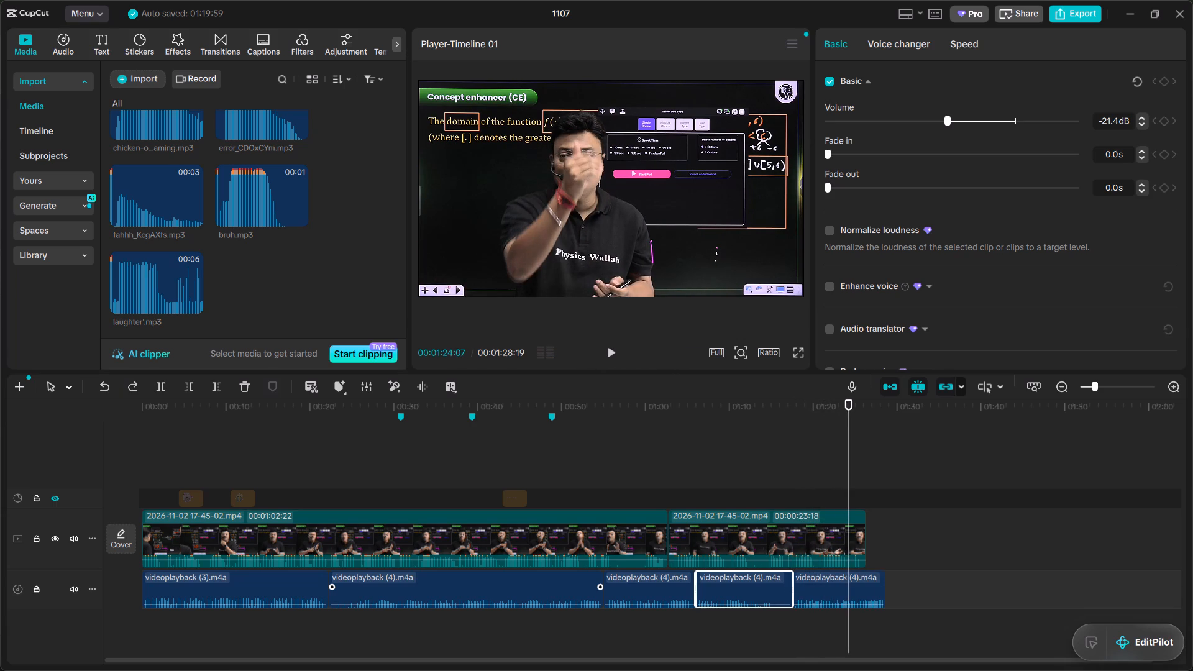
{"action": "left_click_drag", "start_coordinate": [791, 584], "coordinate": [775, 582]}
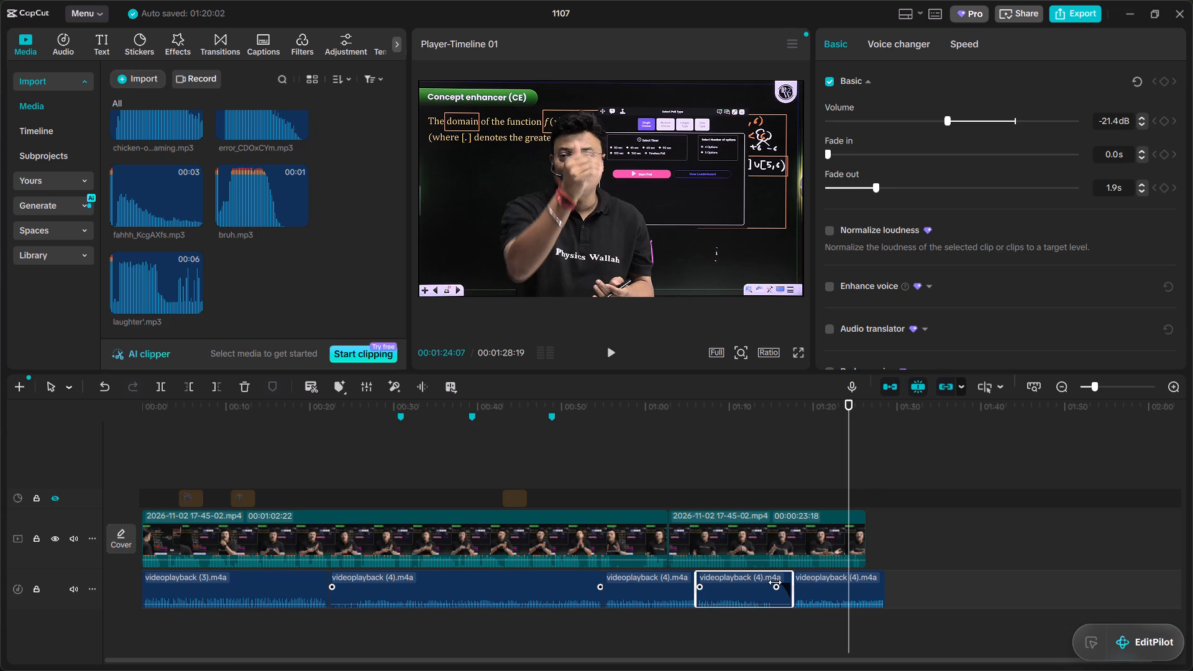
{"action": "key", "text": "ctrl+z"}
{"action": "left_click_drag", "start_coordinate": [793, 583], "coordinate": [775, 583]}
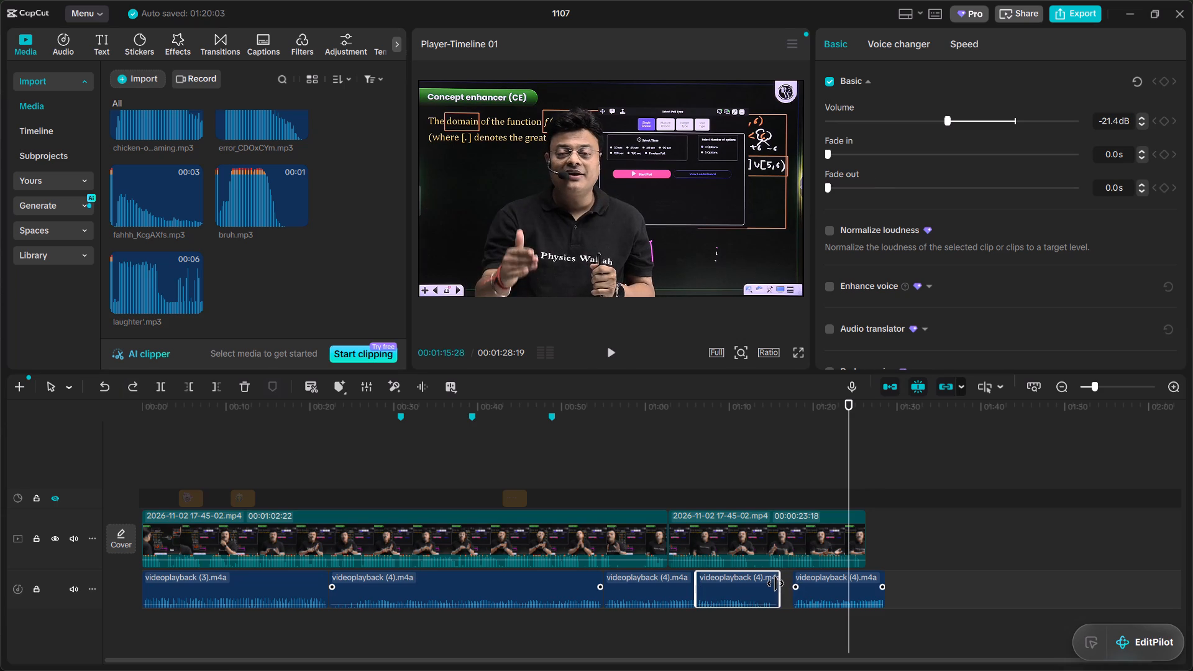
{"action": "left_click_drag", "start_coordinate": [775, 583], "coordinate": [772, 583]}
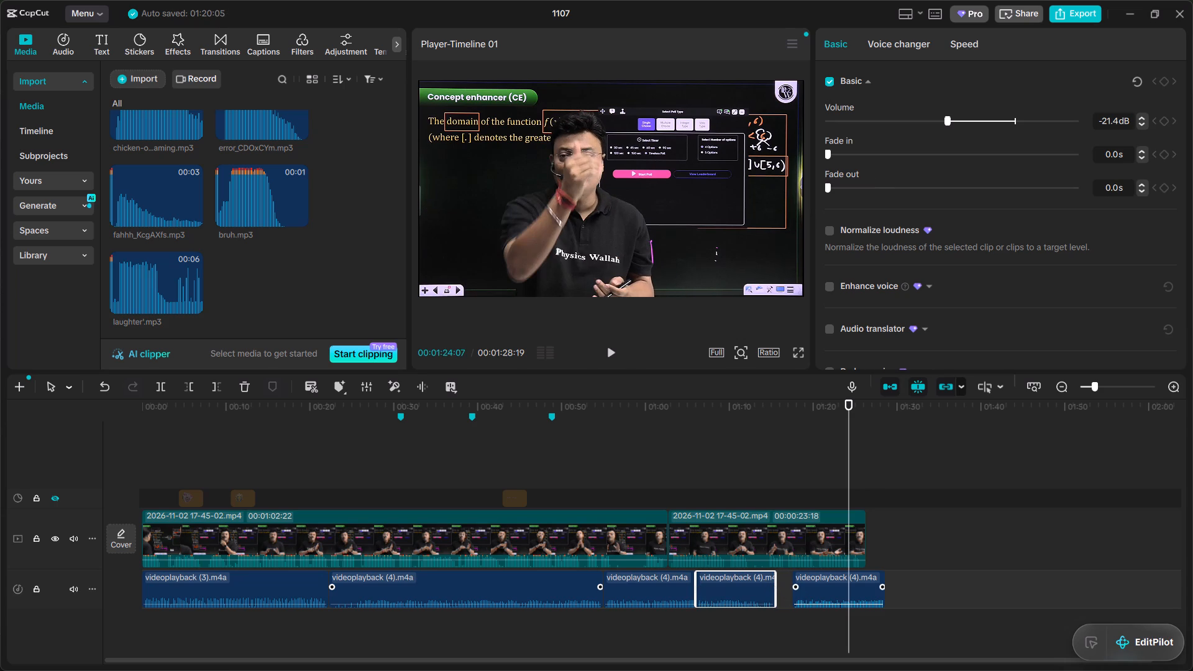
{"action": "left_click", "coordinate": [818, 585]}
{"action": "left_click_drag", "start_coordinate": [818, 585], "coordinate": [804, 585]}
{"action": "left_click", "coordinate": [882, 587]}
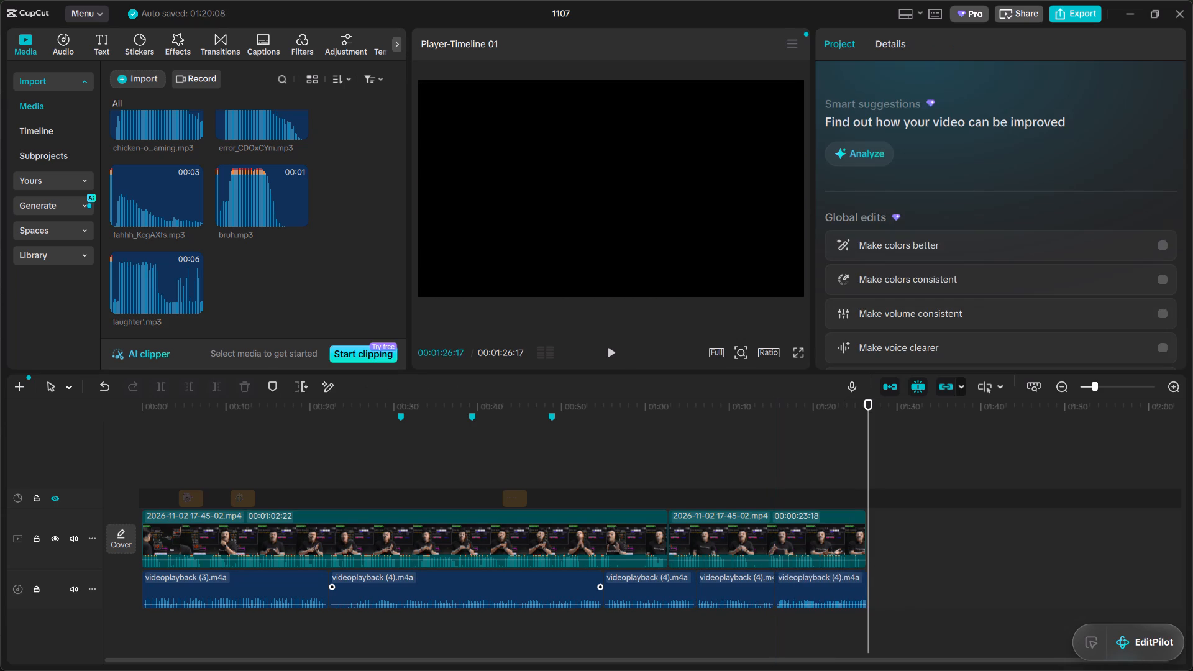
Play the timeline from about 00:51 to check the rearranged music.
{"action": "left_click", "coordinate": [573, 414]}
{"action": "key", "text": "space"}
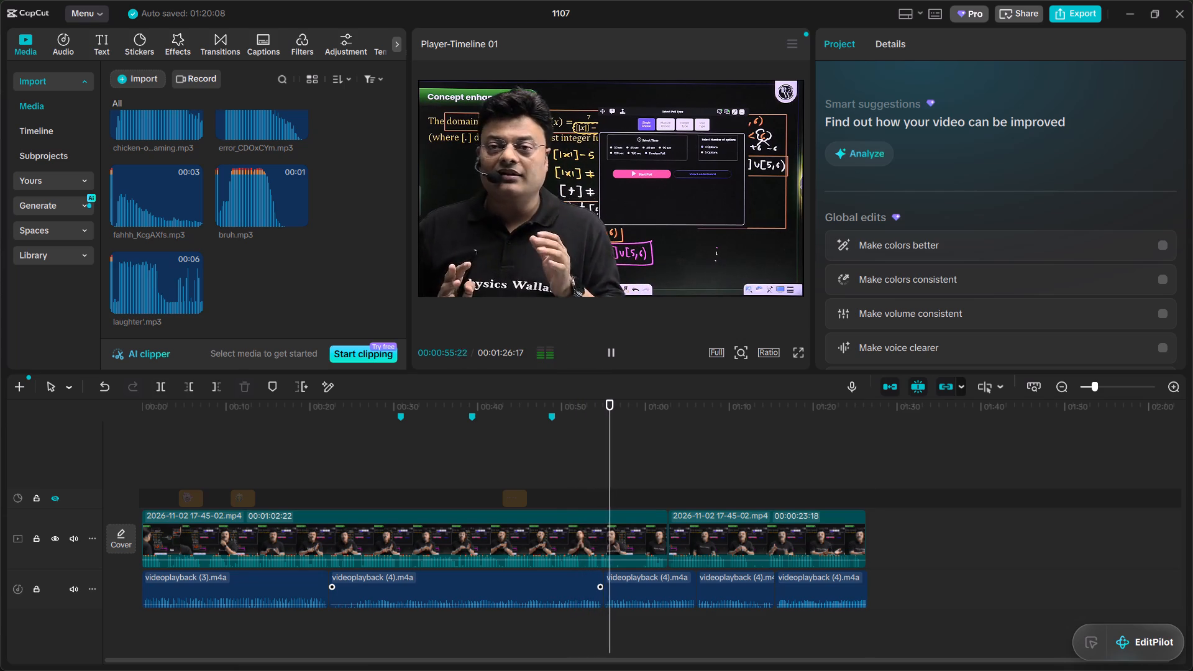
Change the project's aspect ratio to 3:4.
{"action": "left_click", "coordinate": [764, 358]}
{"action": "left_click", "coordinate": [768, 354]}
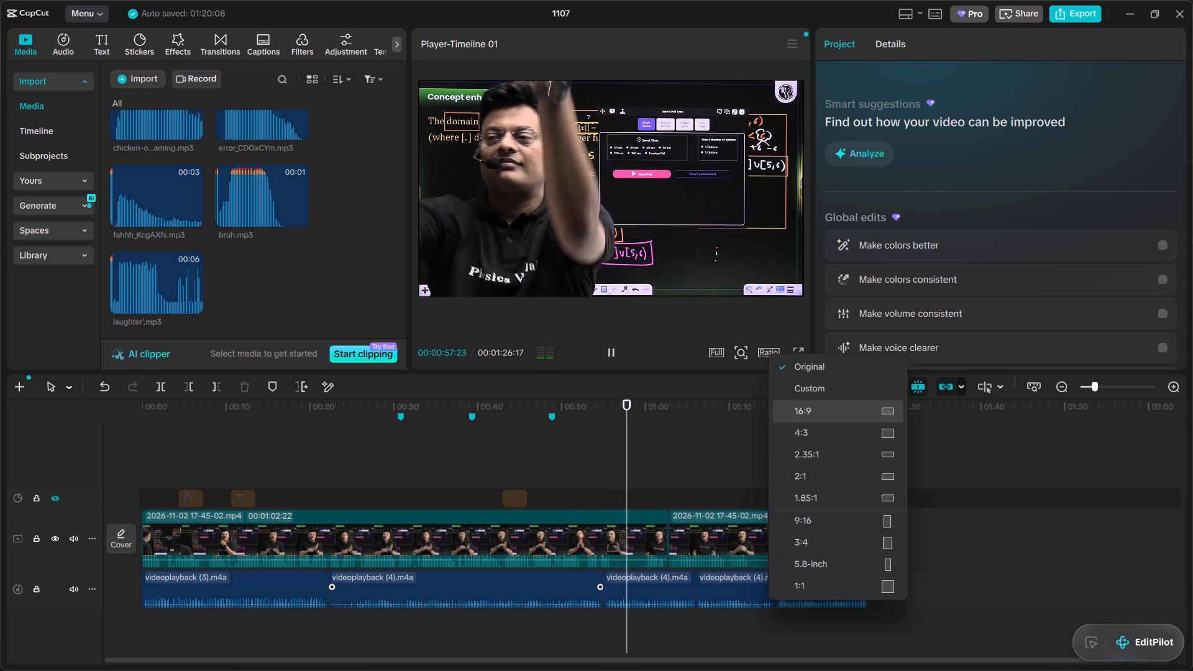
{"action": "left_click", "coordinate": [834, 544]}
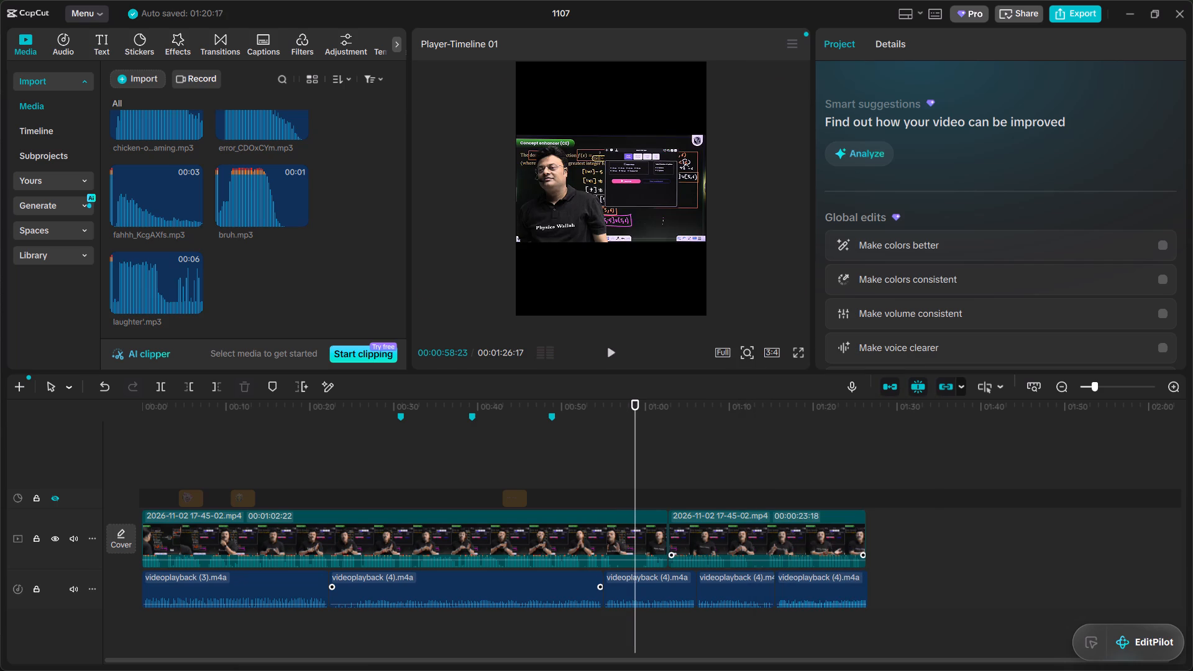
Duplicate both lecture video clips onto a new track above the effects, aligned with the start of the originals.
{"action": "left_click", "coordinate": [473, 534]}
{"action": "left_click", "coordinate": [988, 545]}
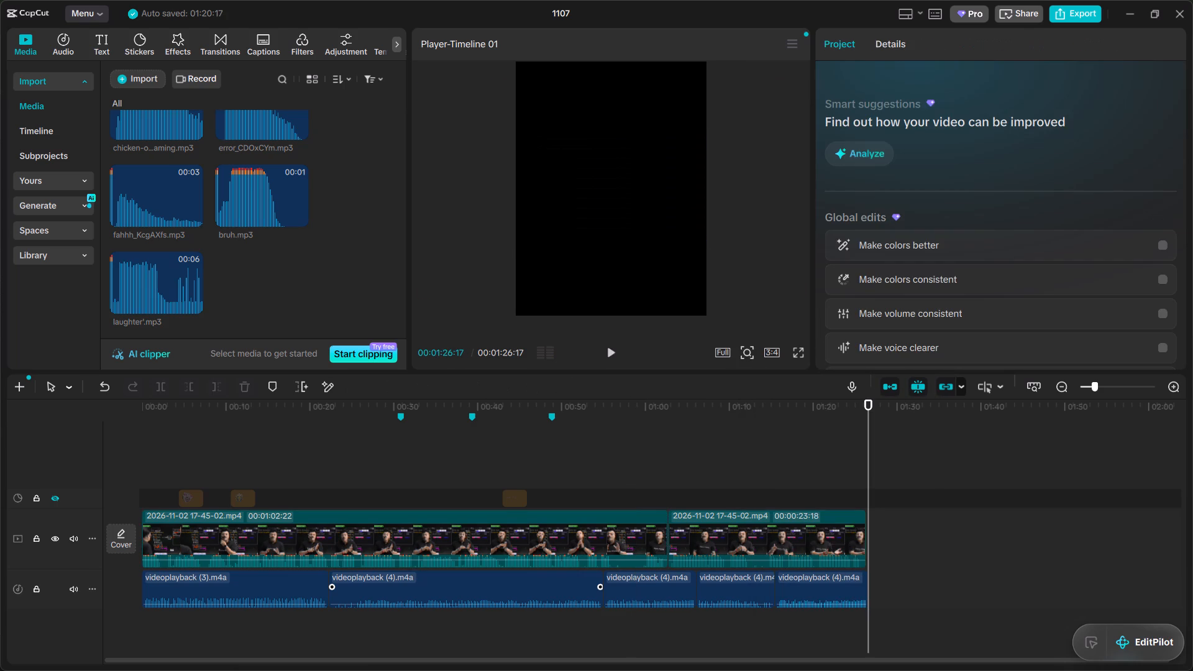
{"action": "left_click_drag", "start_coordinate": [958, 541], "coordinate": [577, 542]}
{"action": "left_click_drag", "start_coordinate": [930, 542], "coordinate": [543, 534]}
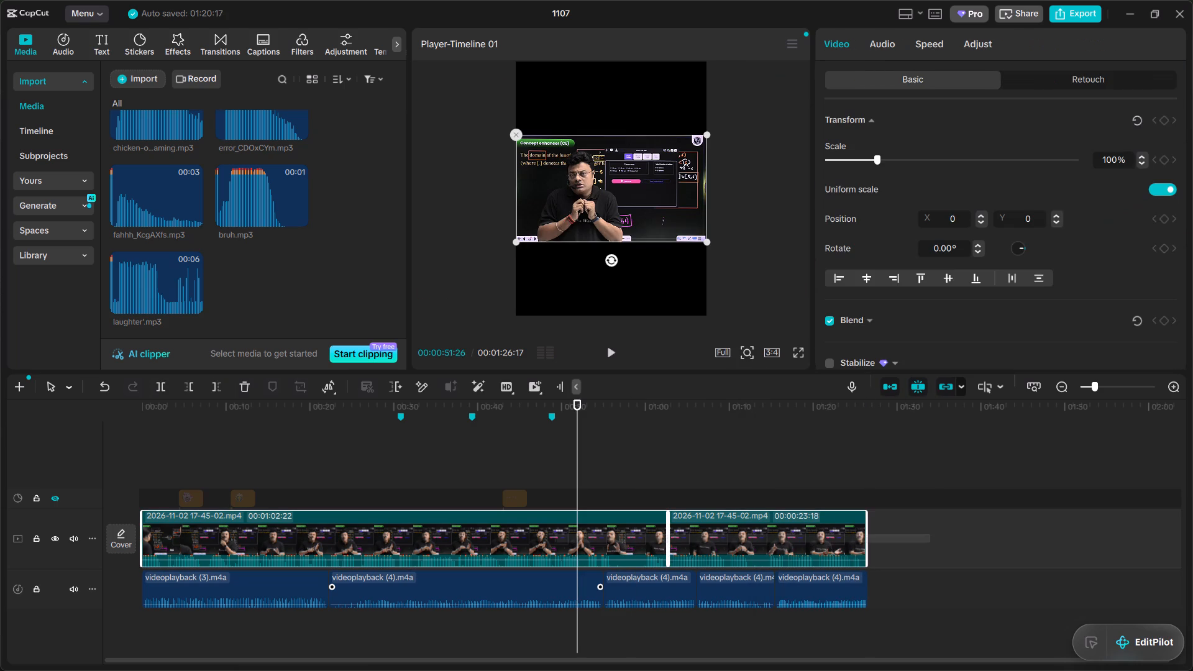
{"action": "left_click_drag", "start_coordinate": [543, 534], "coordinate": [499, 534]}
{"action": "left_click", "coordinate": [1014, 572]}
{"action": "left_click_drag", "start_coordinate": [936, 533], "coordinate": [923, 533]}
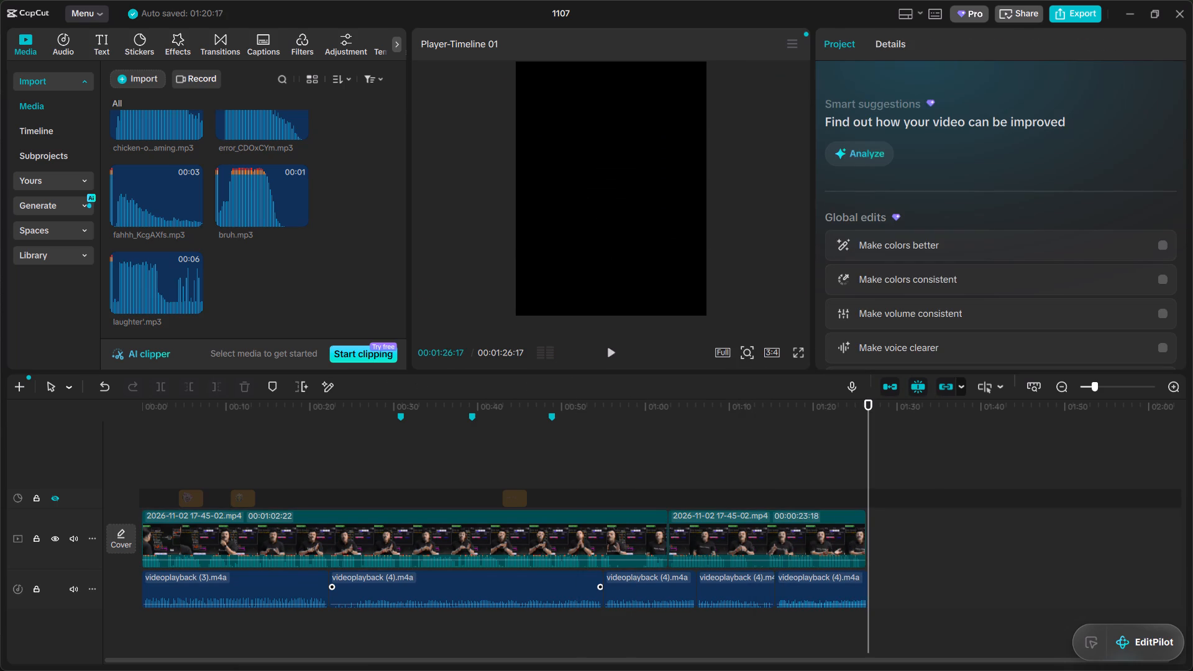
{"action": "left_click_drag", "start_coordinate": [923, 533], "coordinate": [418, 533]}
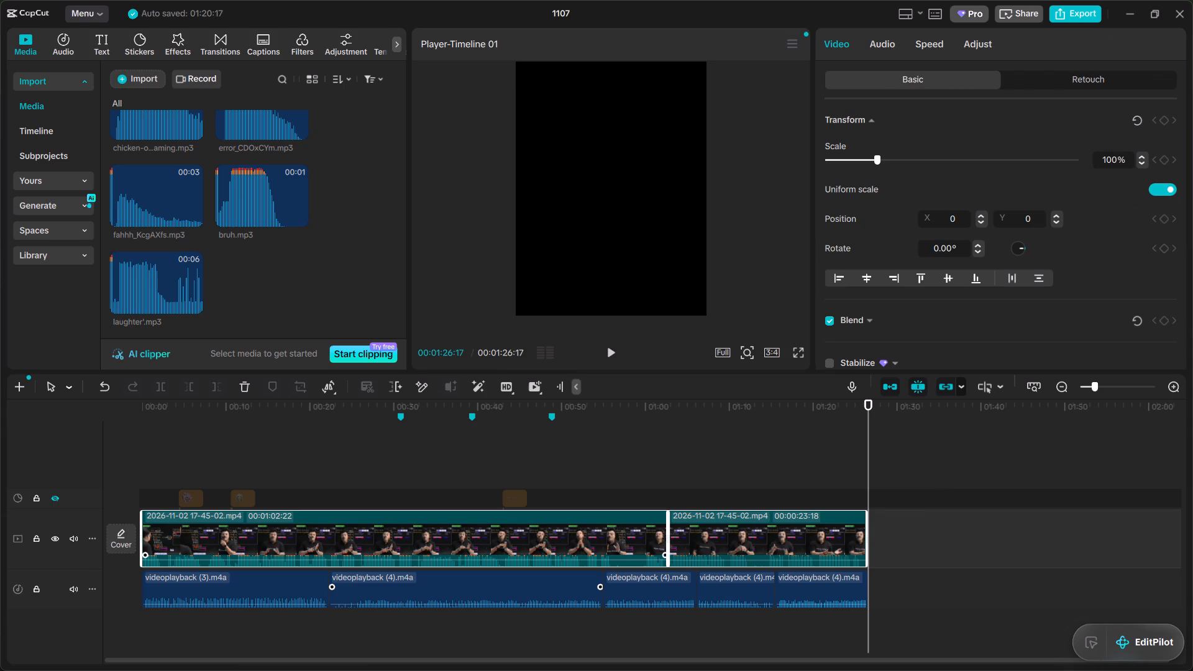
{"action": "left_click_drag", "start_coordinate": [717, 520], "coordinate": [732, 576], "text": "alt"}
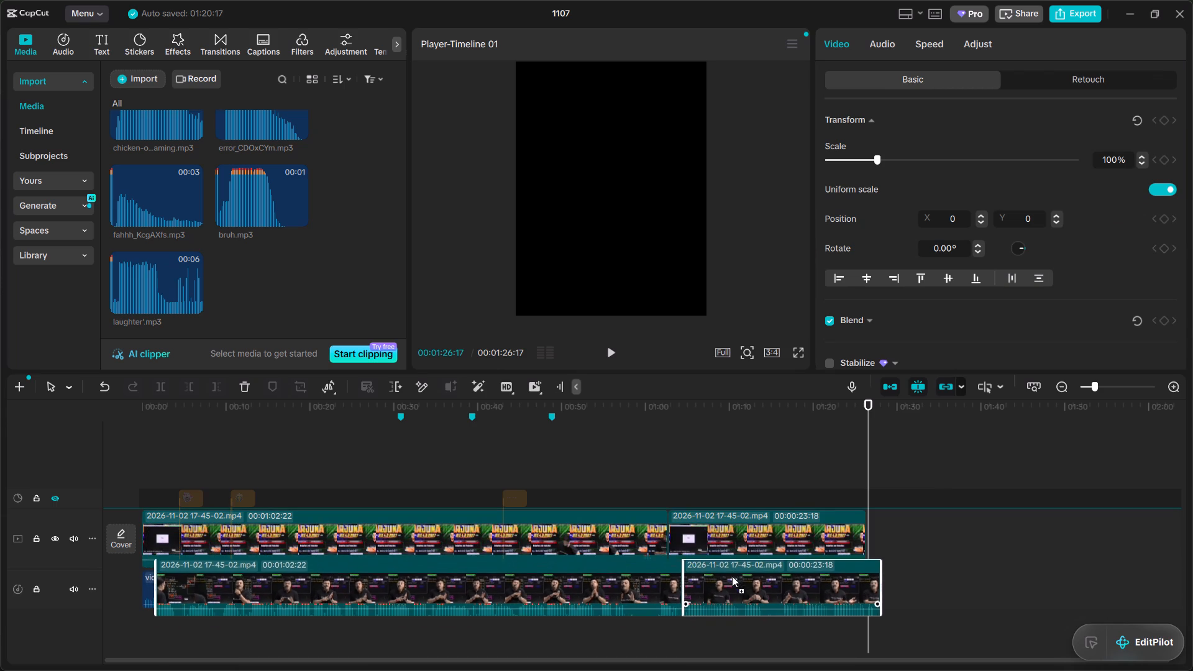
{"action": "left_click_drag", "start_coordinate": [732, 576], "coordinate": [729, 570], "text": "alt"}
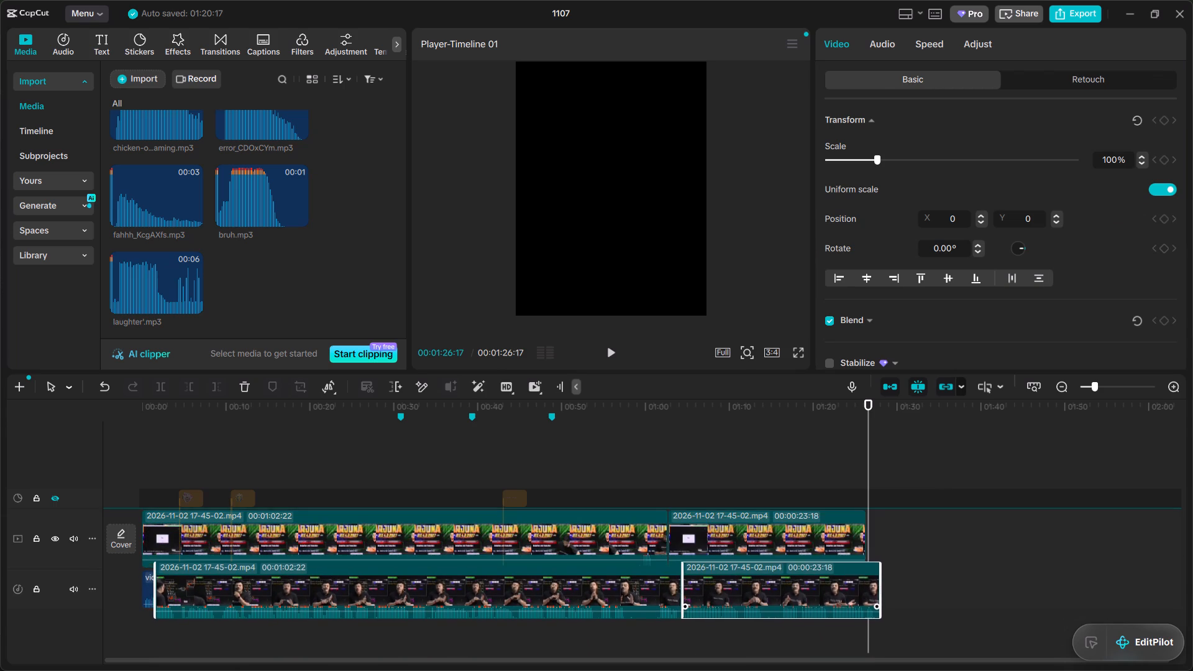
{"action": "left_click_drag", "start_coordinate": [729, 570], "coordinate": [685, 498], "text": "alt"}
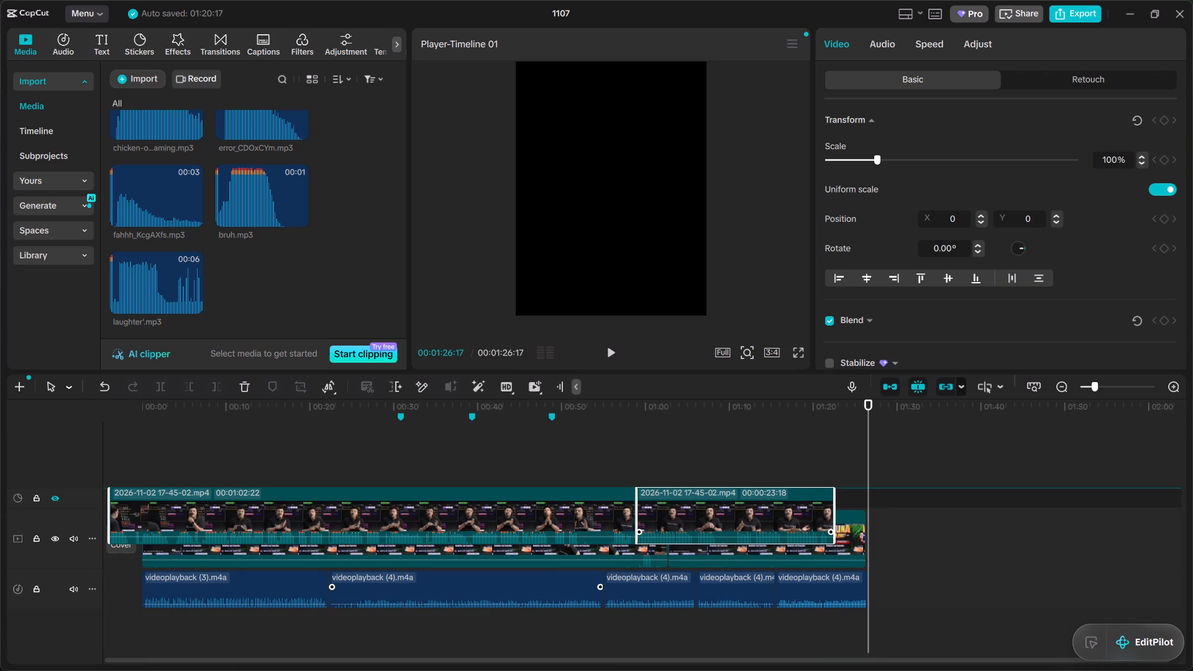
{"action": "left_click_drag", "start_coordinate": [685, 498], "coordinate": [687, 502], "text": "alt"}
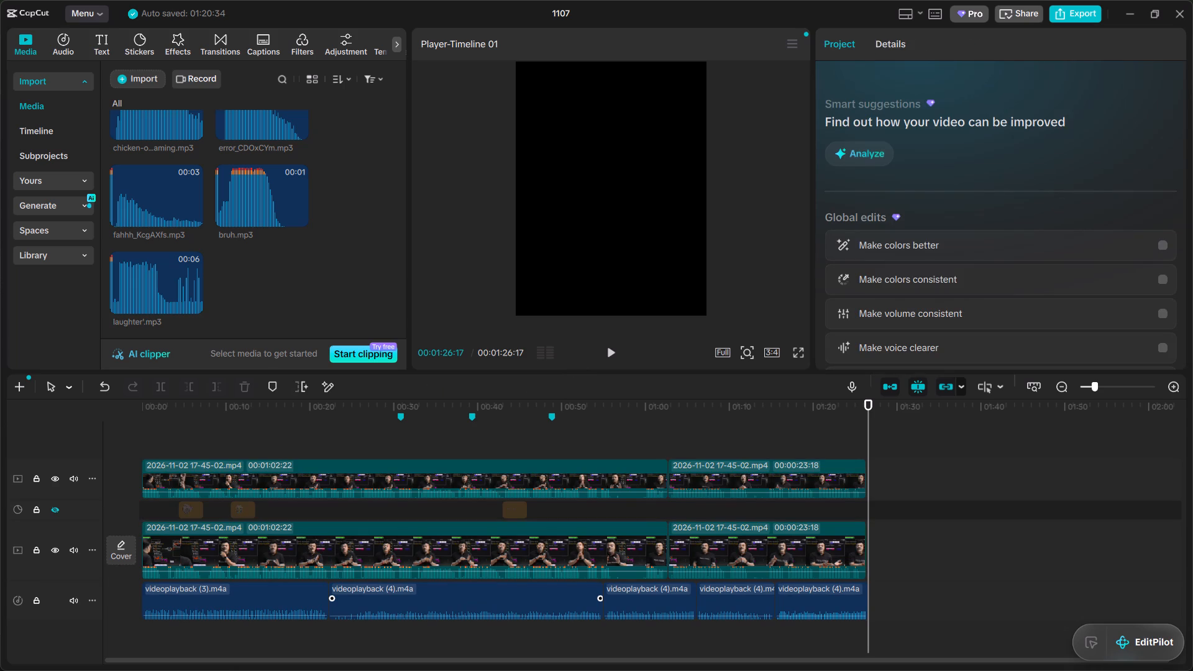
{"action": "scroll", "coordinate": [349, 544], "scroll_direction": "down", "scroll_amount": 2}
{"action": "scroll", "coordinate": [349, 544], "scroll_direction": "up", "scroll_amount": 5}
Scale both original lecture clips on the lower video track to 254% so they fill the 3:4 frame behind the duplicates.
{"action": "left_click", "coordinate": [923, 547]}
{"action": "left_click_drag", "start_coordinate": [921, 547], "coordinate": [483, 550]}
{"action": "left_click_drag", "start_coordinate": [350, 409], "coordinate": [337, 410]}
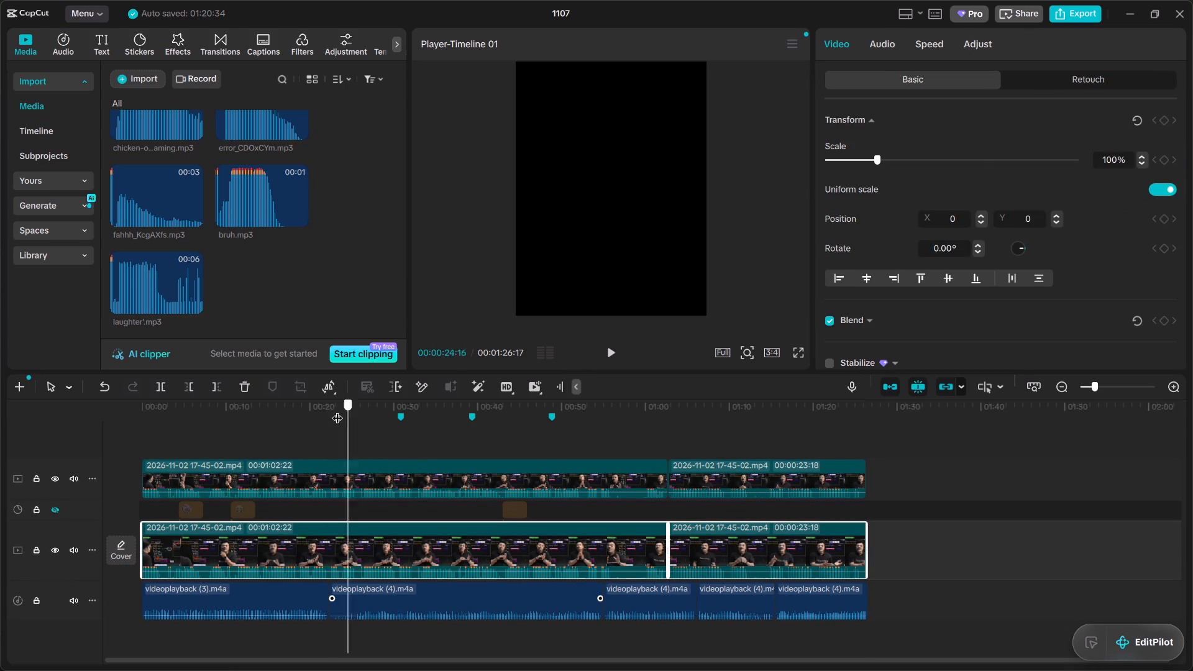
{"action": "left_click_drag", "start_coordinate": [337, 410], "coordinate": [301, 414]}
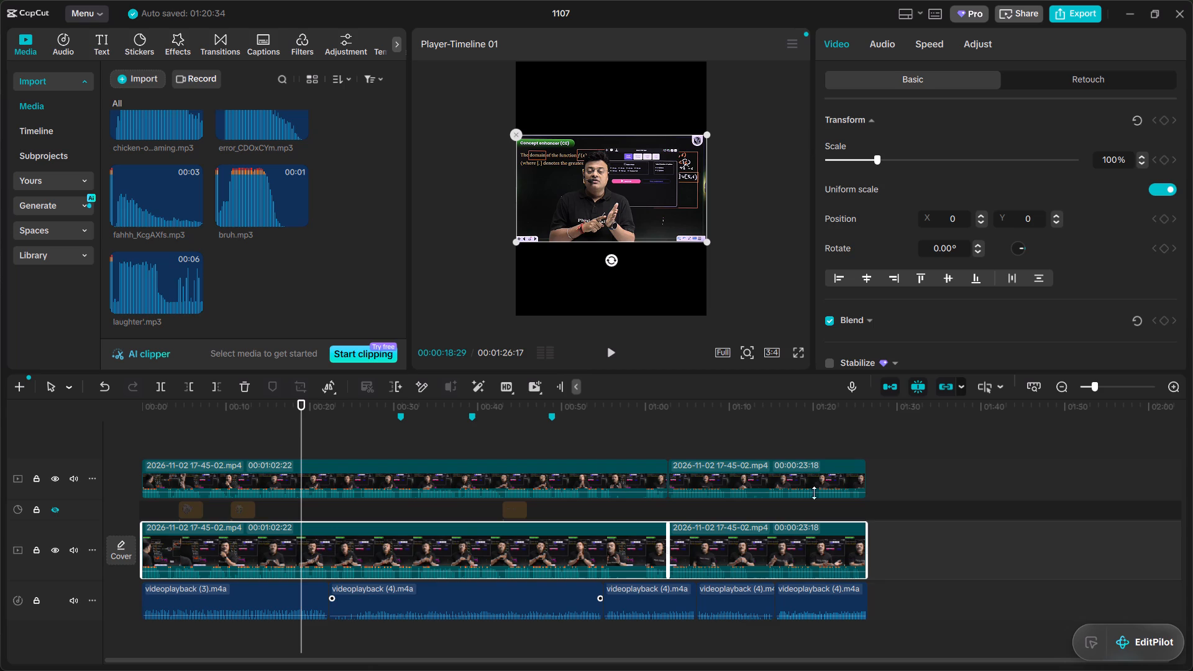
{"action": "left_click_drag", "start_coordinate": [874, 162], "coordinate": [935, 175]}
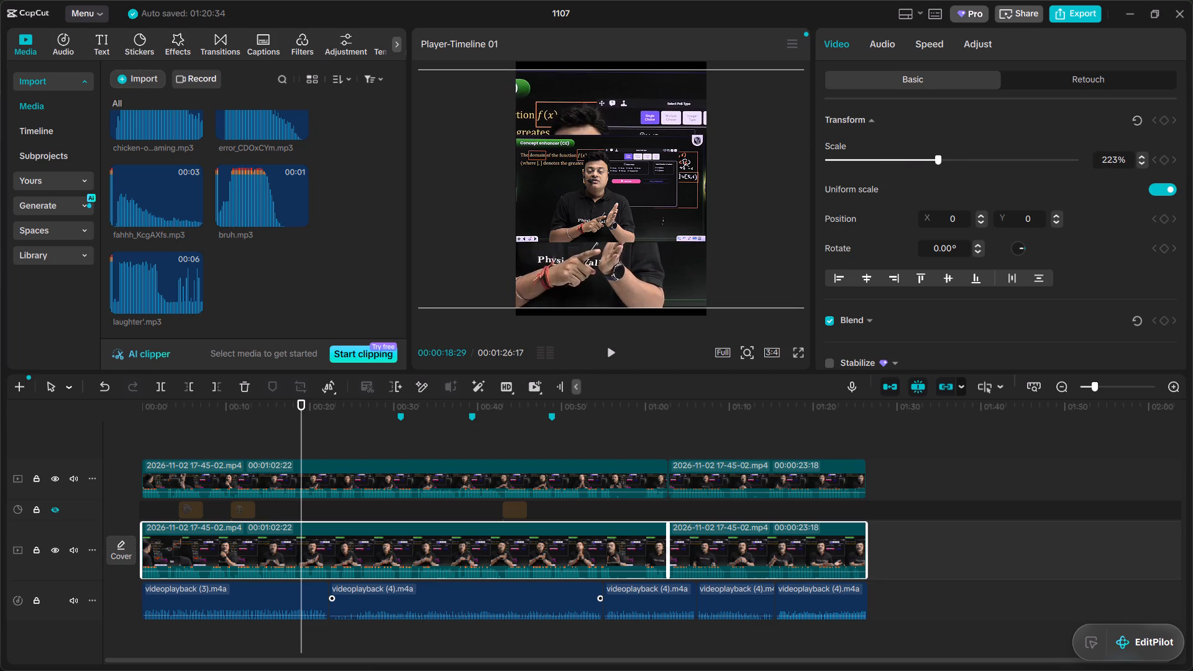
{"action": "left_click_drag", "start_coordinate": [935, 175], "coordinate": [951, 177]}
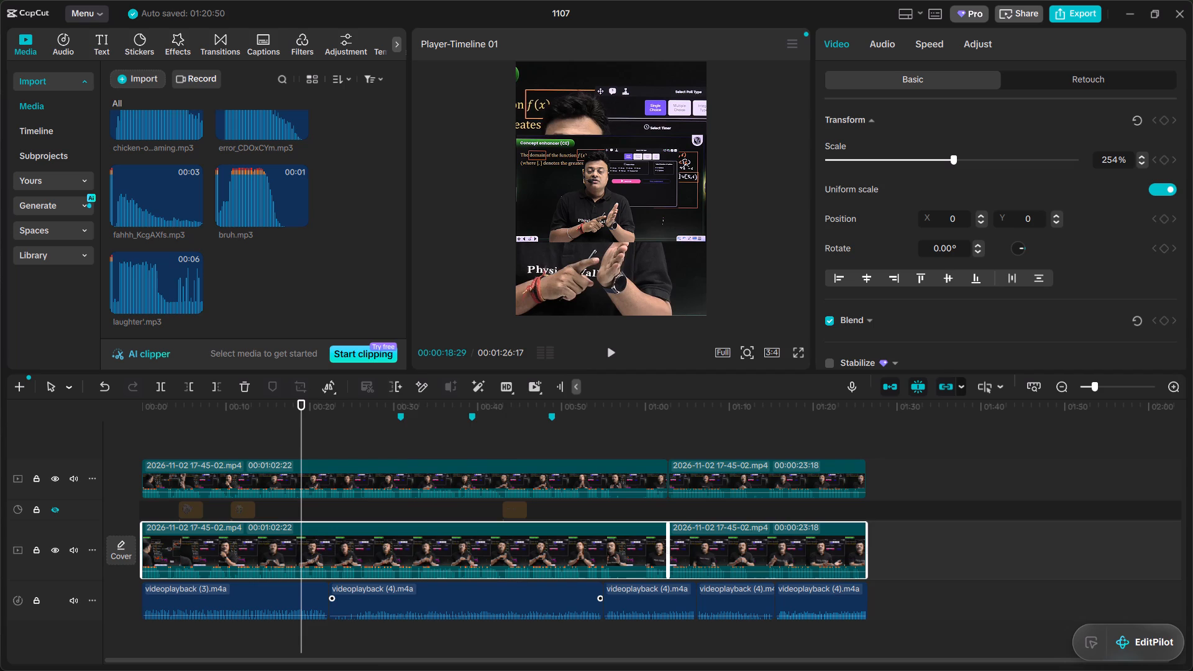
Examine the retouch, audio and colour adjustment settings of the enlarged background clips.
{"action": "left_click", "coordinate": [1064, 78]}
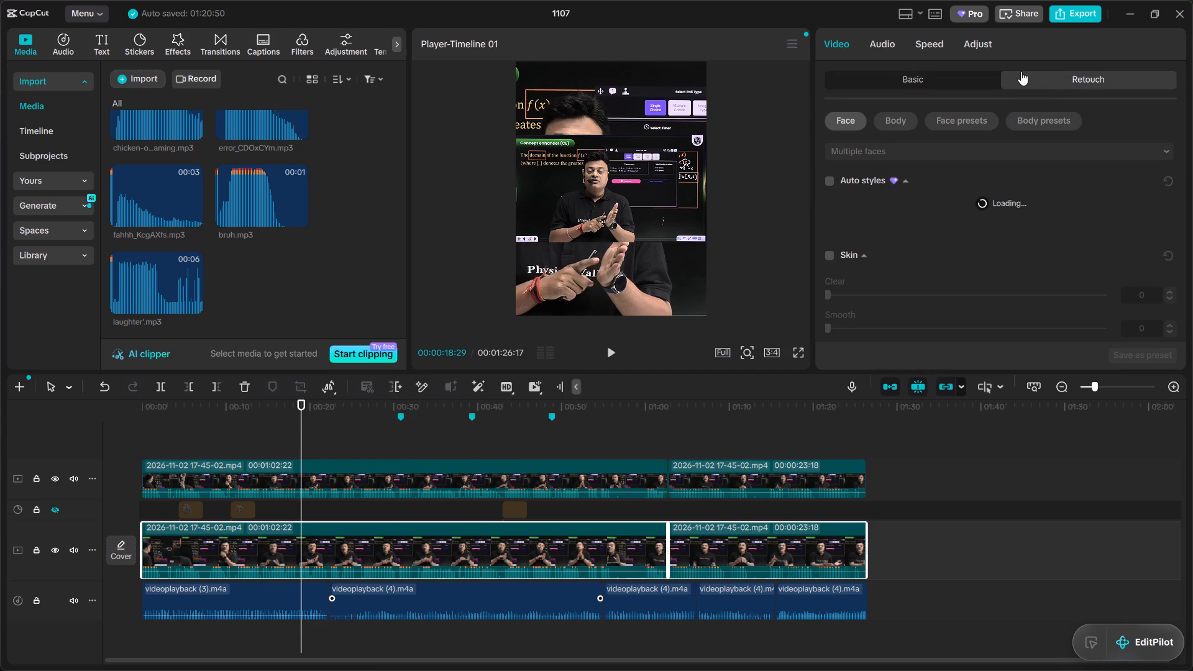
{"action": "left_click", "coordinate": [864, 42]}
{"action": "left_click", "coordinate": [957, 47]}
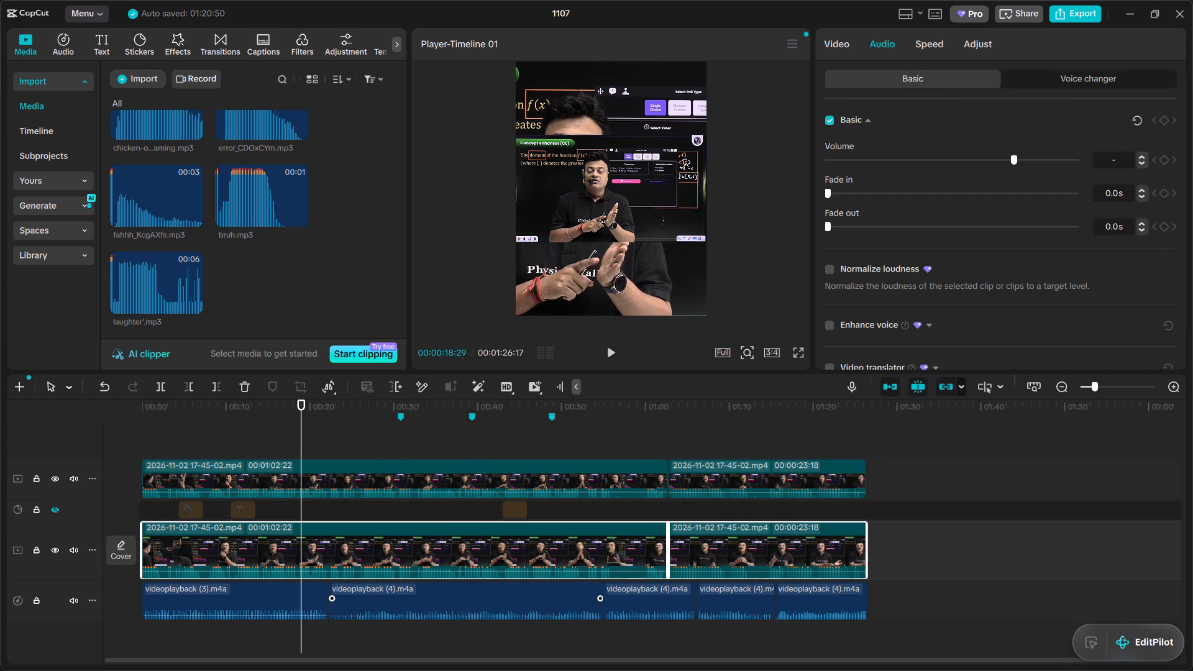
{"action": "left_click", "coordinate": [966, 43]}
{"action": "scroll", "coordinate": [935, 172], "scroll_direction": "down", "scroll_amount": 5}
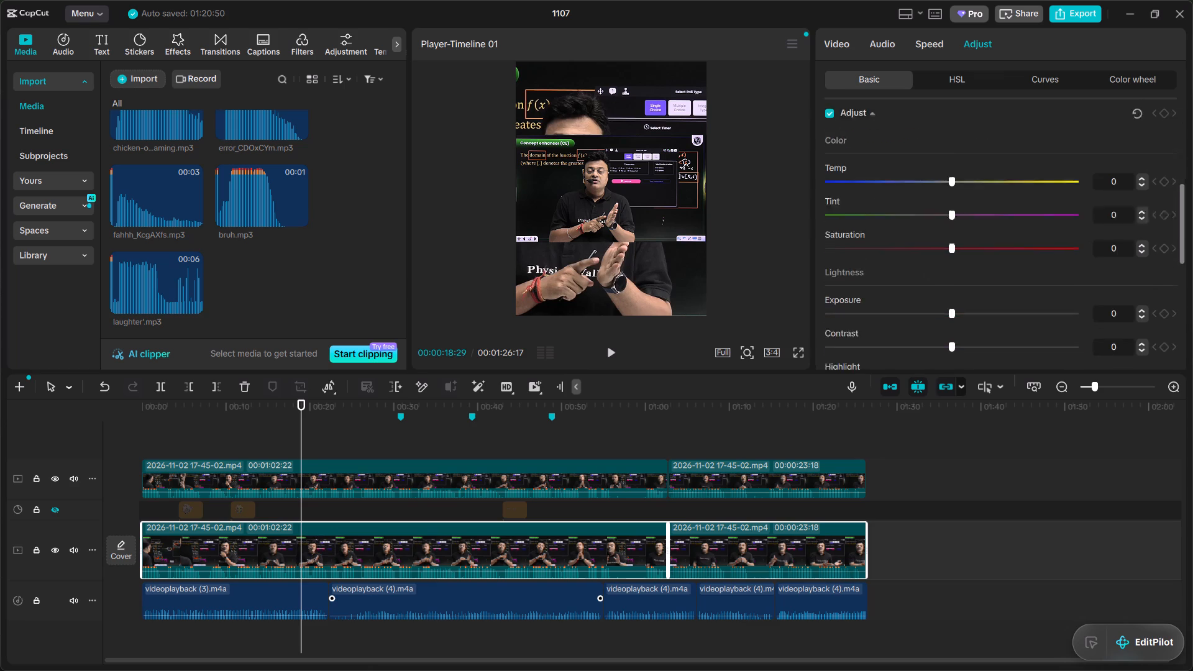
{"action": "scroll", "coordinate": [928, 208], "scroll_direction": "down", "scroll_amount": 6}
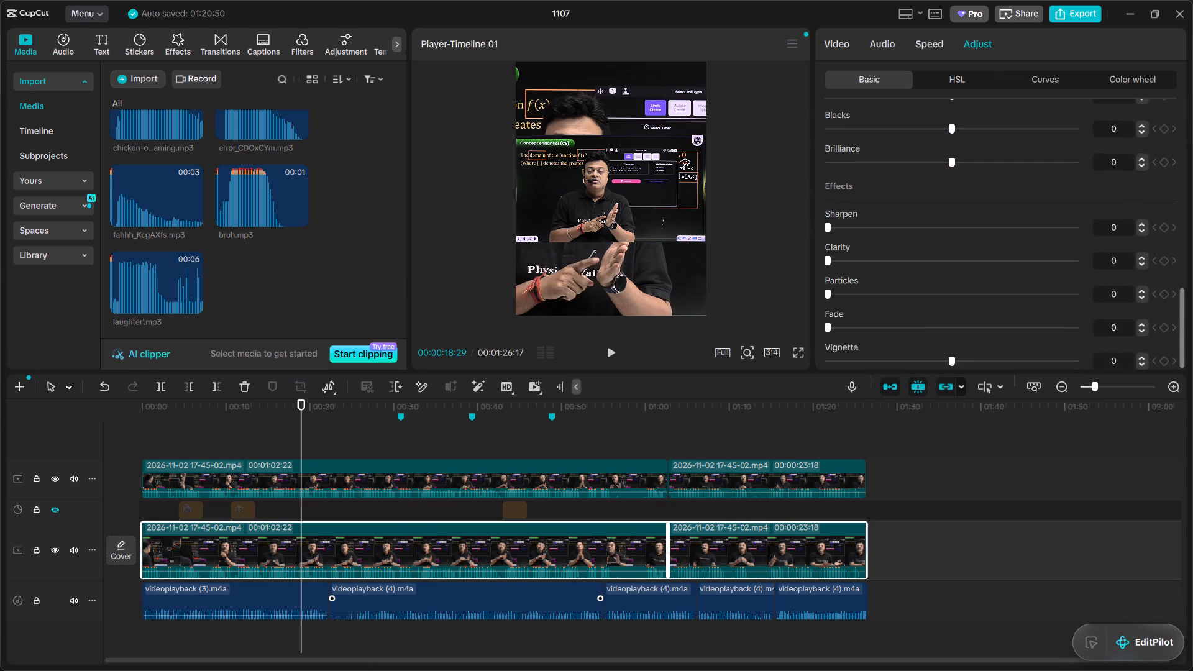
{"action": "scroll", "coordinate": [921, 209], "scroll_direction": "down", "scroll_amount": 3}
Search the filter library for "blur glow".
{"action": "left_click", "coordinate": [303, 35]}
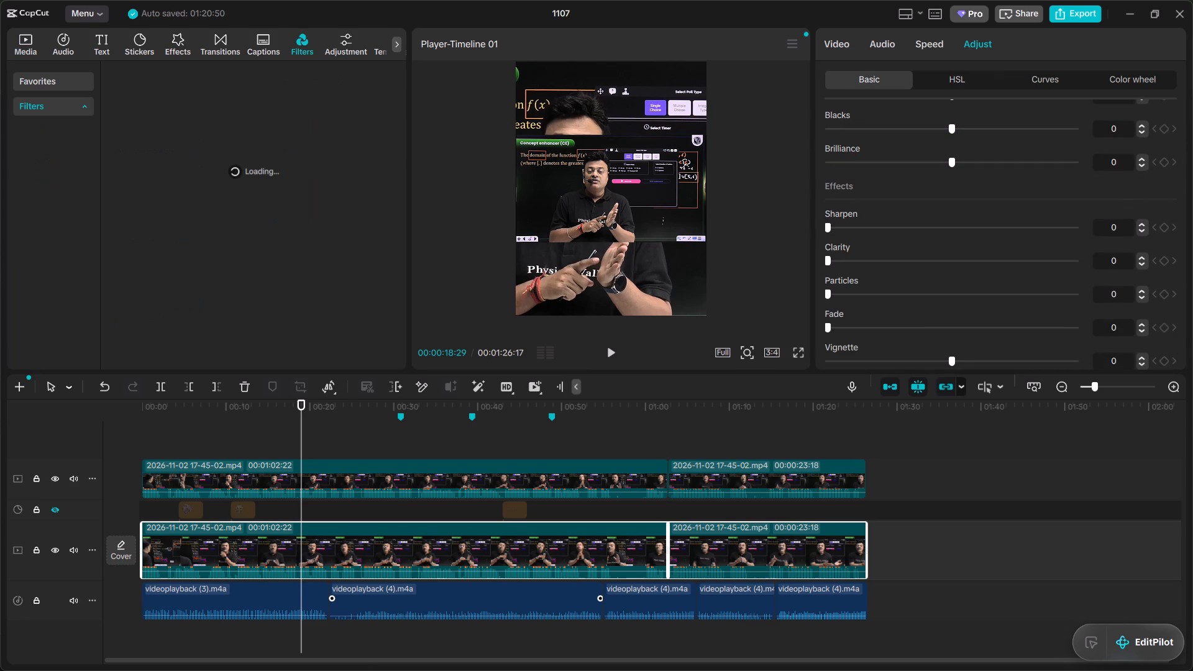
{"action": "left_click", "coordinate": [212, 84]}
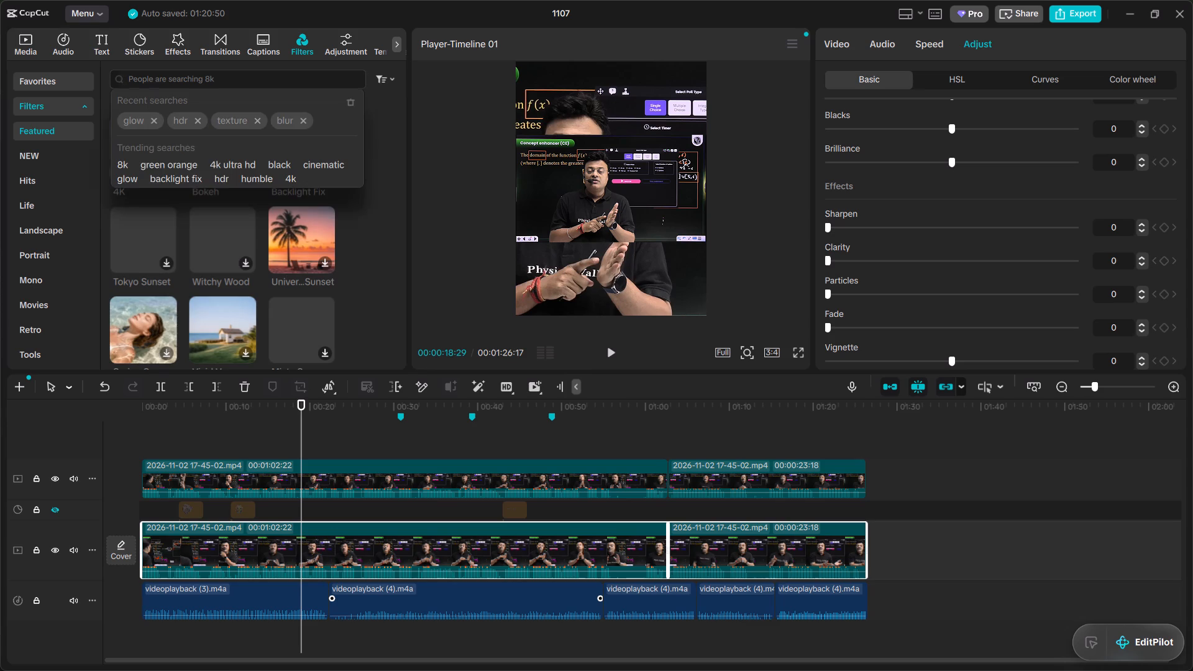
{"action": "type", "text": "blur"}
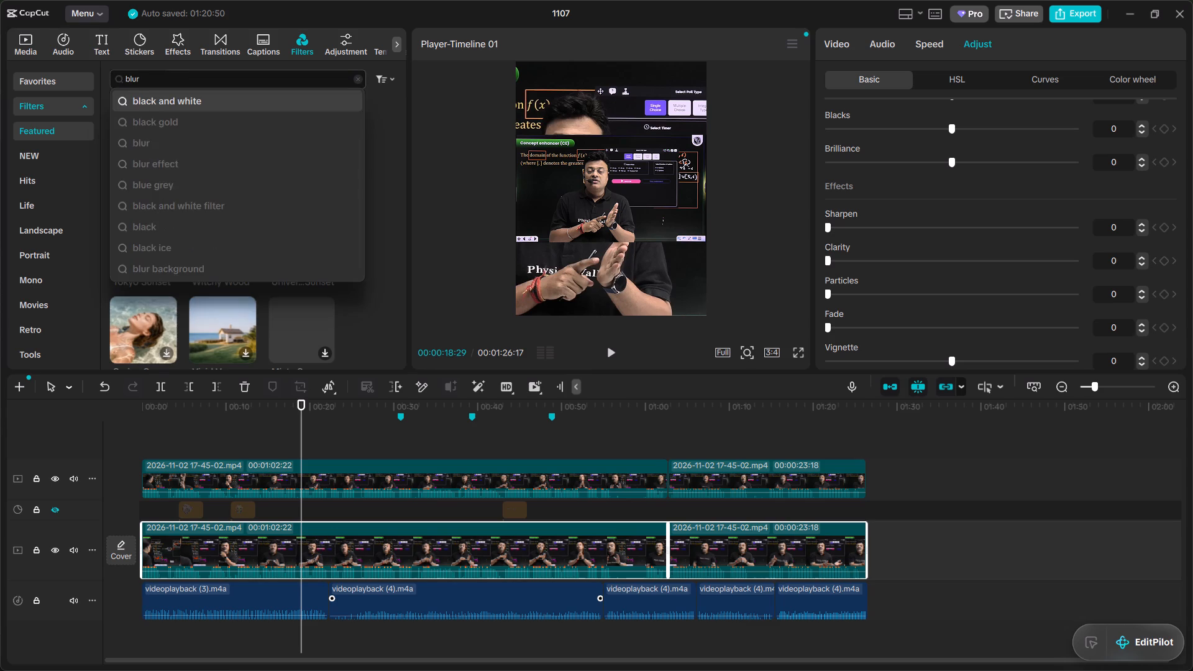
{"action": "key", "text": "space"}
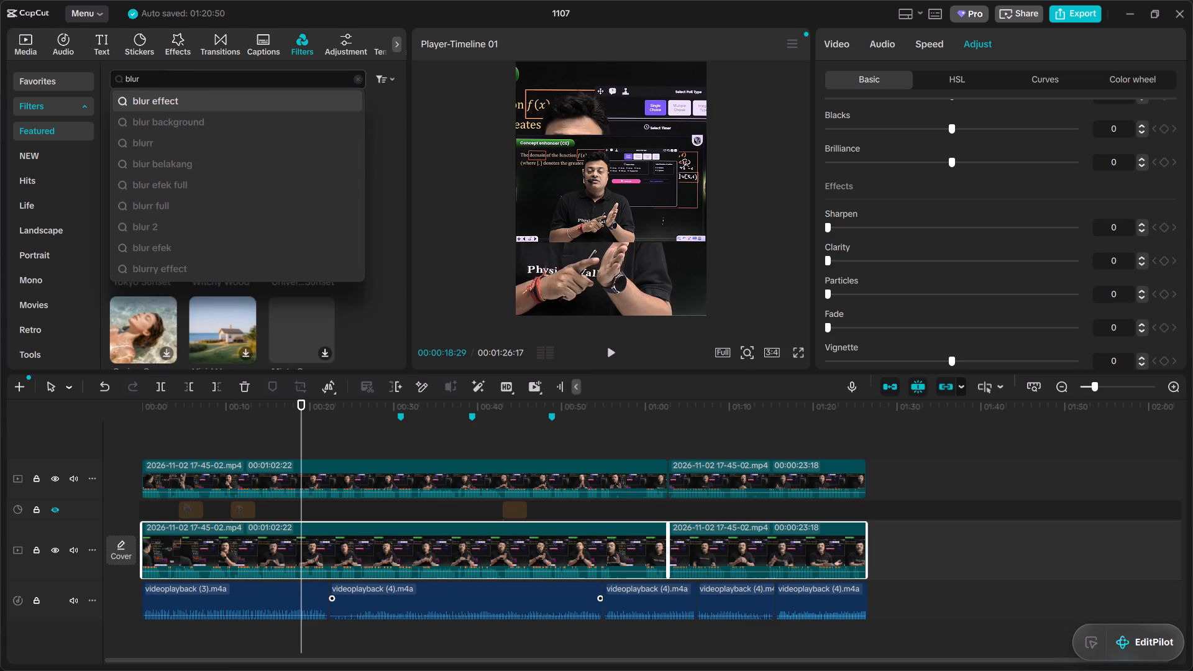
{"action": "type", "text": "glo"}
{"action": "key", "text": "w"}
{"action": "key", "text": "Return"}
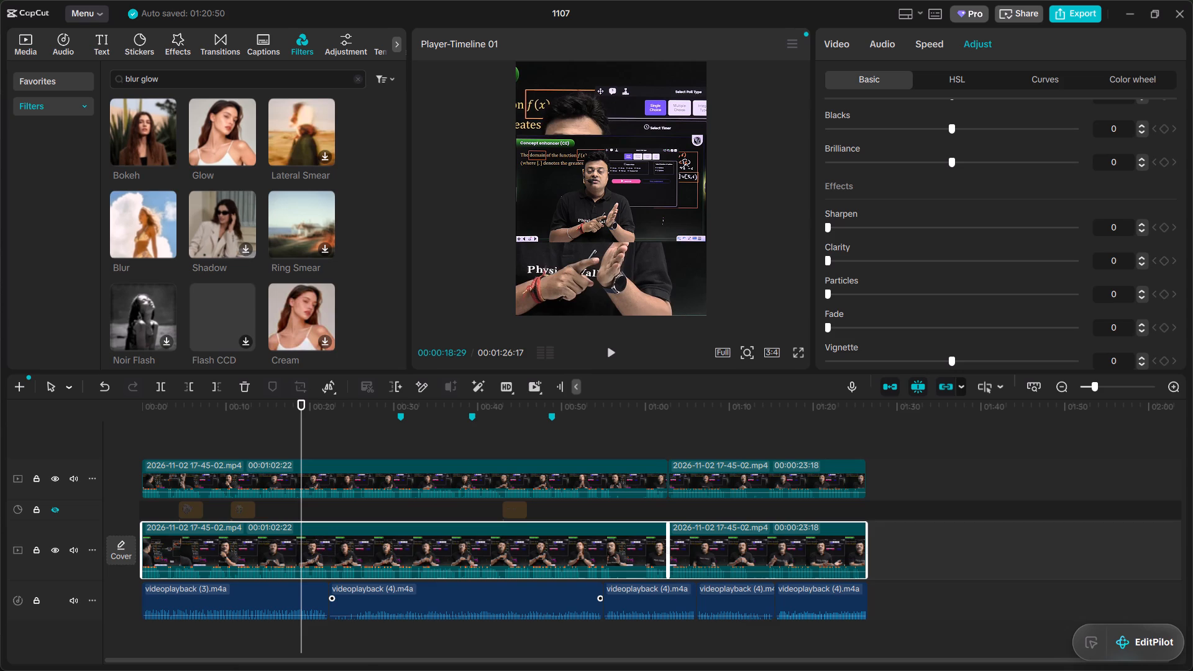
Preview the Lateral Smear, Noir Flash, Blur and Ring Smear filters on the layered lecture video.
{"action": "left_click", "coordinate": [137, 129]}
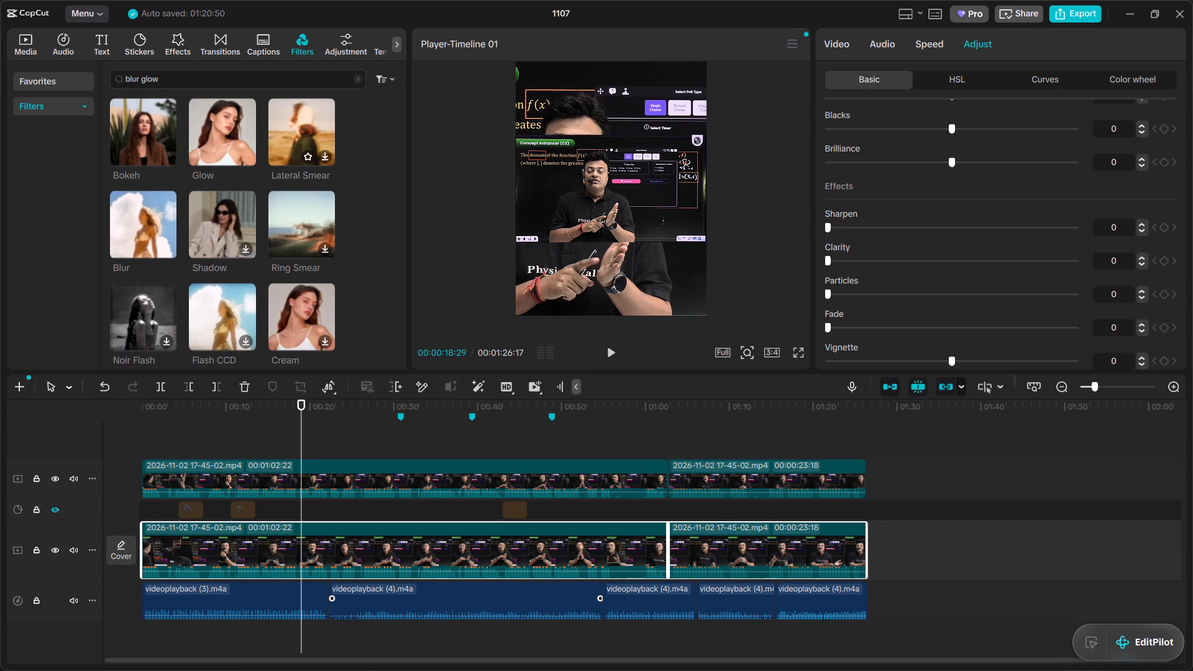
{"action": "left_click_drag", "start_coordinate": [296, 134], "coordinate": [292, 159]}
{"action": "left_click", "coordinate": [311, 132]}
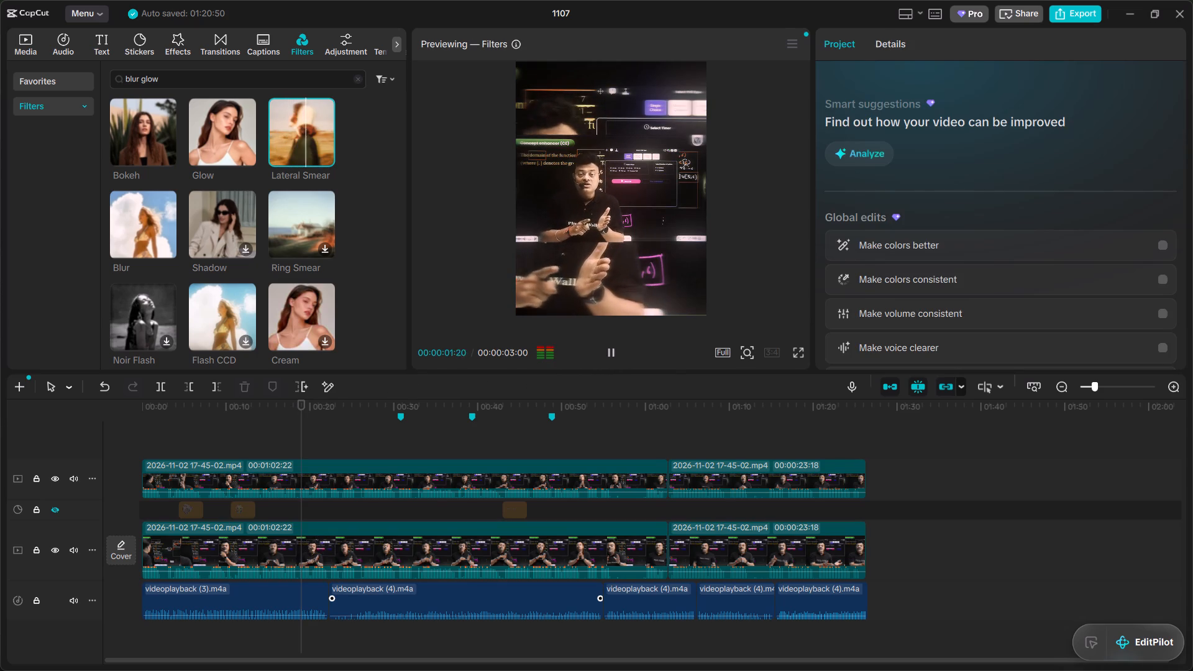
{"action": "left_click", "coordinate": [132, 307]}
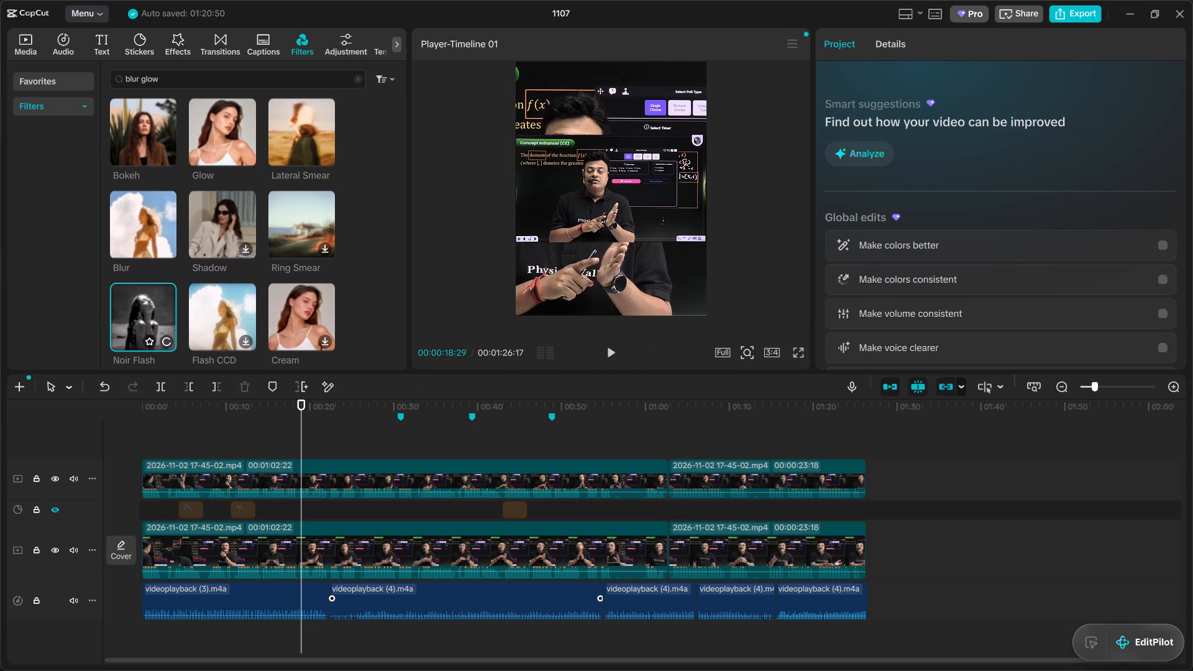
{"action": "left_click", "coordinate": [145, 242]}
{"action": "left_click", "coordinate": [126, 226]}
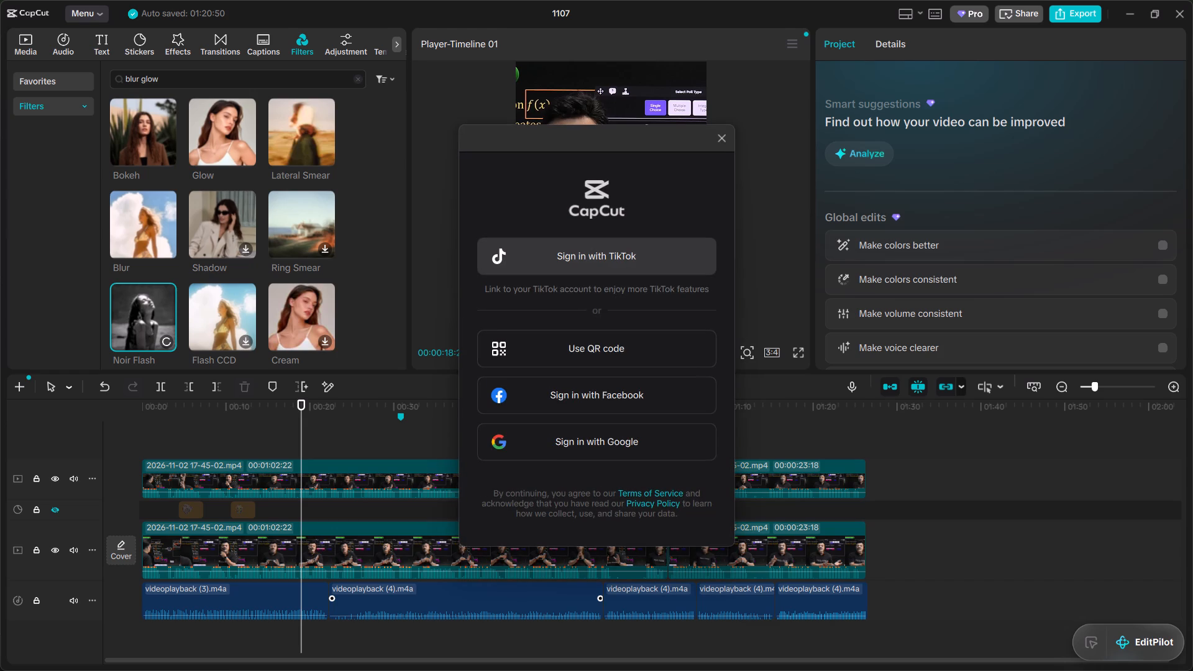
{"action": "left_click", "coordinate": [730, 126]}
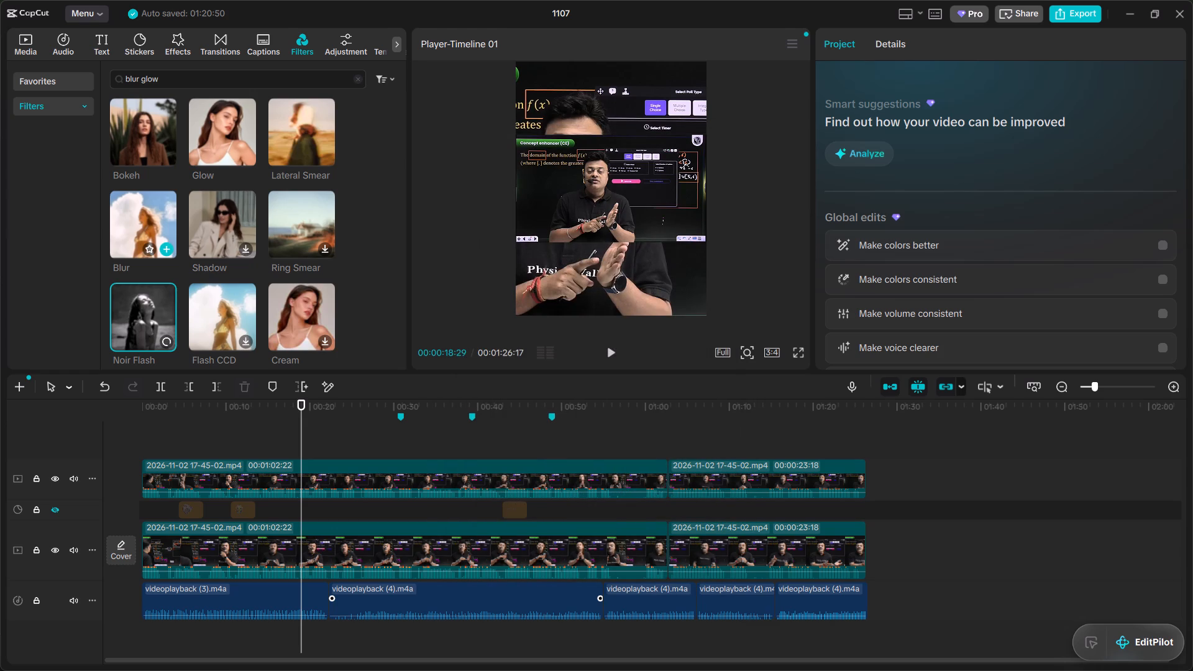
{"action": "left_click", "coordinate": [129, 204]}
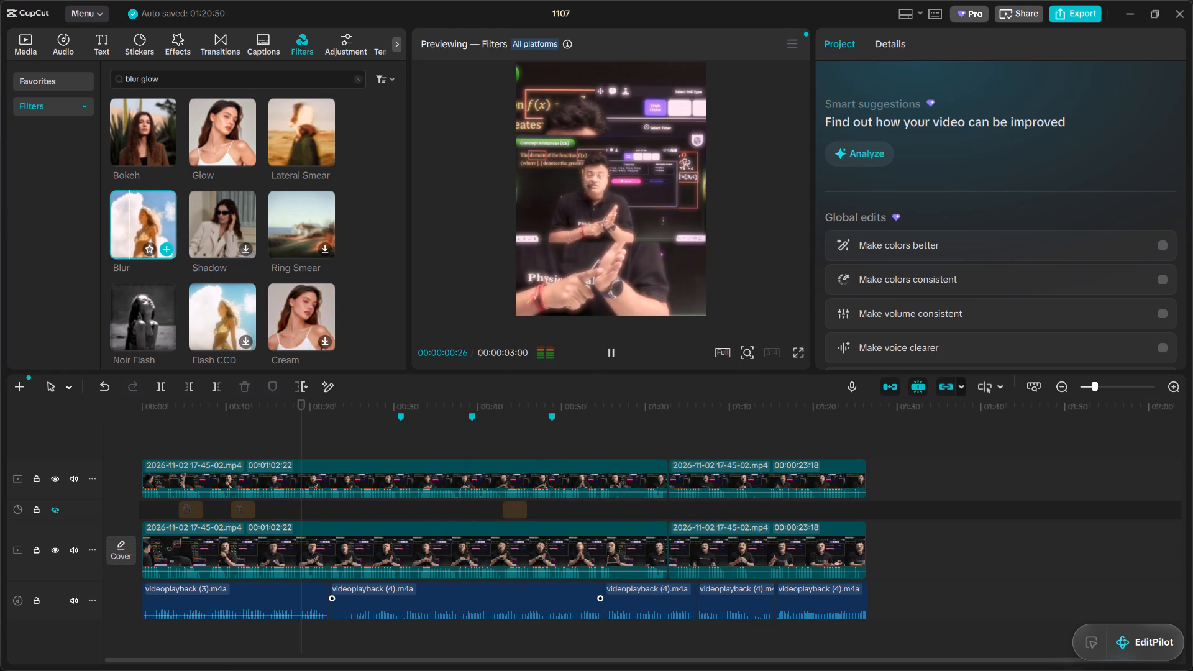
{"action": "left_click", "coordinate": [296, 212]}
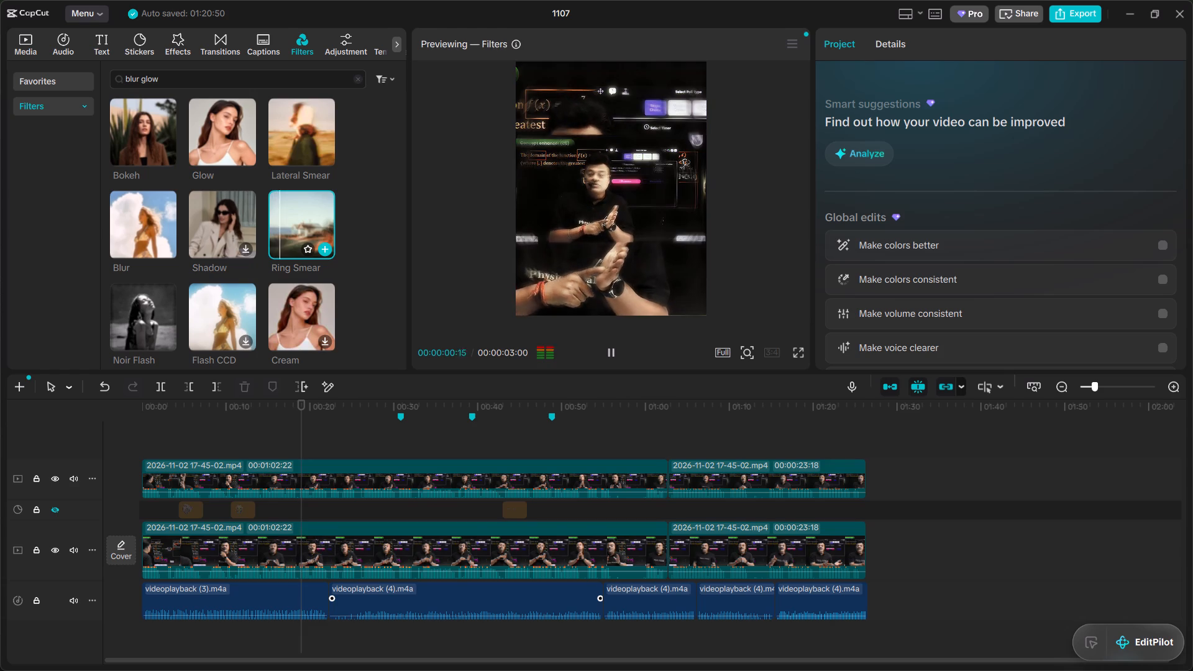
Preview the Golden...htglow, Hypers...d Dive and Firefly Cities filters on the layered lecture video.
{"action": "scroll", "coordinate": [295, 224], "scroll_direction": "down", "scroll_amount": 1}
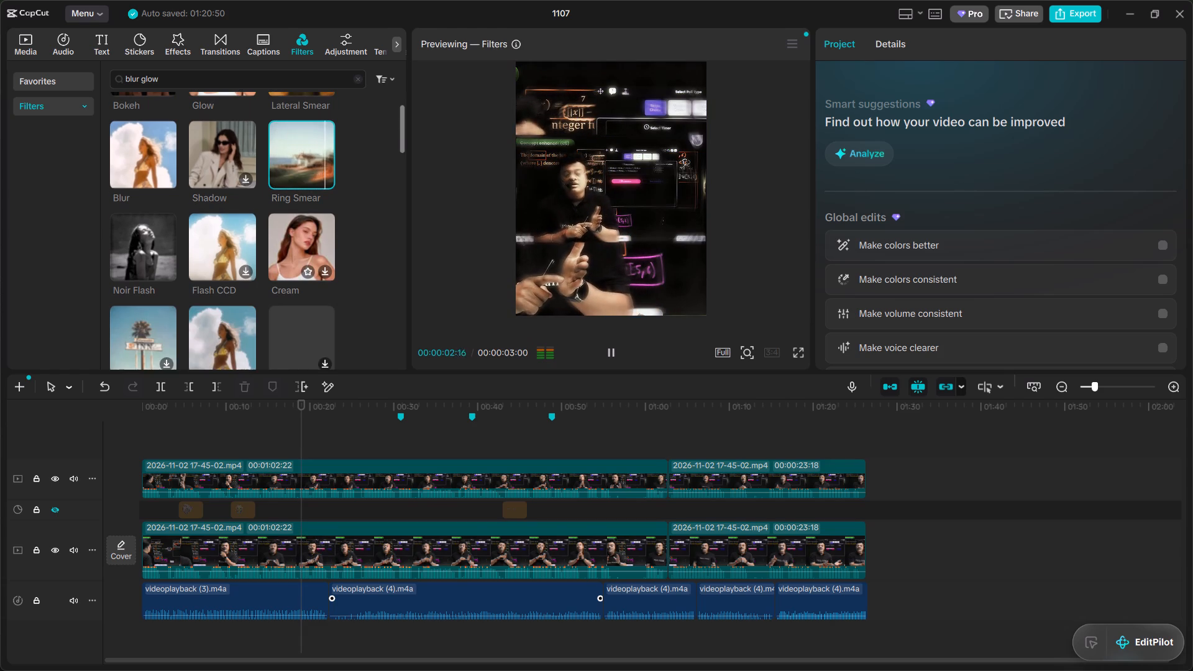
{"action": "scroll", "coordinate": [294, 224], "scroll_direction": "down", "scroll_amount": 3}
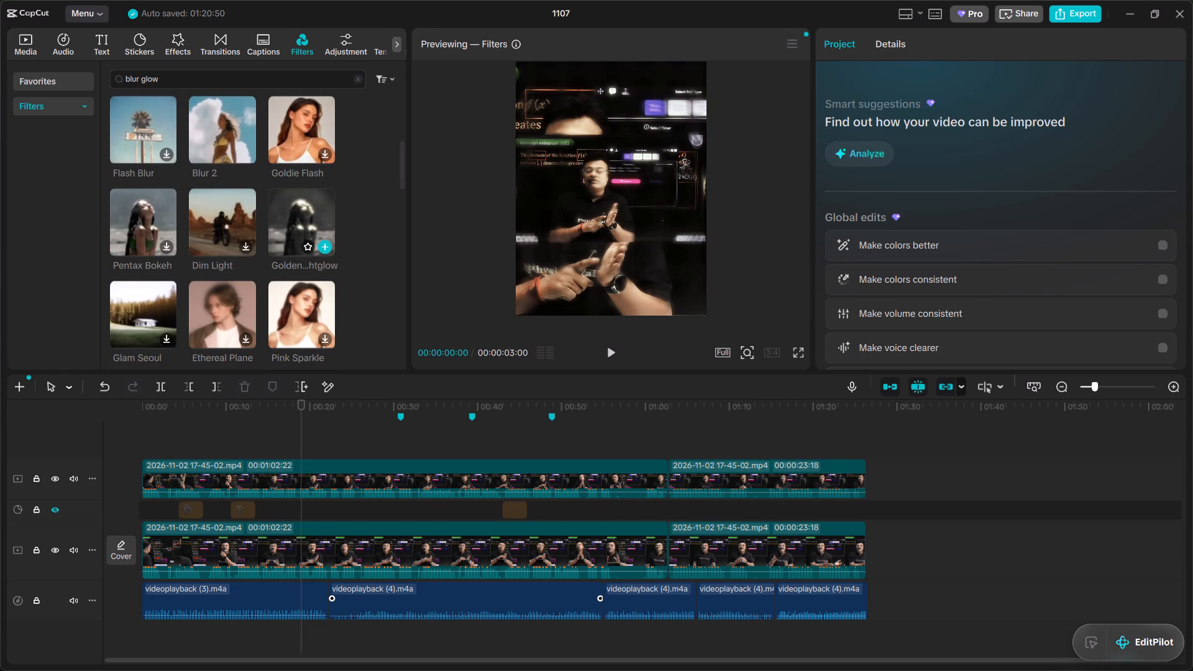
{"action": "left_click", "coordinate": [295, 217]}
{"action": "scroll", "coordinate": [288, 212], "scroll_direction": "down", "scroll_amount": 2}
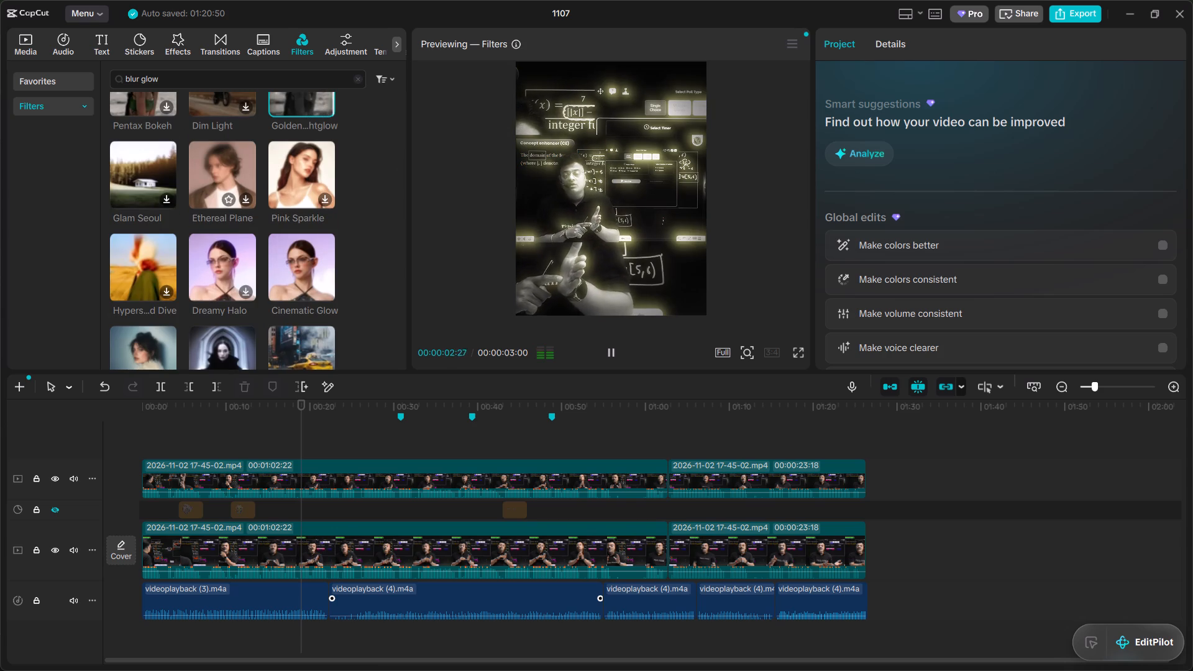
{"action": "scroll", "coordinate": [207, 184], "scroll_direction": "down", "scroll_amount": 1}
{"action": "left_click", "coordinate": [145, 182]}
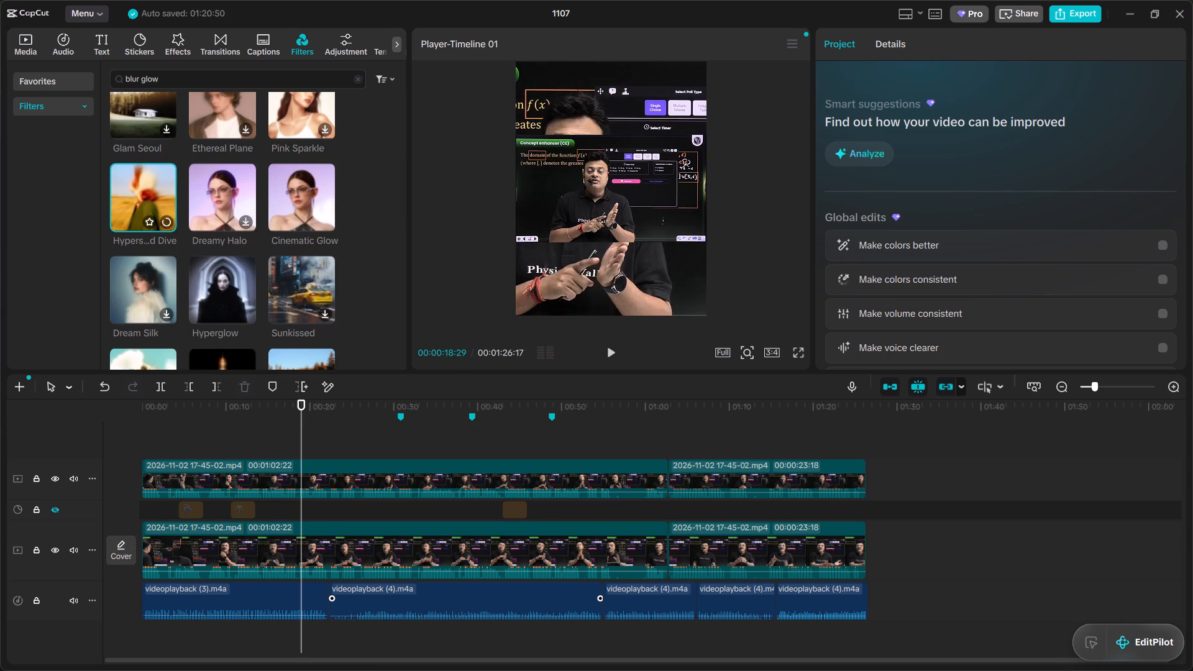
{"action": "scroll", "coordinate": [171, 192], "scroll_direction": "down", "scroll_amount": 2}
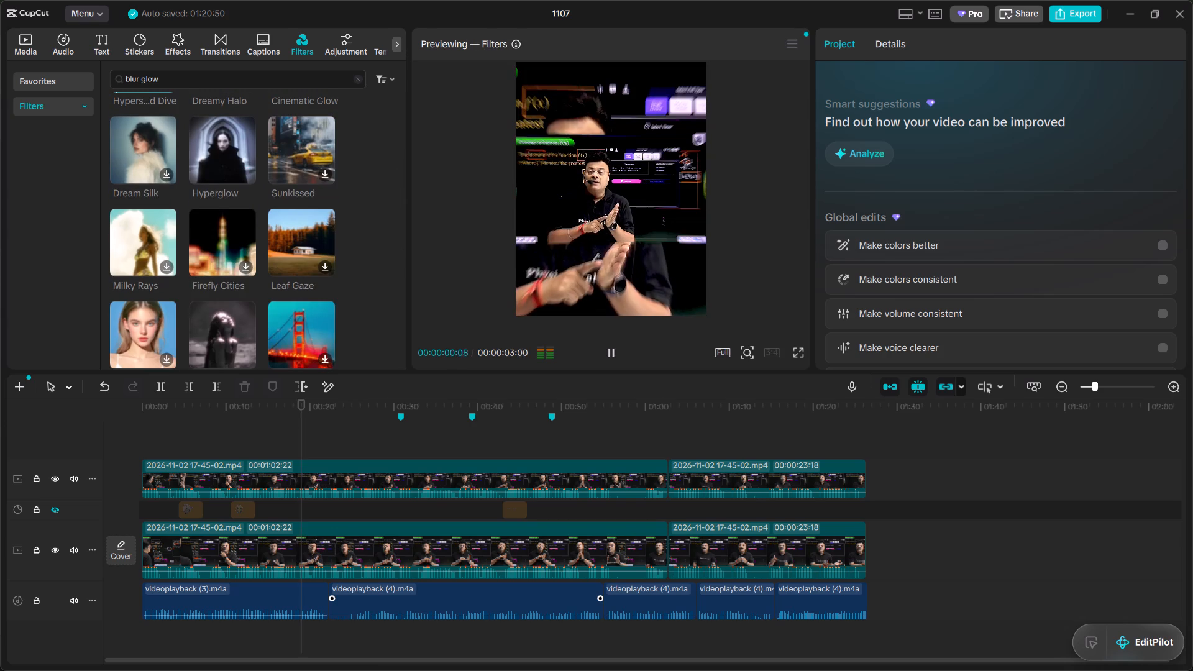
{"action": "left_click", "coordinate": [198, 216]}
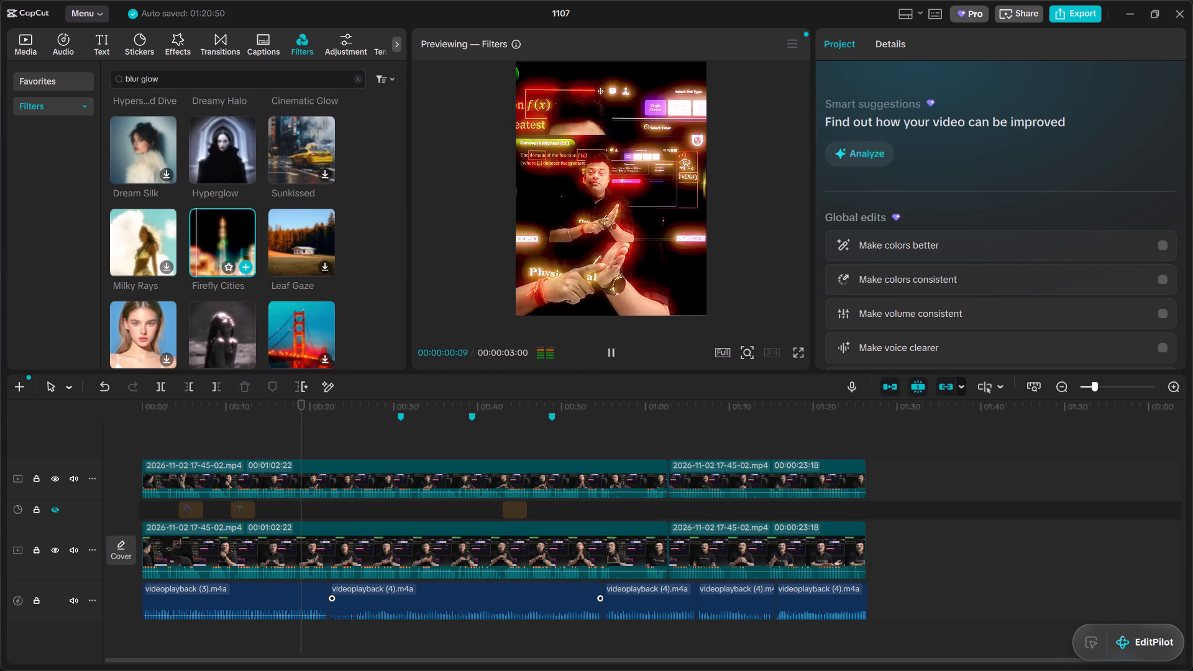
Look further through the "blur glow" filter results and preview the Dreamy Night filter on the layered lecture video.
{"action": "scroll", "coordinate": [198, 216], "scroll_direction": "down", "scroll_amount": 3}
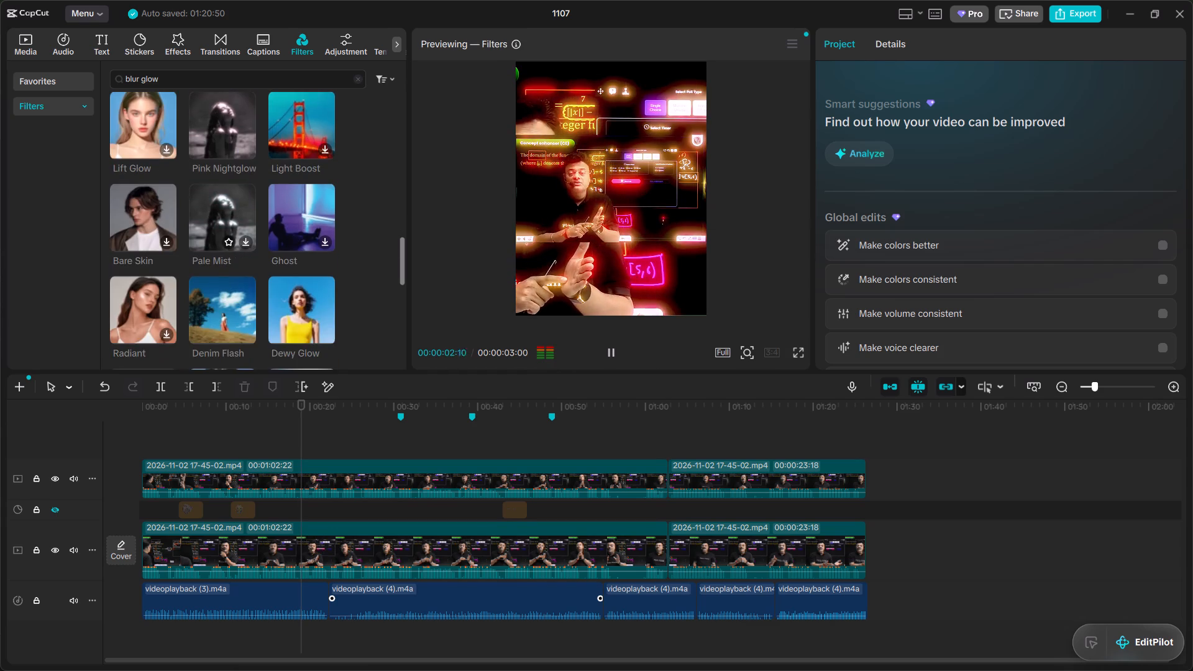
{"action": "scroll", "coordinate": [198, 216], "scroll_direction": "down", "scroll_amount": 4}
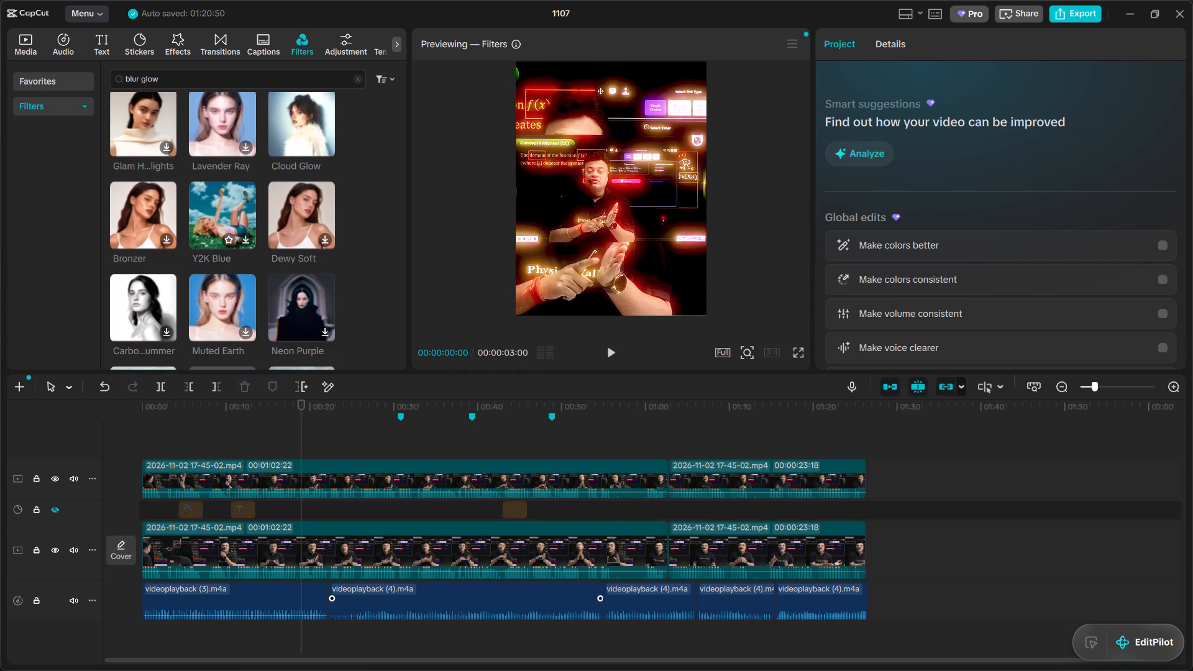
{"action": "scroll", "coordinate": [198, 216], "scroll_direction": "down", "scroll_amount": 9}
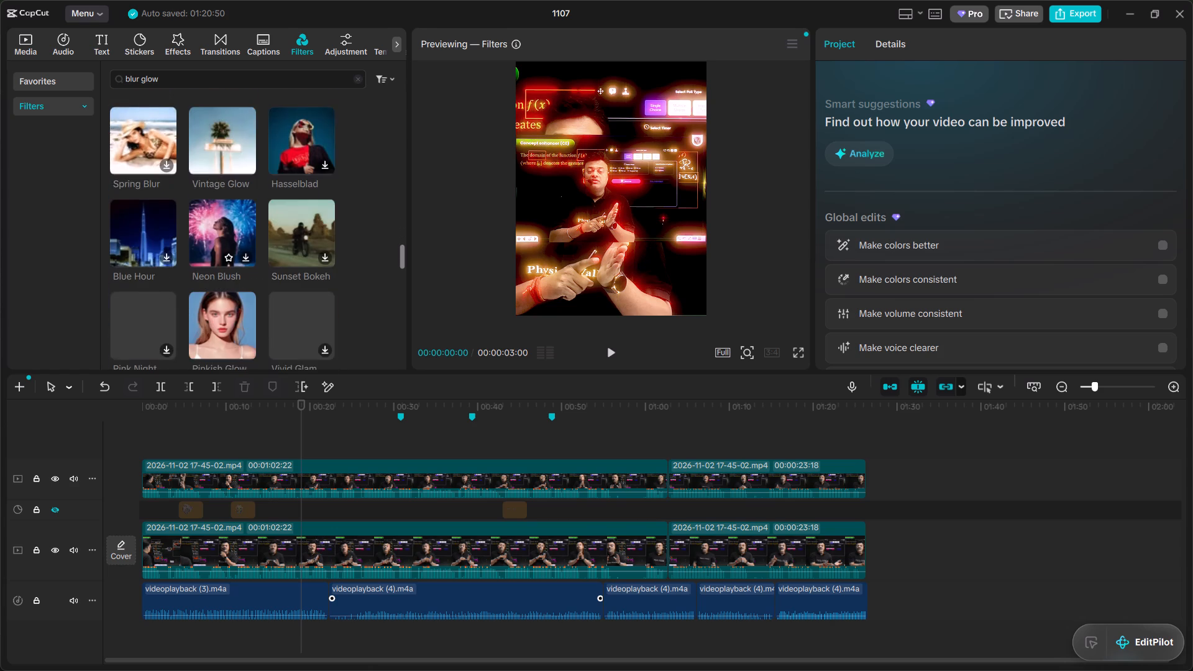
{"action": "scroll", "coordinate": [198, 216], "scroll_direction": "up", "scroll_amount": 2}
{"action": "left_click", "coordinate": [120, 183]}
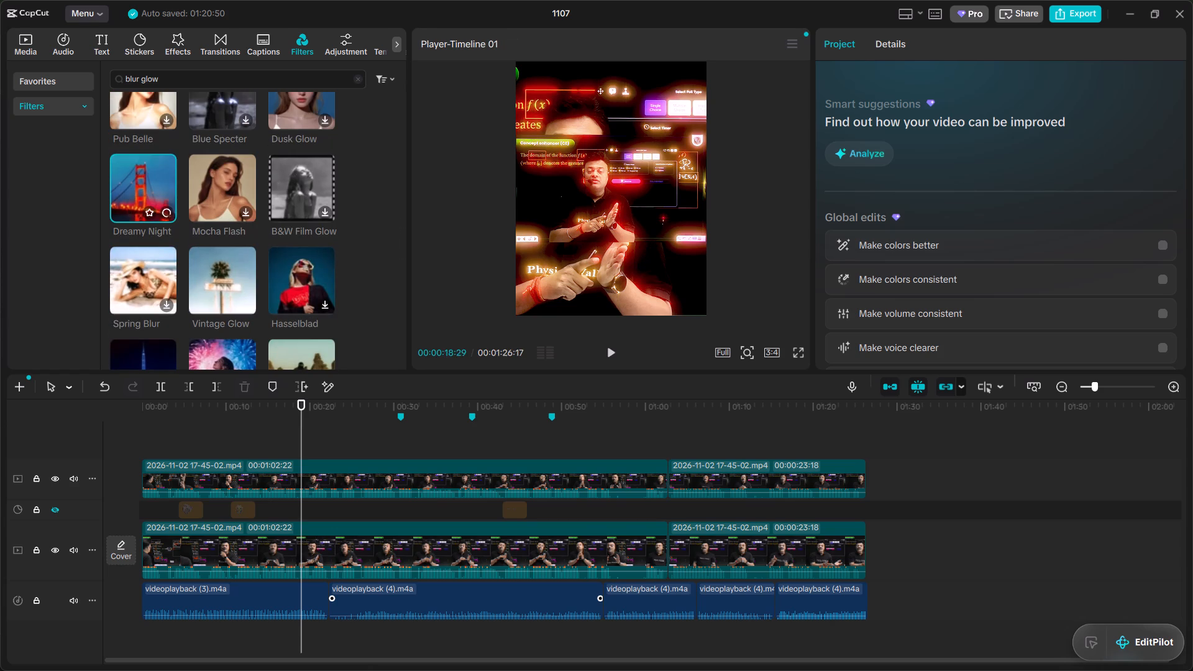
Examine the remaining "blur glow" results, and preview the Bokeh and Blur filters on the layered lecture video.
{"action": "scroll", "coordinate": [203, 212], "scroll_direction": "down", "scroll_amount": 2}
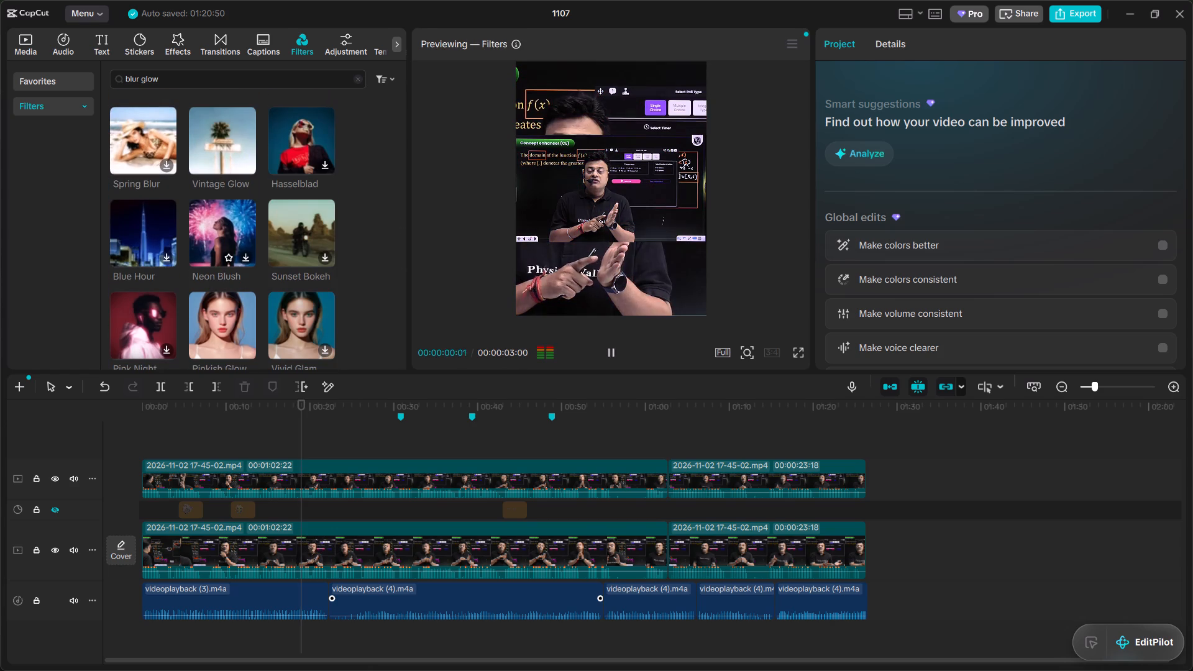
{"action": "scroll", "coordinate": [216, 195], "scroll_direction": "down", "scroll_amount": 2}
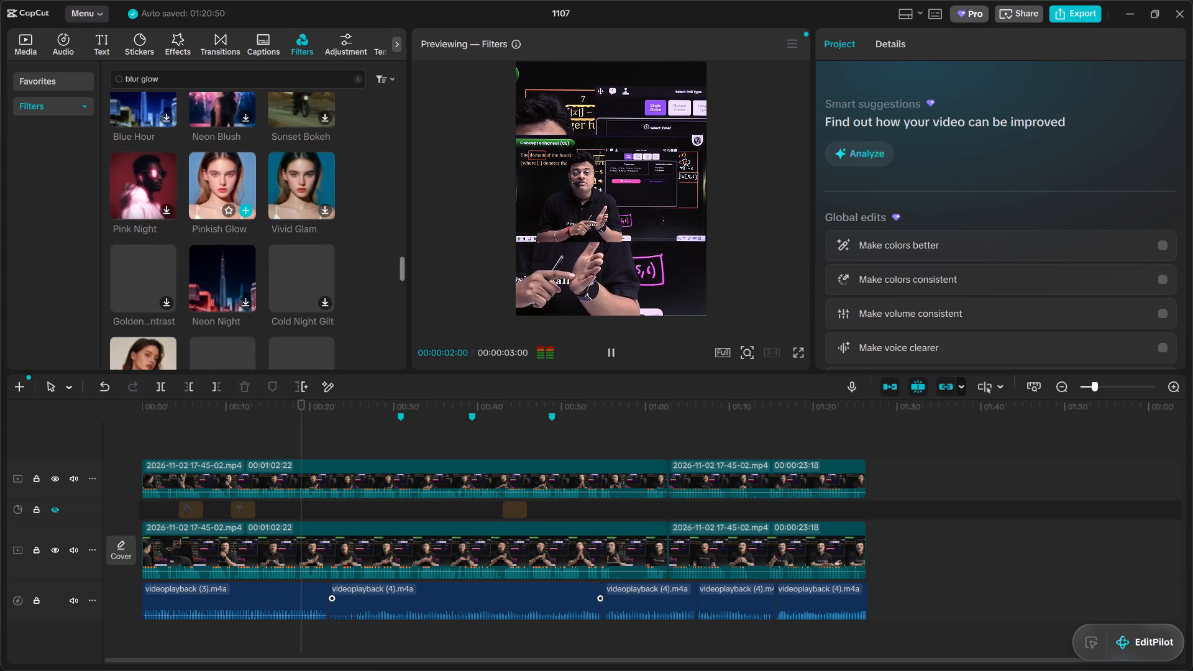
{"action": "scroll", "coordinate": [144, 153], "scroll_direction": "down", "scroll_amount": 3}
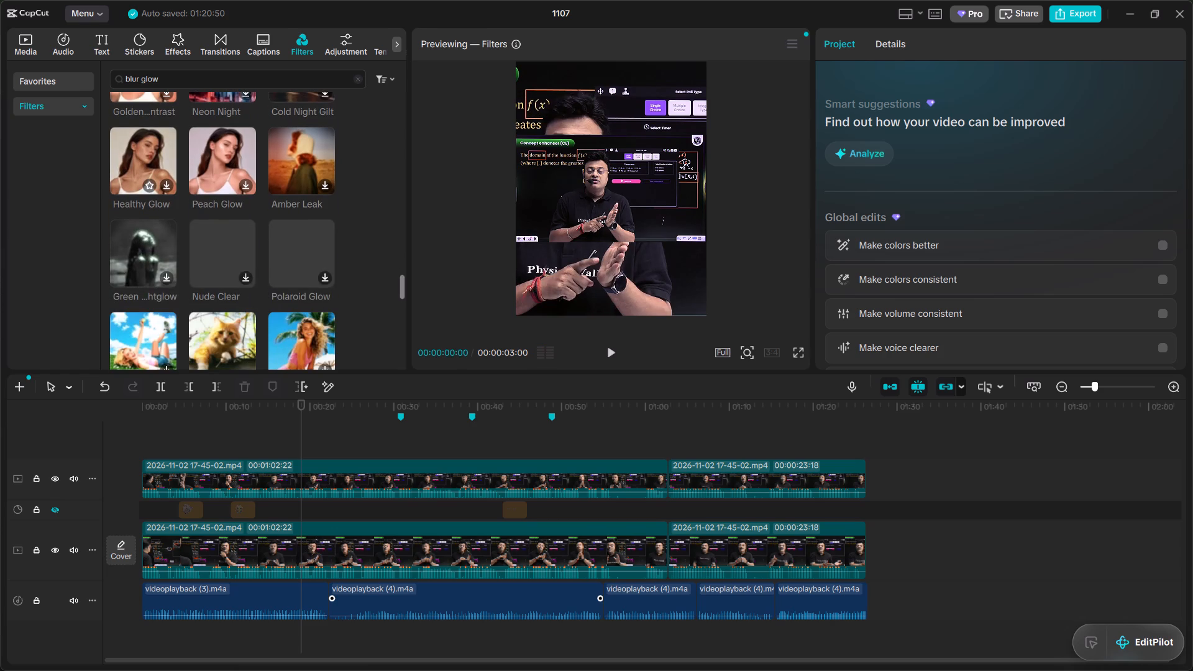
{"action": "scroll", "coordinate": [144, 153], "scroll_direction": "down", "scroll_amount": 3}
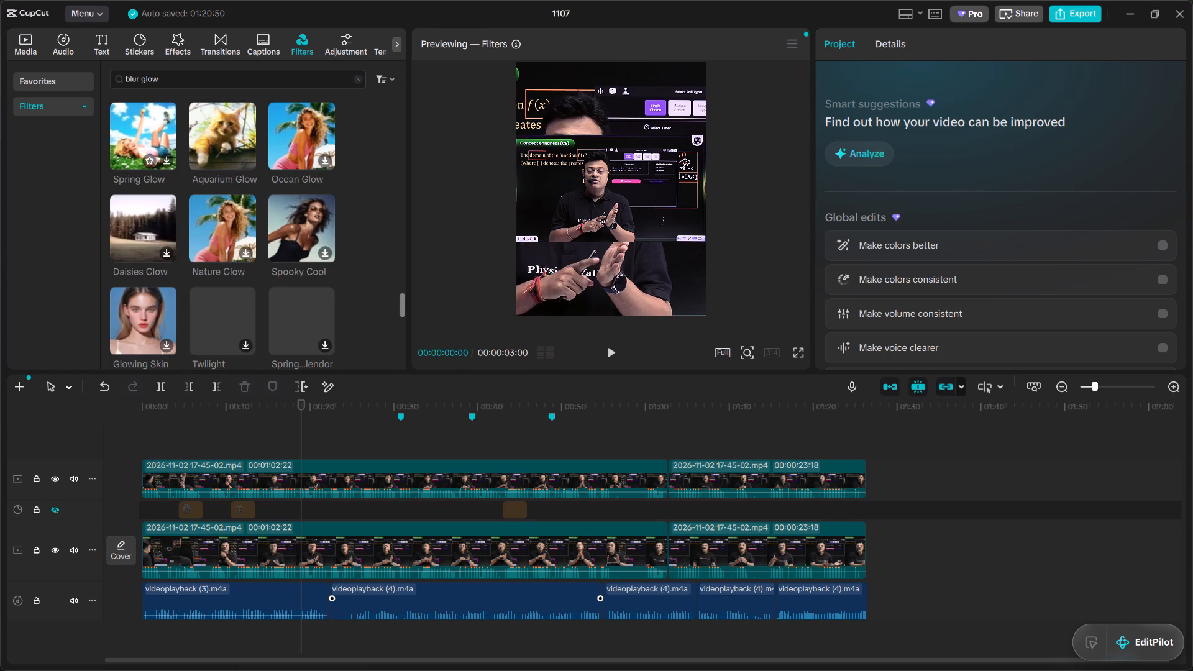
{"action": "scroll", "coordinate": [144, 153], "scroll_direction": "up", "scroll_amount": 20}
{"action": "scroll", "coordinate": [144, 153], "scroll_direction": "up", "scroll_amount": 8}
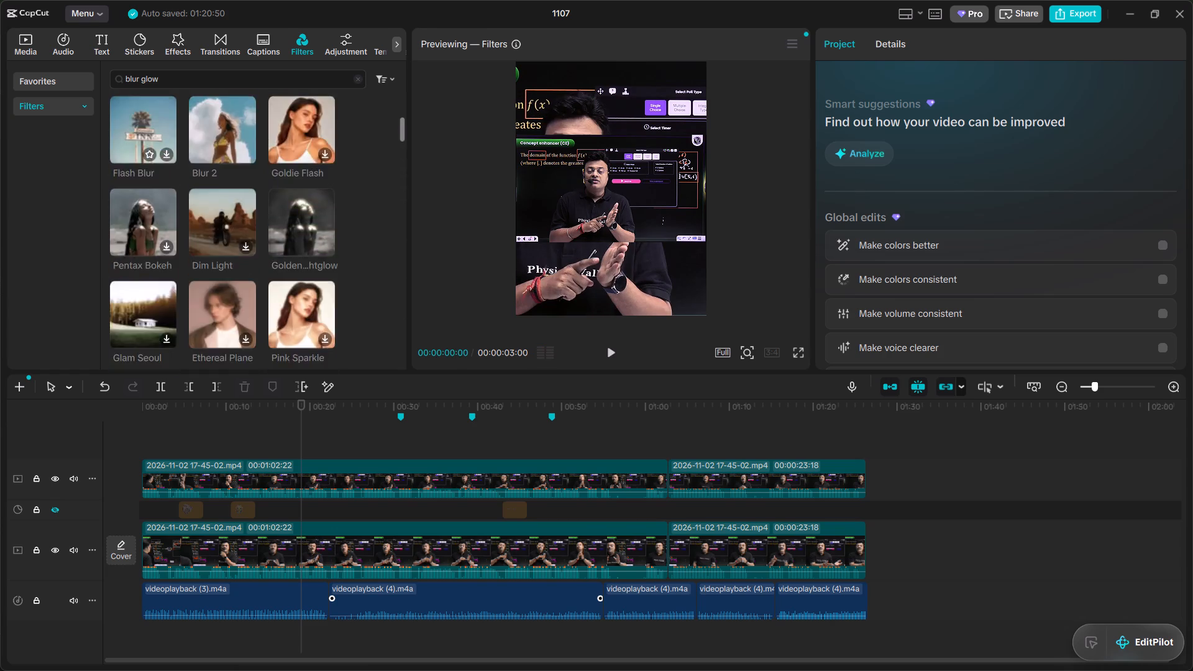
{"action": "scroll", "coordinate": [144, 153], "scroll_direction": "up", "scroll_amount": 16}
{"action": "left_click", "coordinate": [135, 137]}
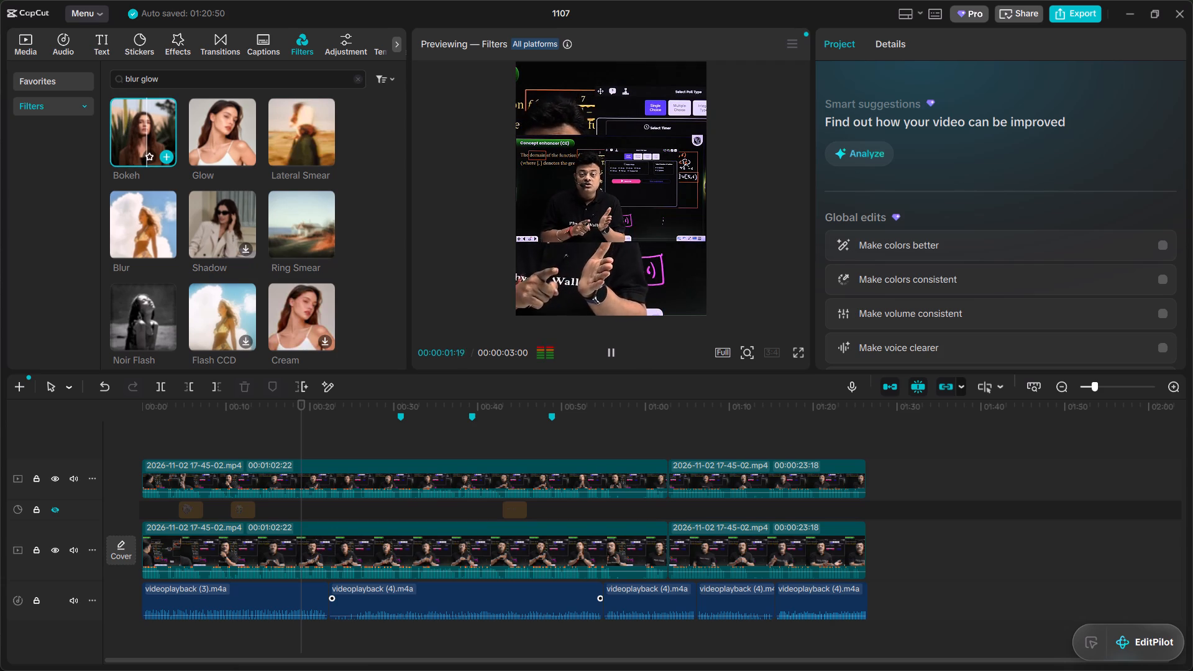
{"action": "left_click", "coordinate": [145, 204]}
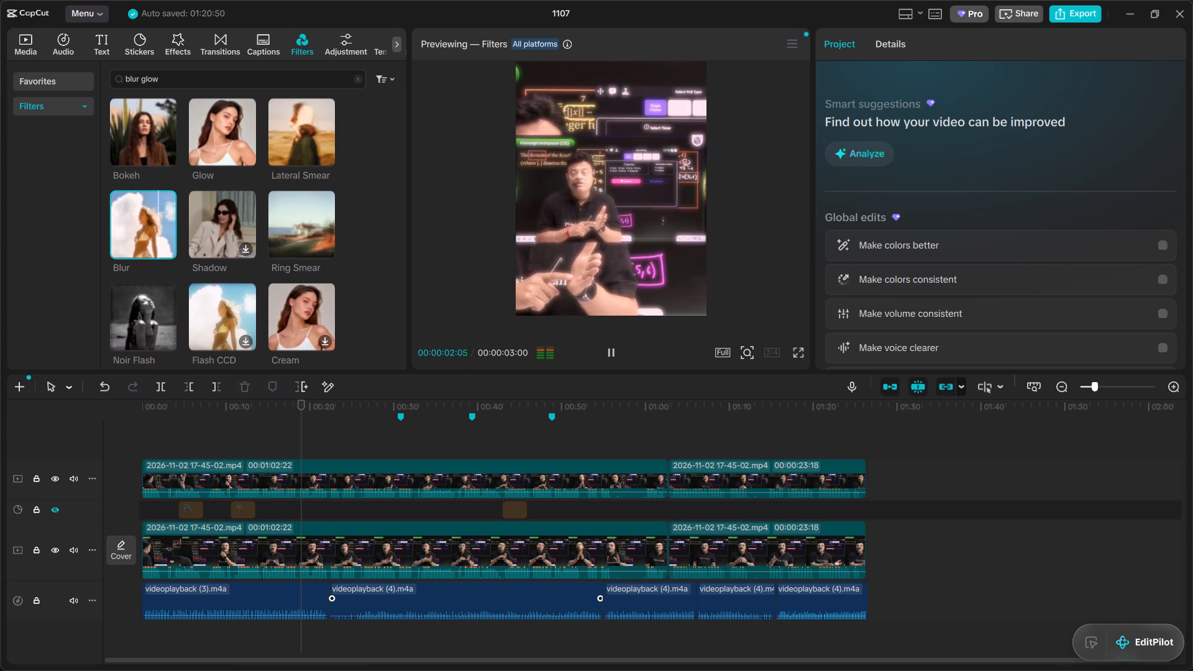
Search the filter library for "glow".
{"action": "left_click_drag", "start_coordinate": [185, 76], "coordinate": [96, 94]}
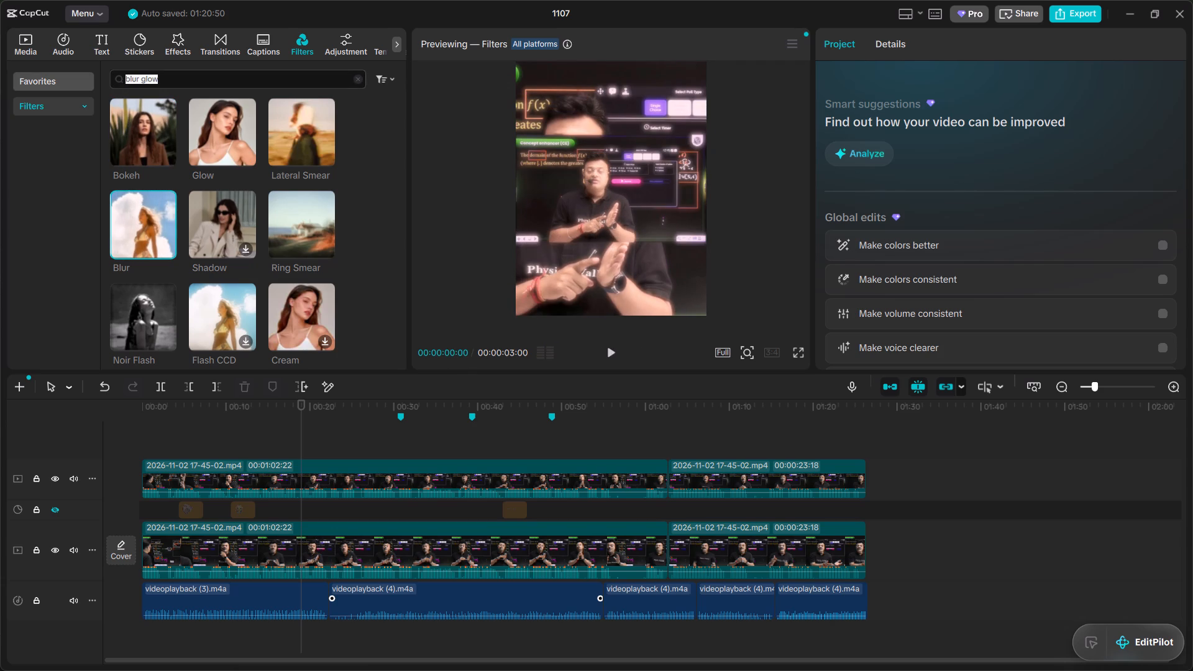
{"action": "type", "text": "glow"}
{"action": "key", "text": "Return"}
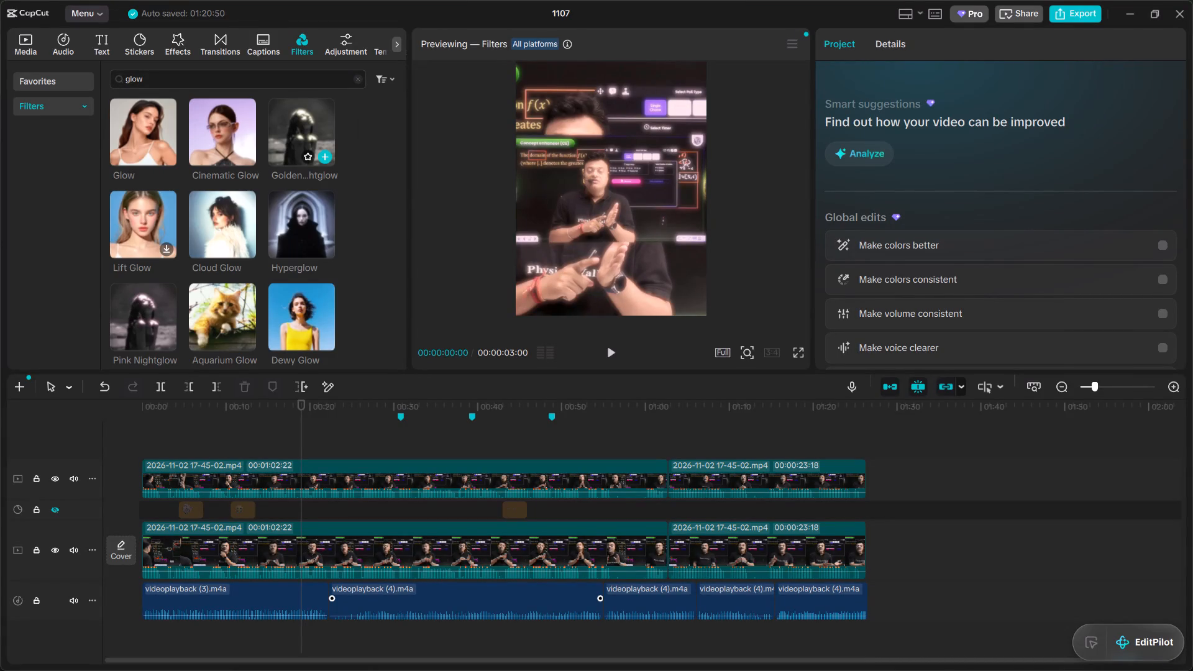
Preview the Golden...htglow, Cloud Glow, Cinematic Glow, Glow, Lift Glow and Pink Nightglow filters on the layered lecture video.
{"action": "left_click", "coordinate": [290, 133]}
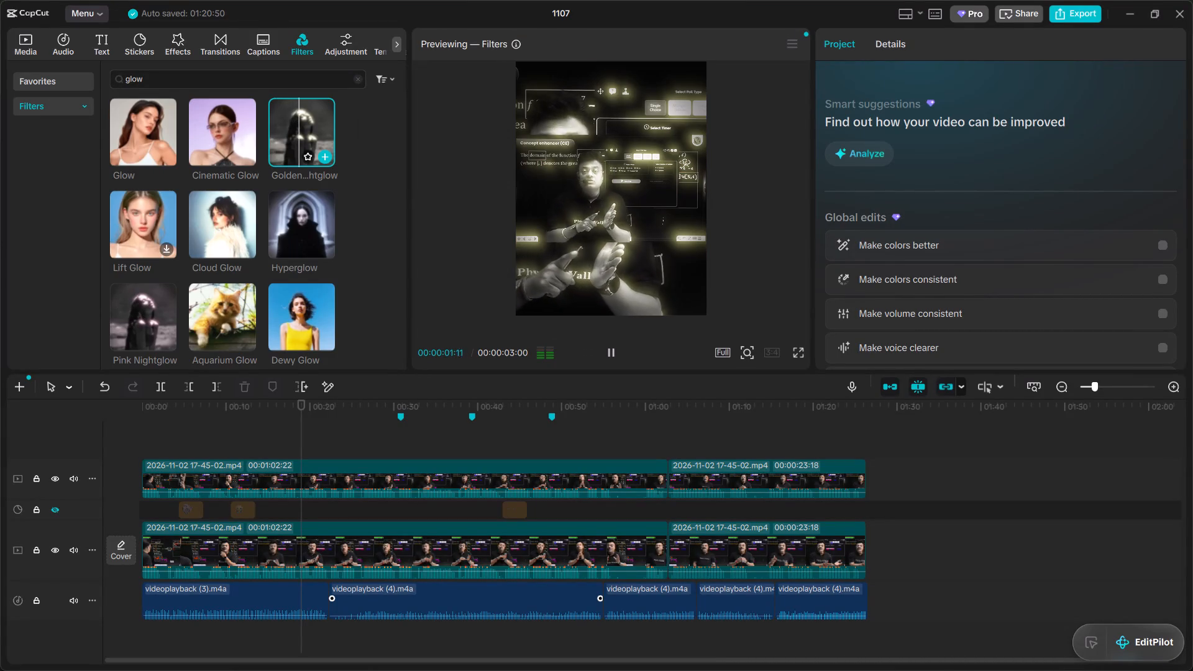
{"action": "left_click", "coordinate": [213, 211]}
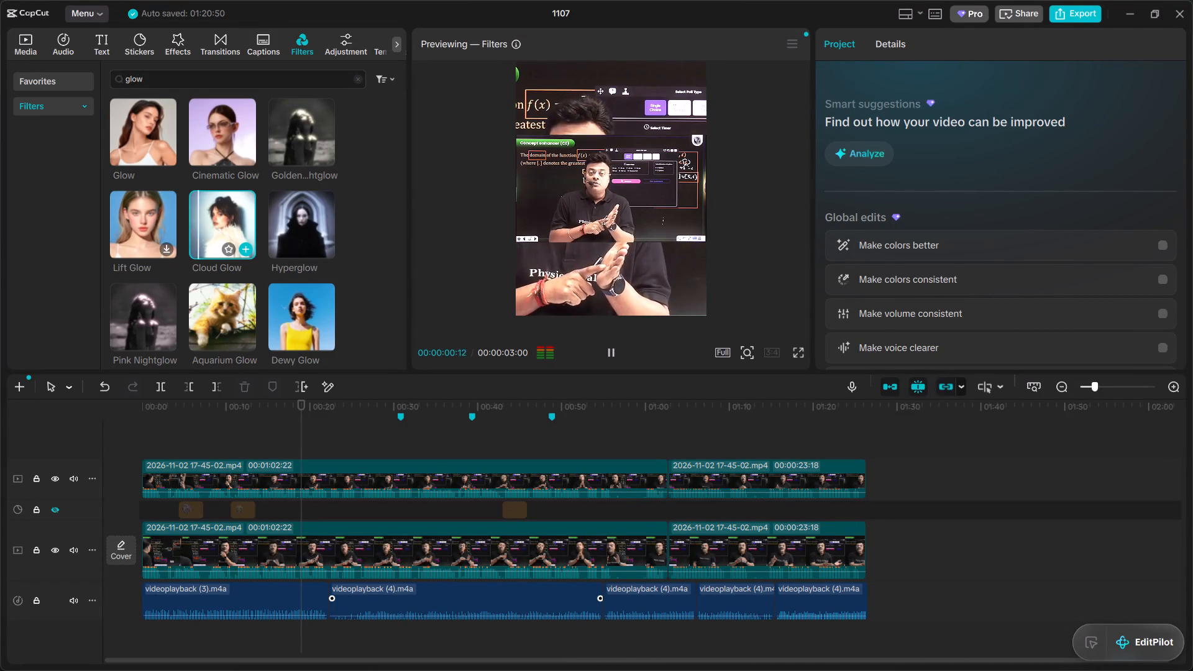
{"action": "left_click", "coordinate": [198, 111]}
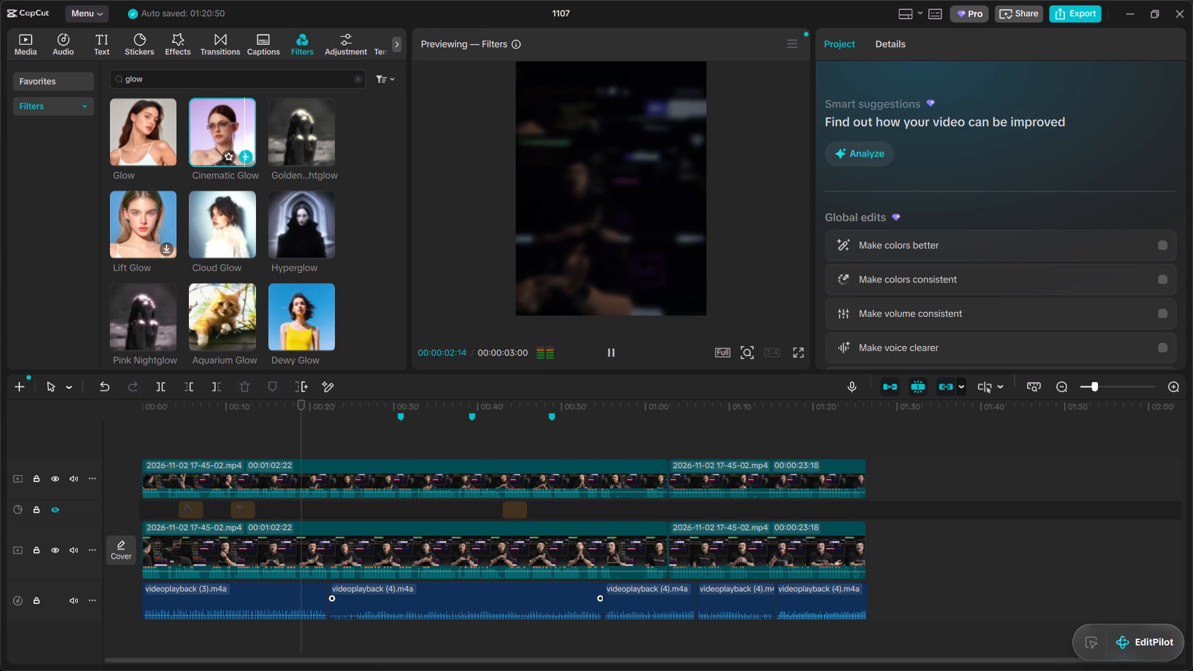
{"action": "left_click", "coordinate": [140, 119]}
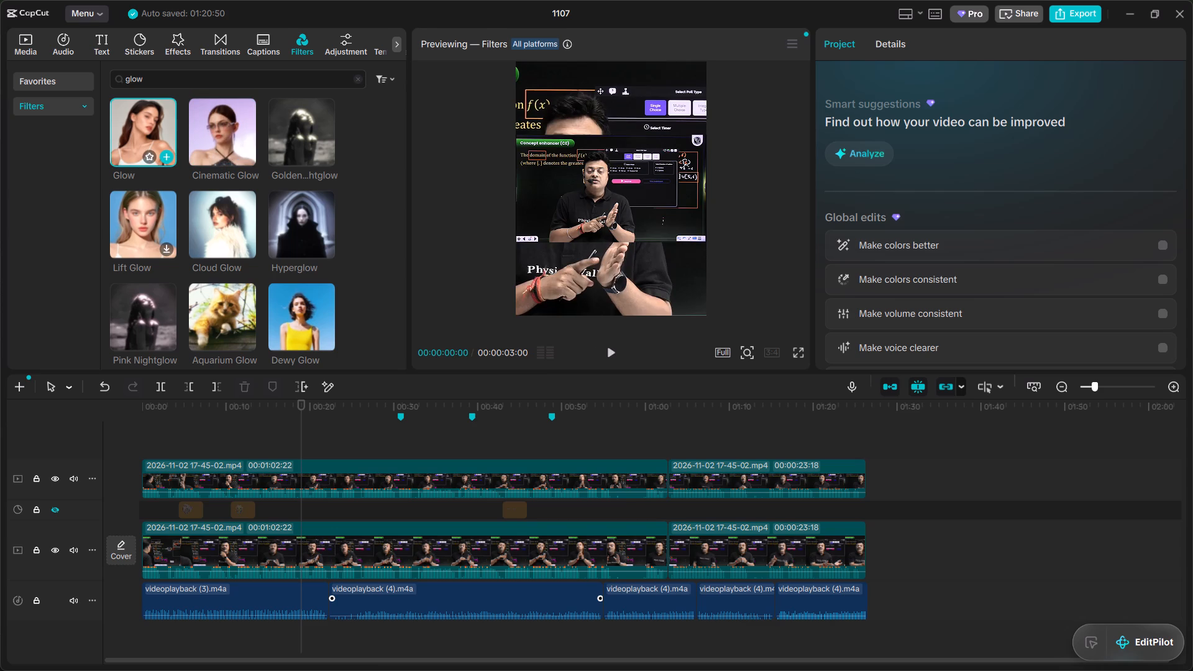
{"action": "left_click", "coordinate": [139, 224]}
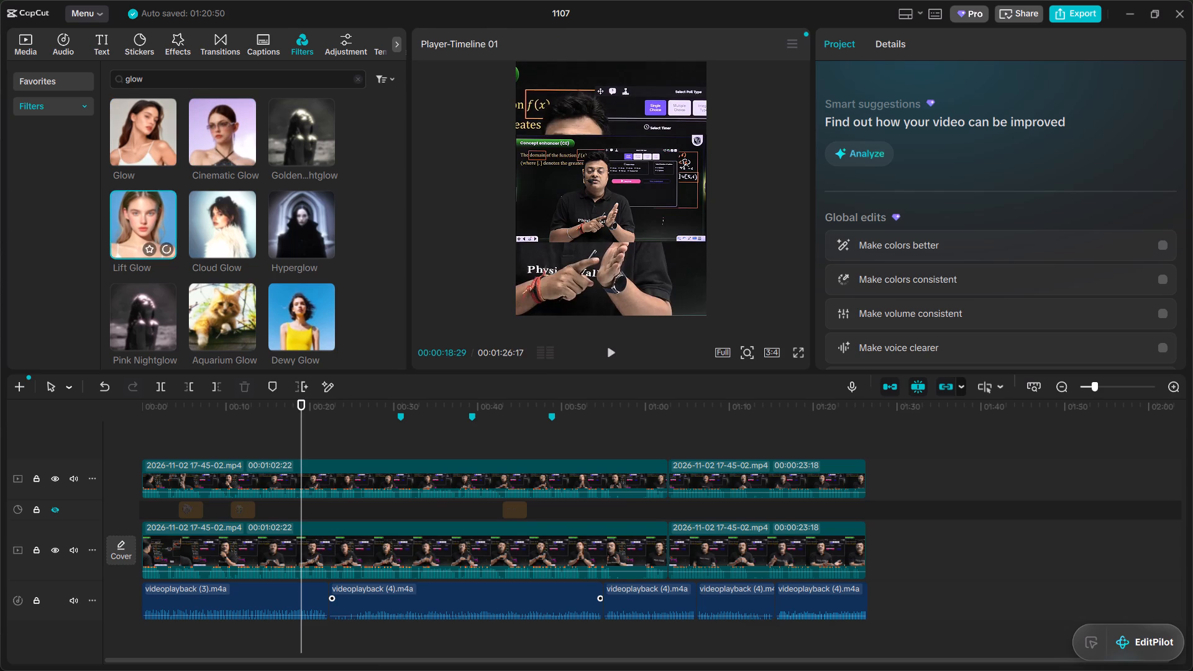
{"action": "scroll", "coordinate": [139, 224], "scroll_direction": "down", "scroll_amount": 2}
{"action": "left_click", "coordinate": [141, 183]}
{"action": "scroll", "coordinate": [141, 183], "scroll_direction": "up", "scroll_amount": 6}
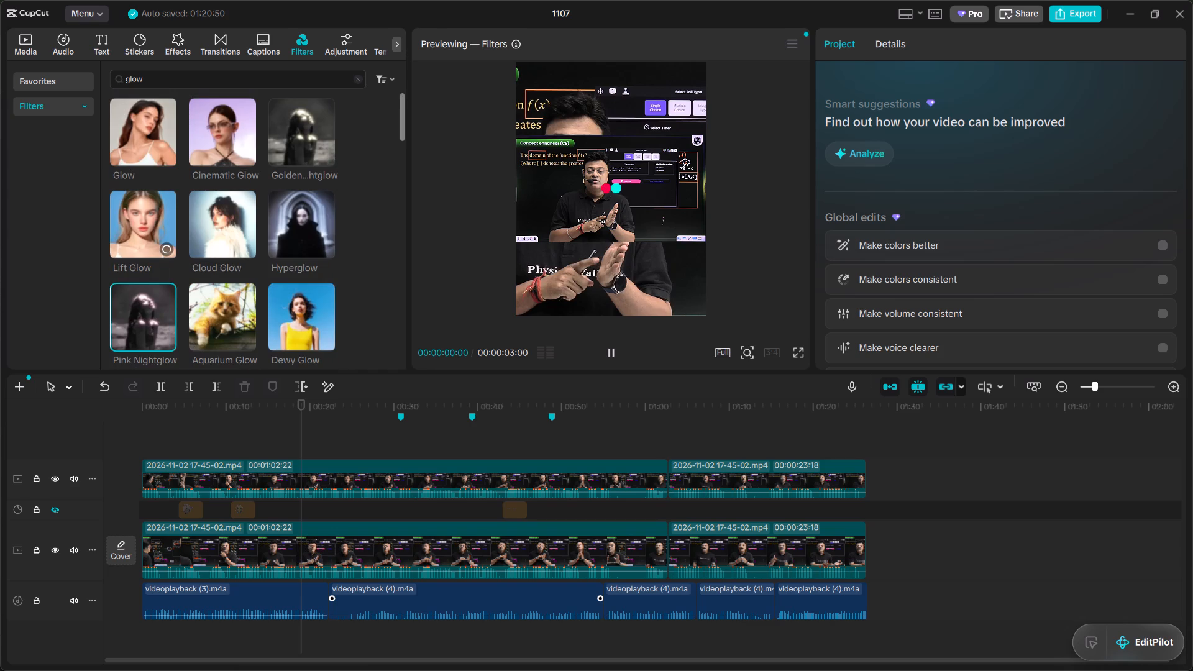
Look through the Featured filter category and preview the Dark Graveyard filter on the layered lecture video.
{"action": "left_click", "coordinate": [48, 99]}
{"action": "left_click", "coordinate": [47, 130]}
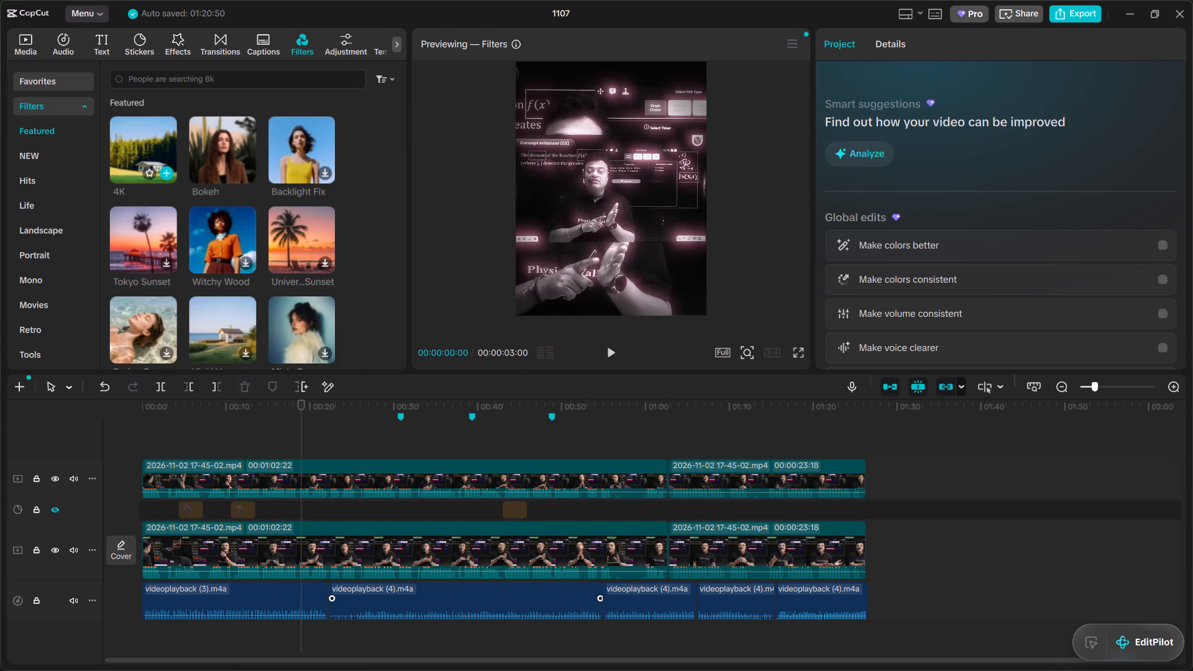
{"action": "scroll", "coordinate": [163, 176], "scroll_direction": "down", "scroll_amount": 3}
{"action": "scroll", "coordinate": [226, 240], "scroll_direction": "down", "scroll_amount": 1}
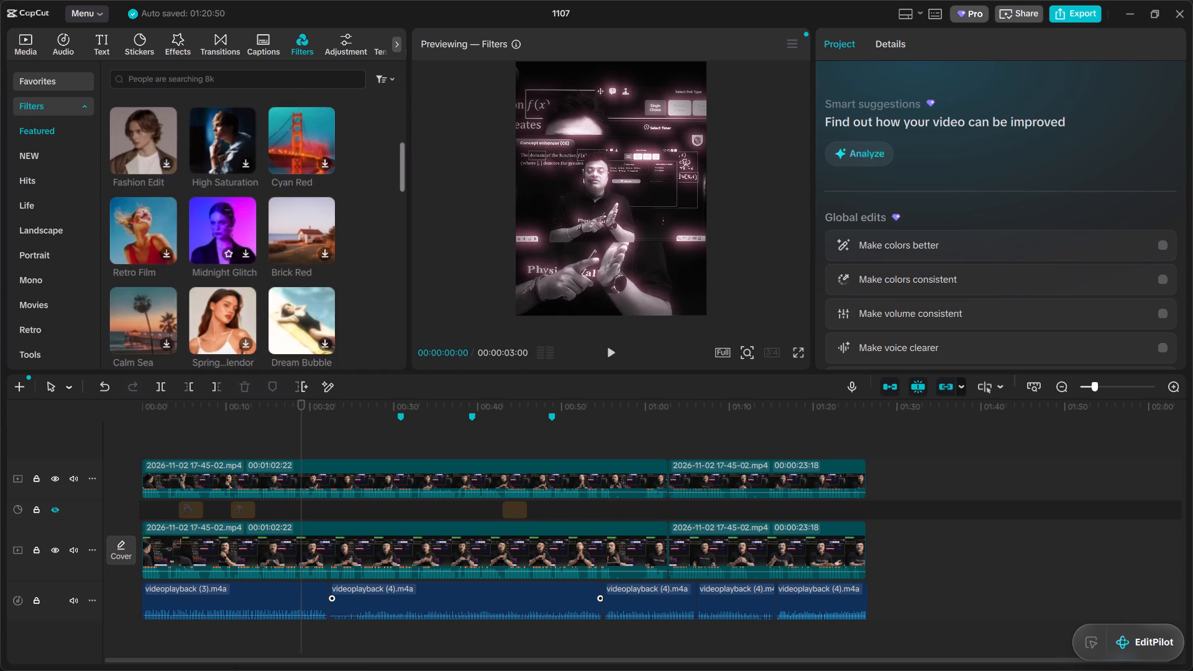
{"action": "scroll", "coordinate": [241, 232], "scroll_direction": "down", "scroll_amount": 2}
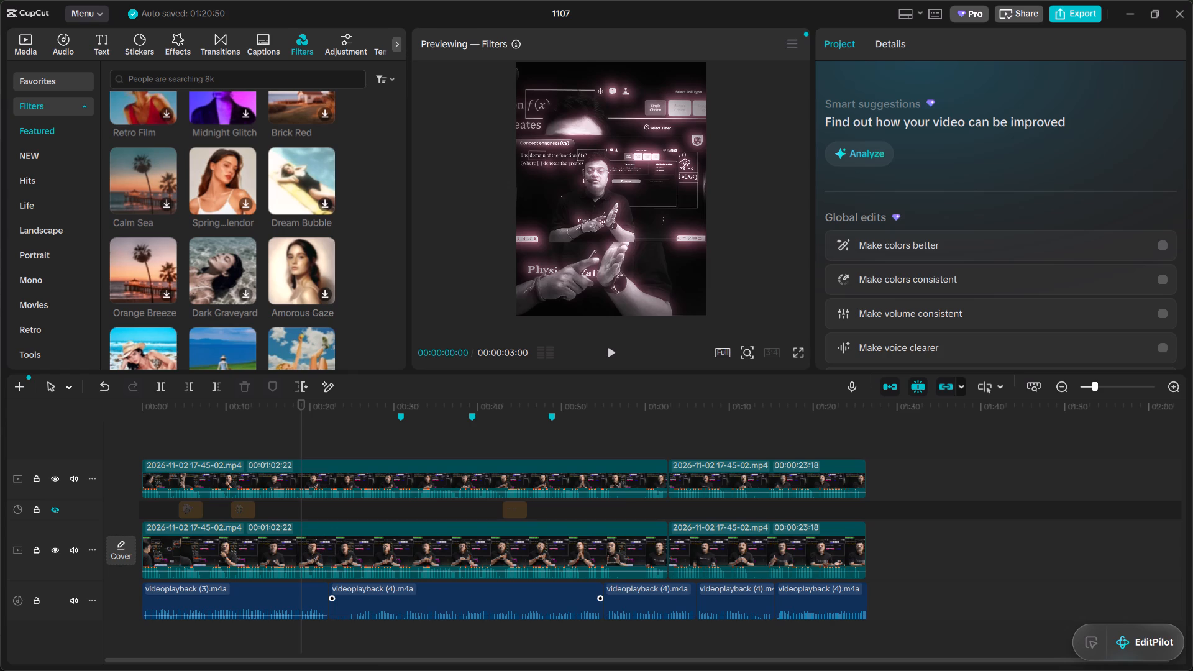
{"action": "left_click", "coordinate": [233, 265]}
{"action": "scroll", "coordinate": [233, 265], "scroll_direction": "down", "scroll_amount": 2}
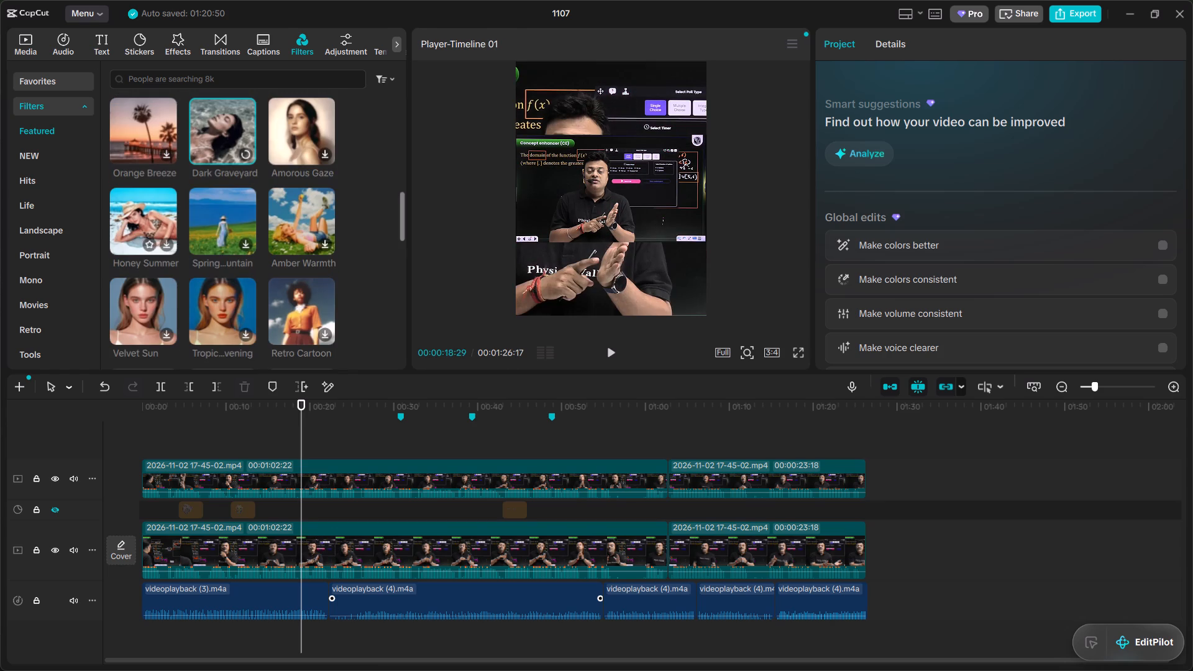
Look through the Hits filter category and preview the Pale Mist filter on the layered lecture video.
{"action": "left_click", "coordinate": [38, 183]}
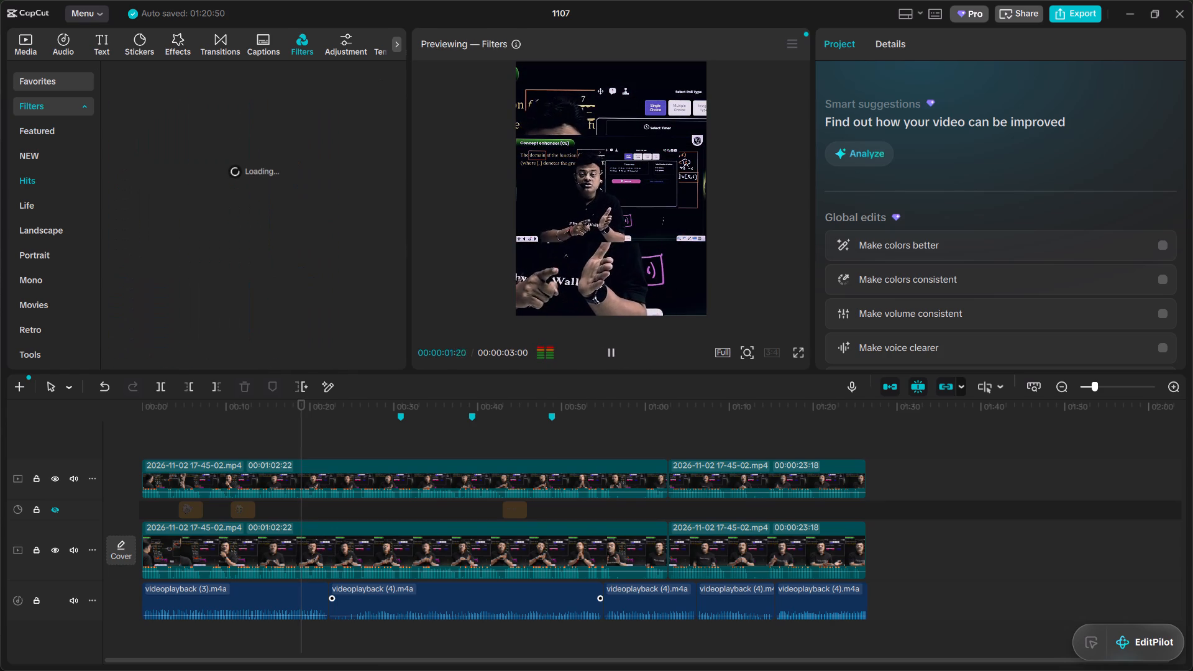
{"action": "scroll", "coordinate": [237, 178], "scroll_direction": "down", "scroll_amount": 2}
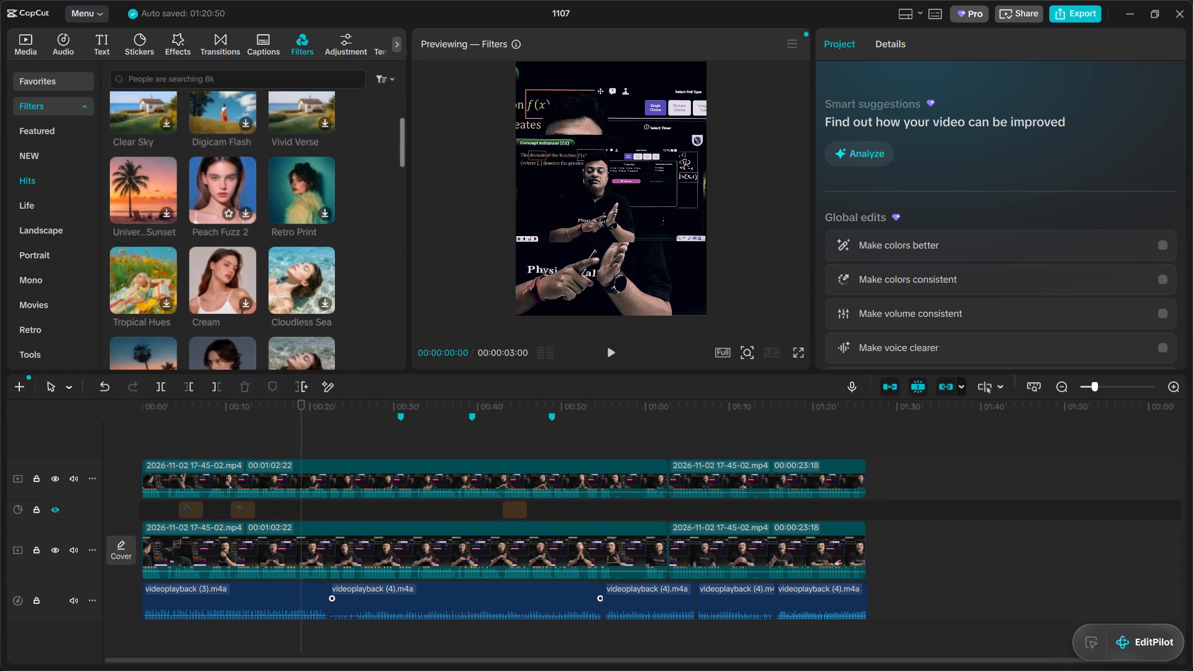
{"action": "scroll", "coordinate": [237, 178], "scroll_direction": "down", "scroll_amount": 6}
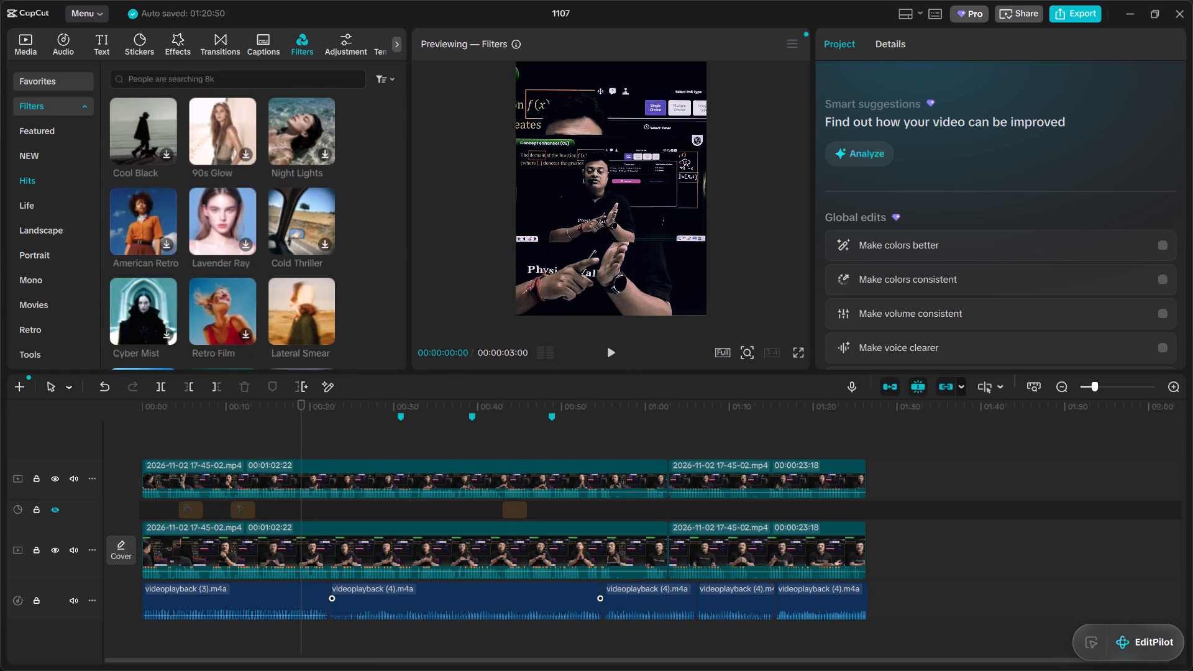
{"action": "scroll", "coordinate": [237, 178], "scroll_direction": "down", "scroll_amount": 4}
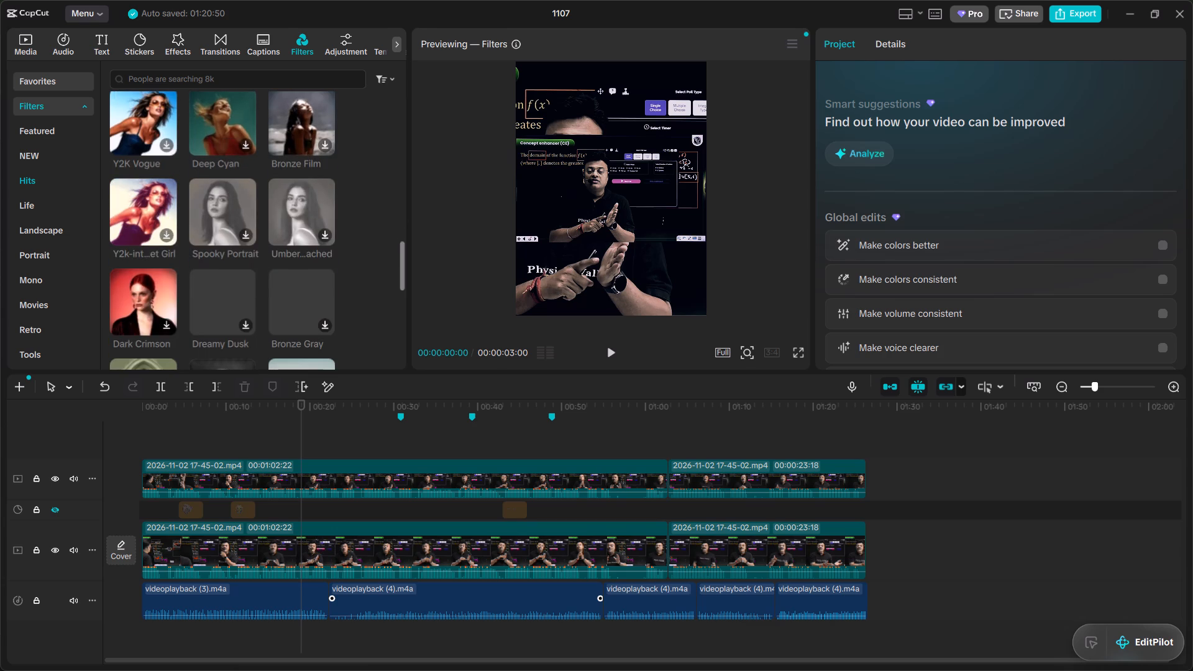
{"action": "scroll", "coordinate": [237, 178], "scroll_direction": "down", "scroll_amount": 5}
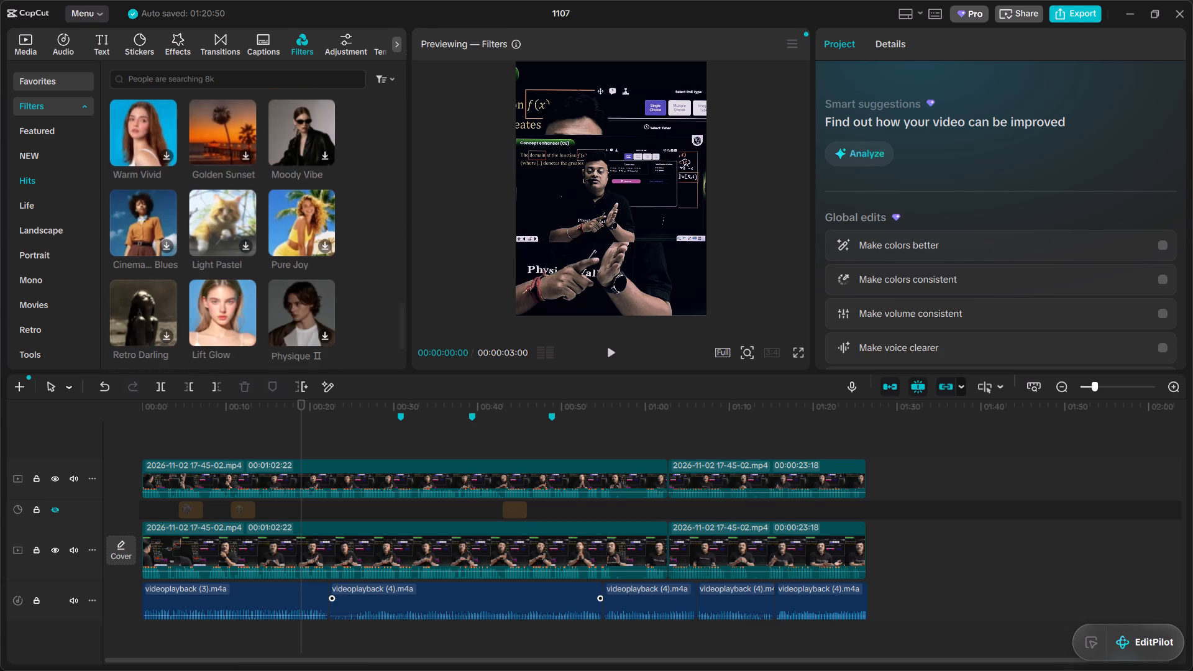
{"action": "scroll", "coordinate": [237, 178], "scroll_direction": "down", "scroll_amount": 6}
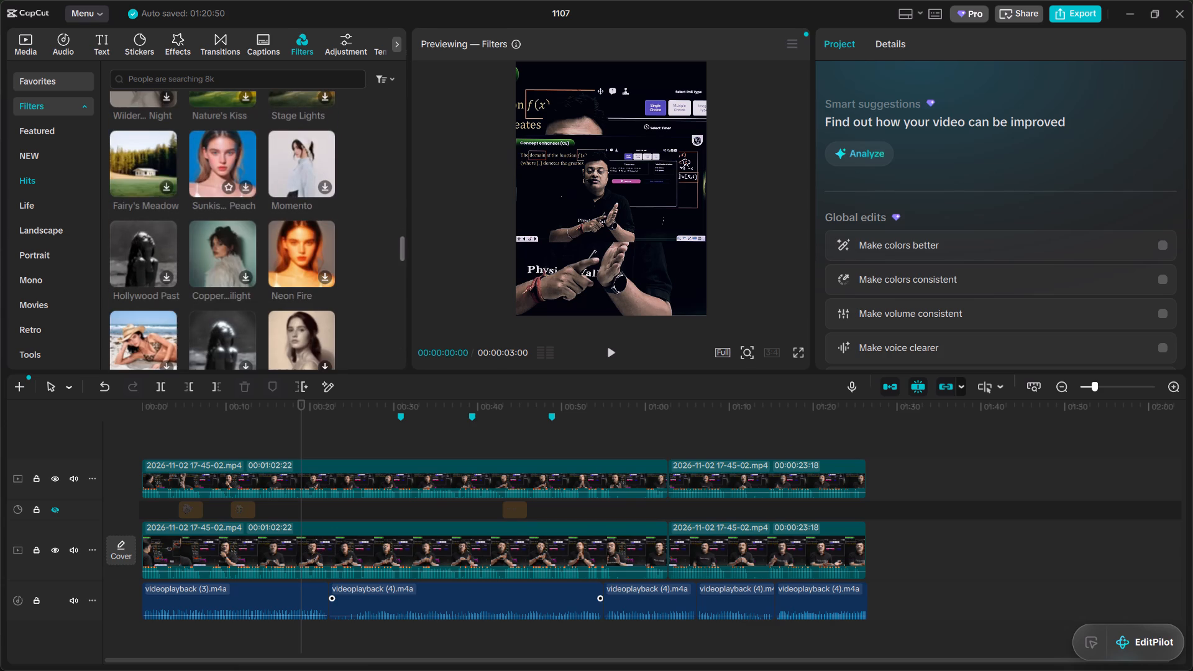
{"action": "scroll", "coordinate": [141, 244], "scroll_direction": "down", "scroll_amount": 1}
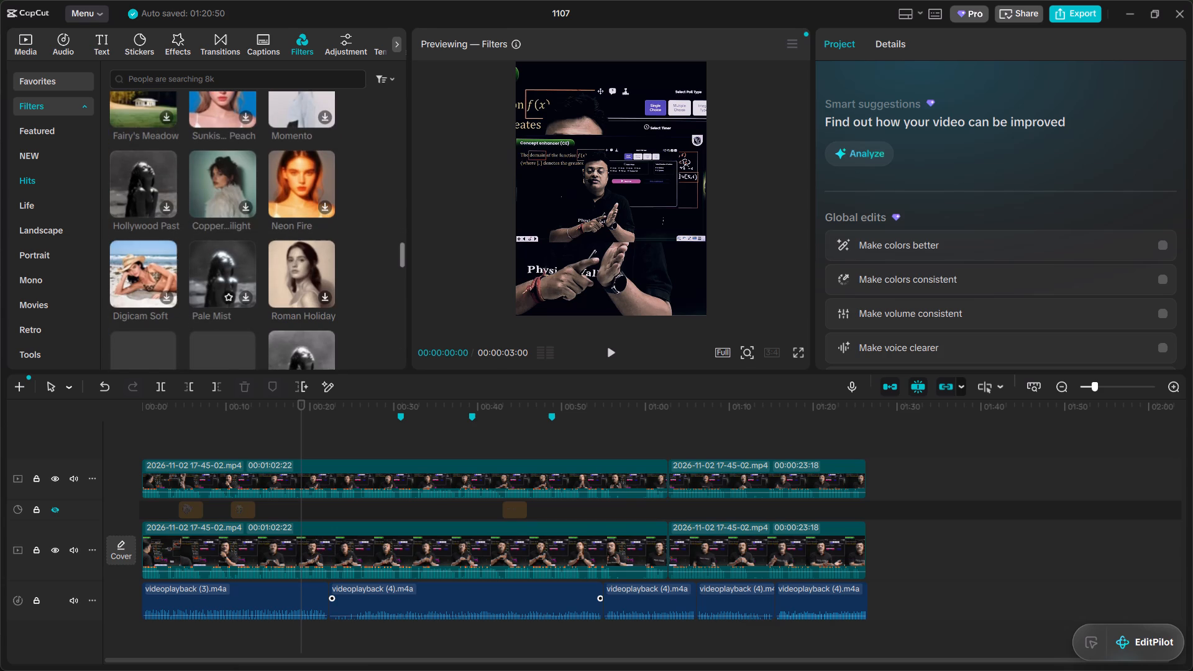
{"action": "left_click", "coordinate": [216, 283]}
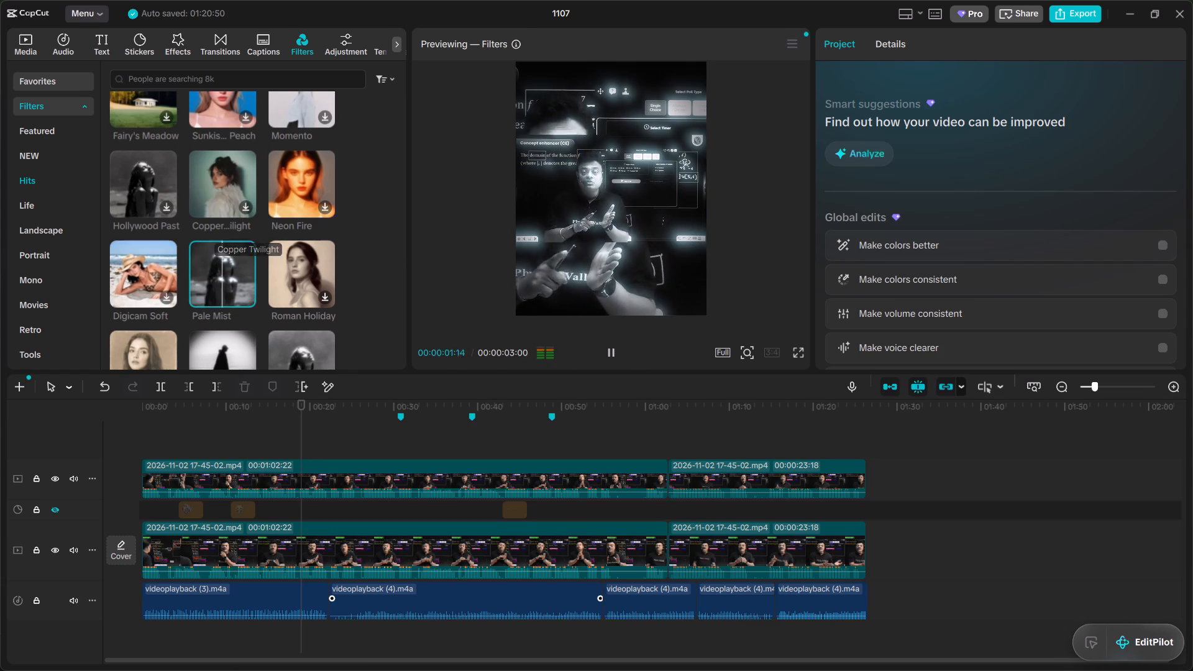
Search the filter library for "blur" using the recent search term.
{"action": "scroll", "coordinate": [231, 219], "scroll_direction": "up", "scroll_amount": 18}
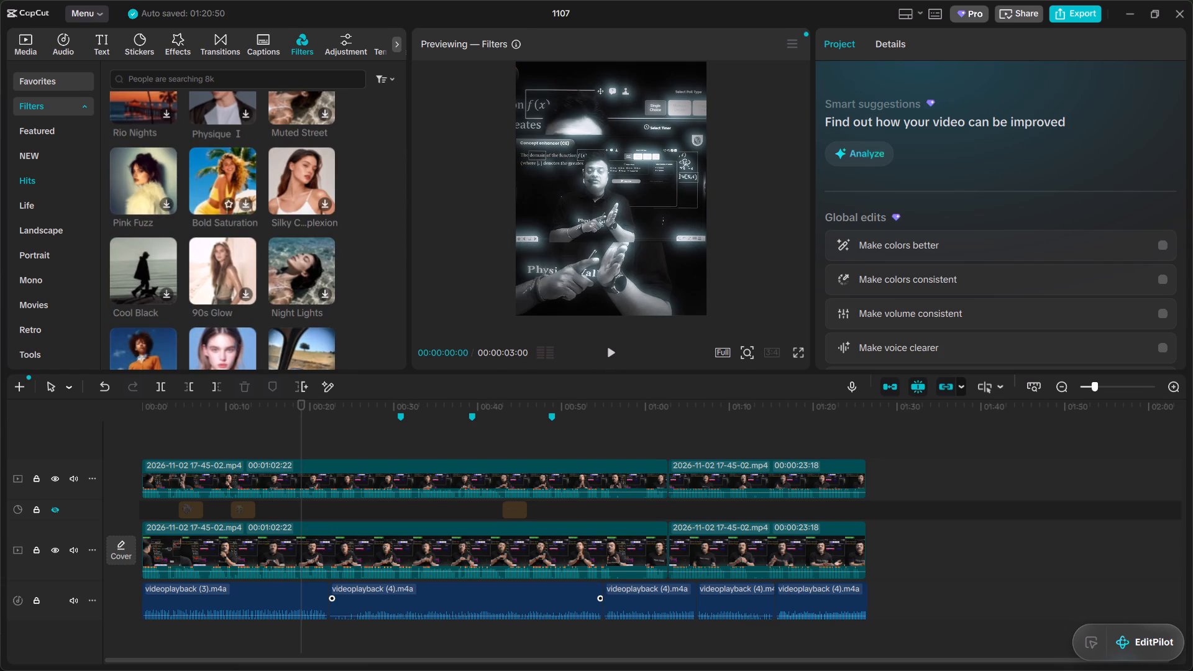
{"action": "scroll", "coordinate": [145, 145], "scroll_direction": "up", "scroll_amount": 11}
{"action": "left_click", "coordinate": [167, 88]}
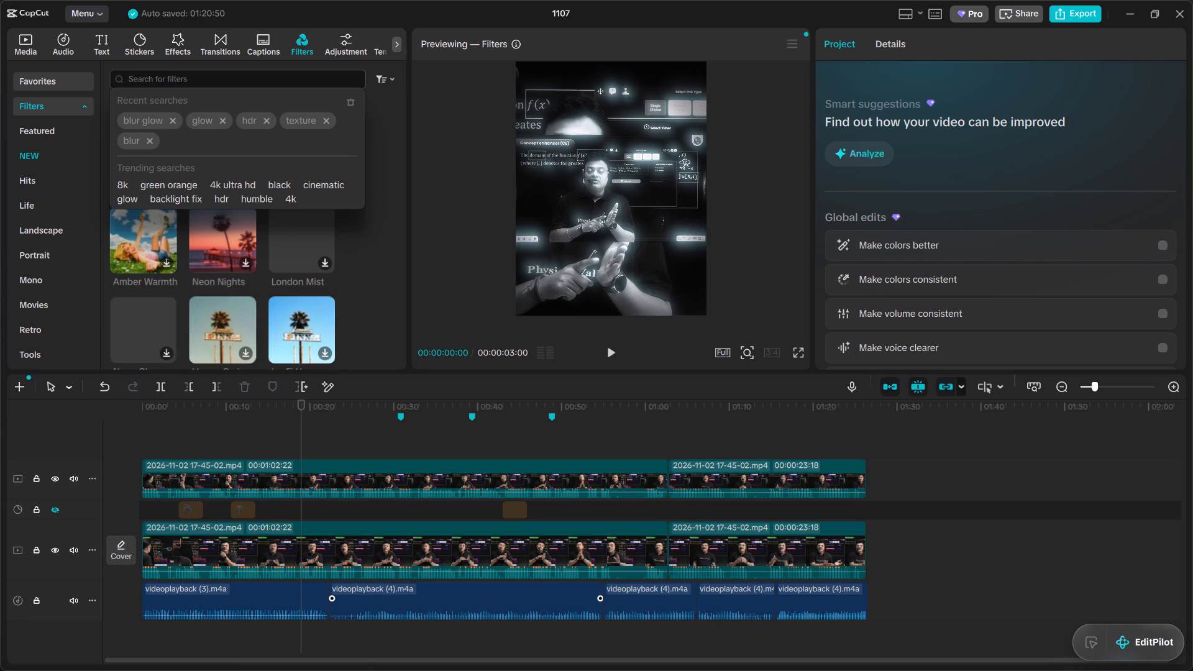
{"action": "left_click", "coordinate": [137, 142]}
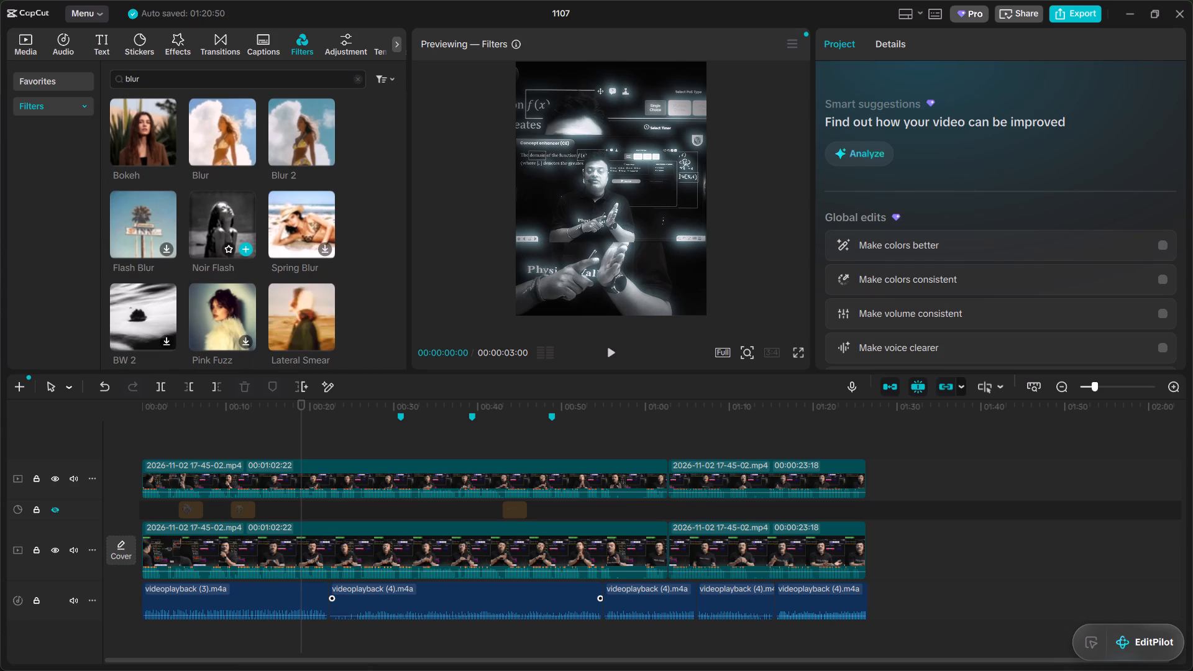
Replace the filter search term with the recent search "glow".
{"action": "left_click", "coordinate": [170, 77]}
{"action": "left_click_drag", "start_coordinate": [170, 77], "coordinate": [63, 78]}
{"action": "key", "text": "ctrl+a"}
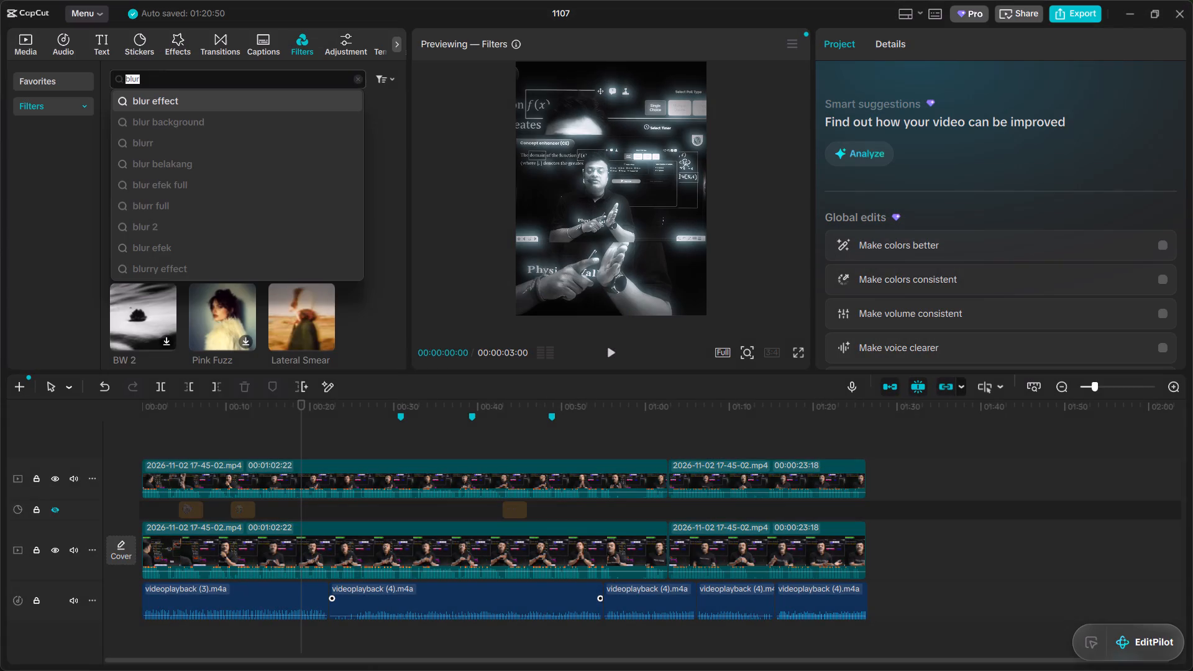
{"action": "key", "text": "bracketright"}
{"action": "key", "text": "BackSpace"}
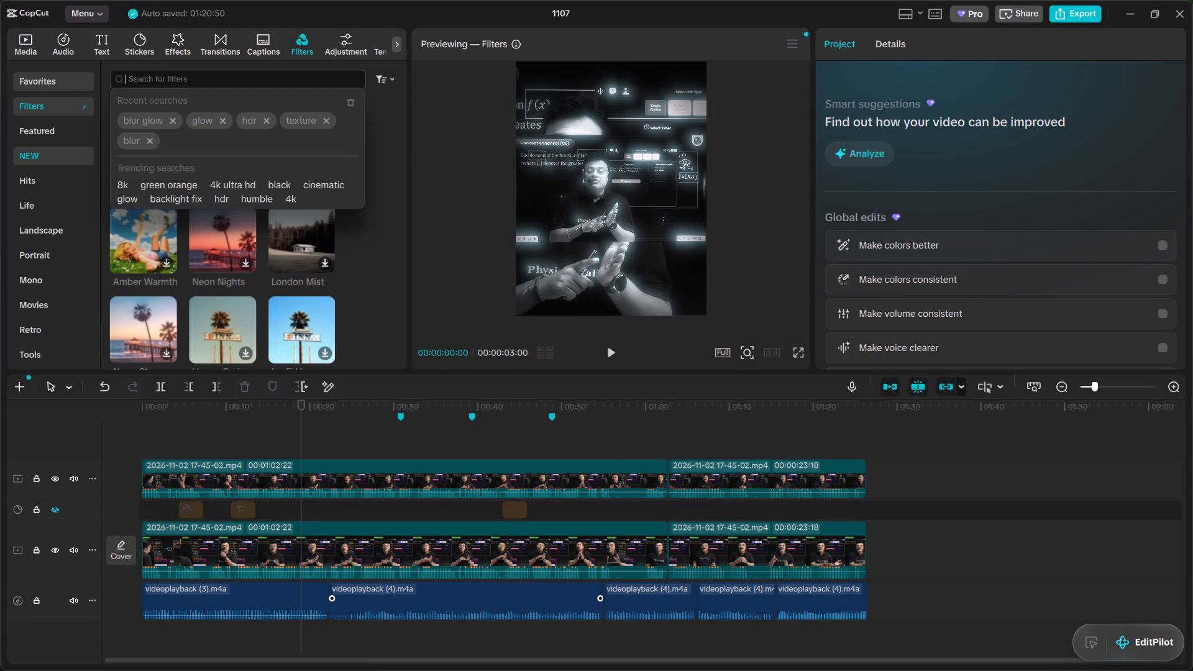
{"action": "left_click", "coordinate": [203, 129]}
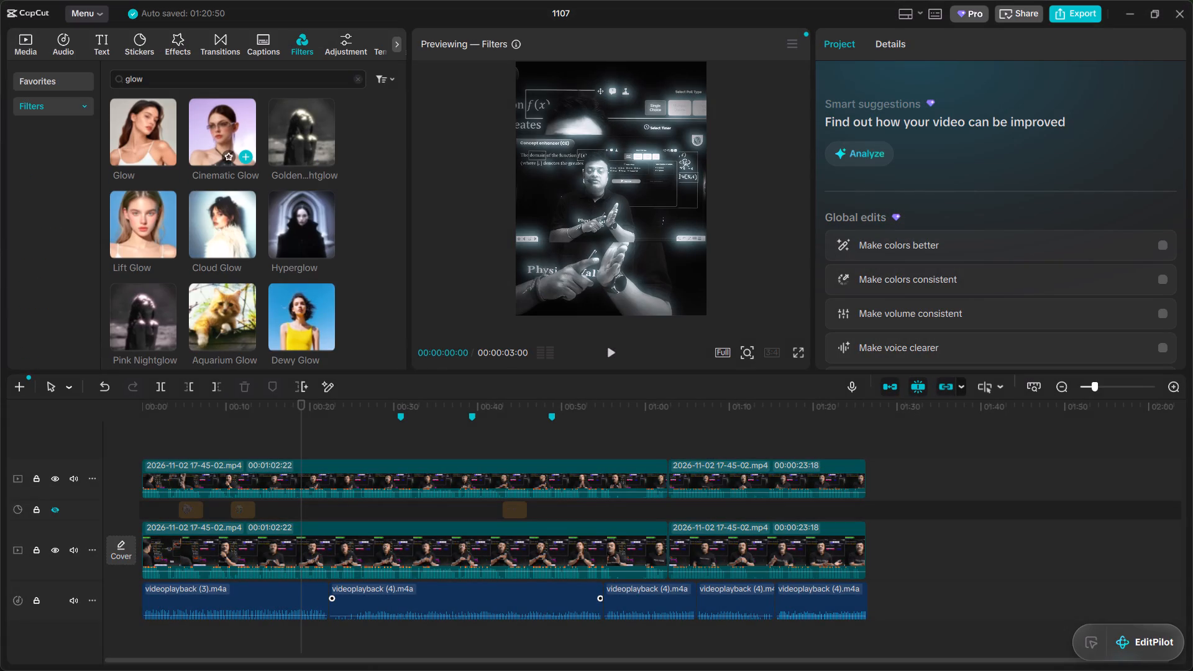
Add the Cinematic Glow filter between the two video layers, starting at 00:00 and spanning the full length of the lecture video.
{"action": "left_click", "coordinate": [224, 135]}
{"action": "left_click_drag", "start_coordinate": [224, 135], "coordinate": [785, 404]}
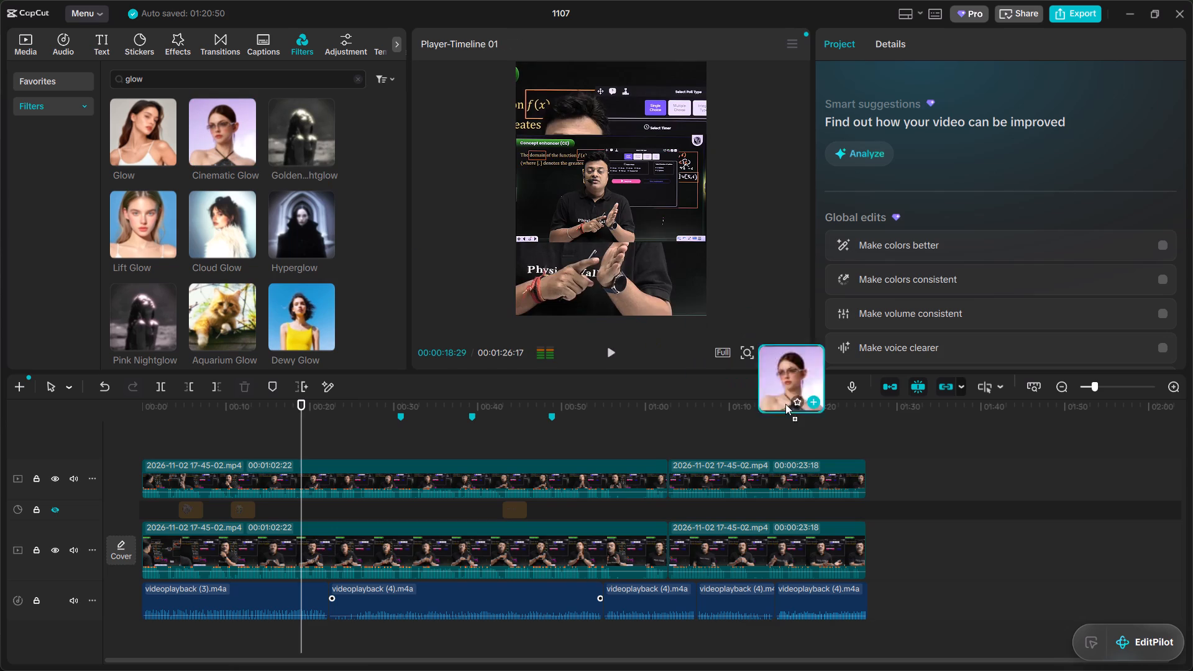
{"action": "left_click_drag", "start_coordinate": [785, 404], "coordinate": [872, 525]}
{"action": "left_click_drag", "start_coordinate": [877, 531], "coordinate": [449, 515]}
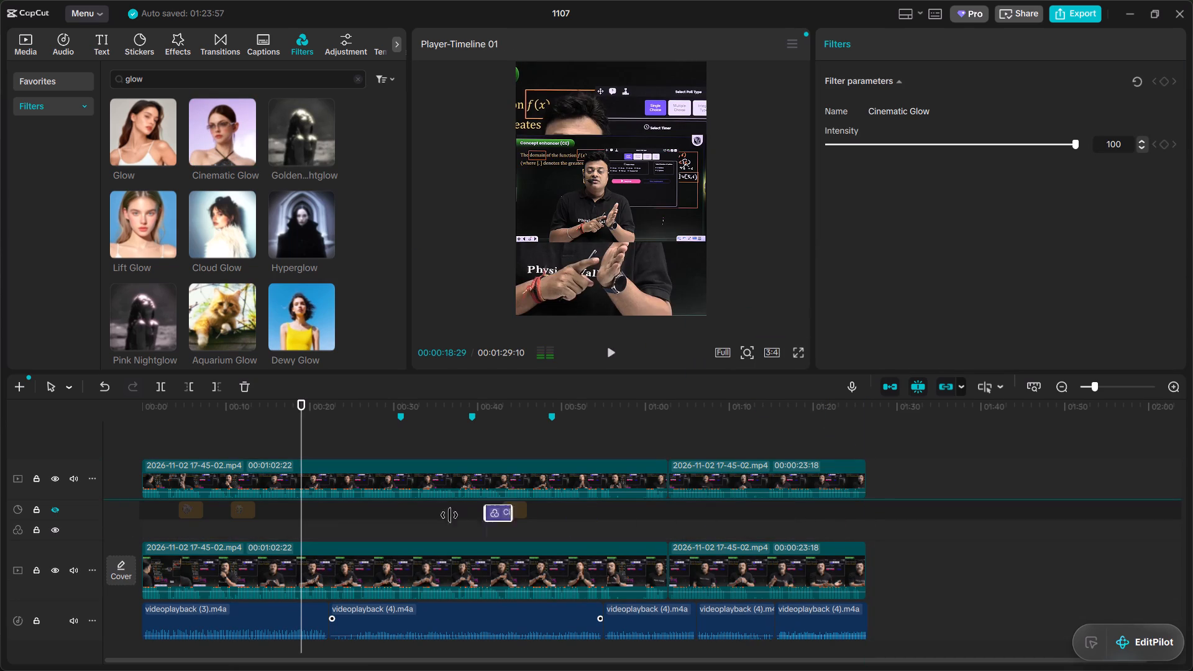
{"action": "left_click_drag", "start_coordinate": [449, 515], "coordinate": [156, 533]}
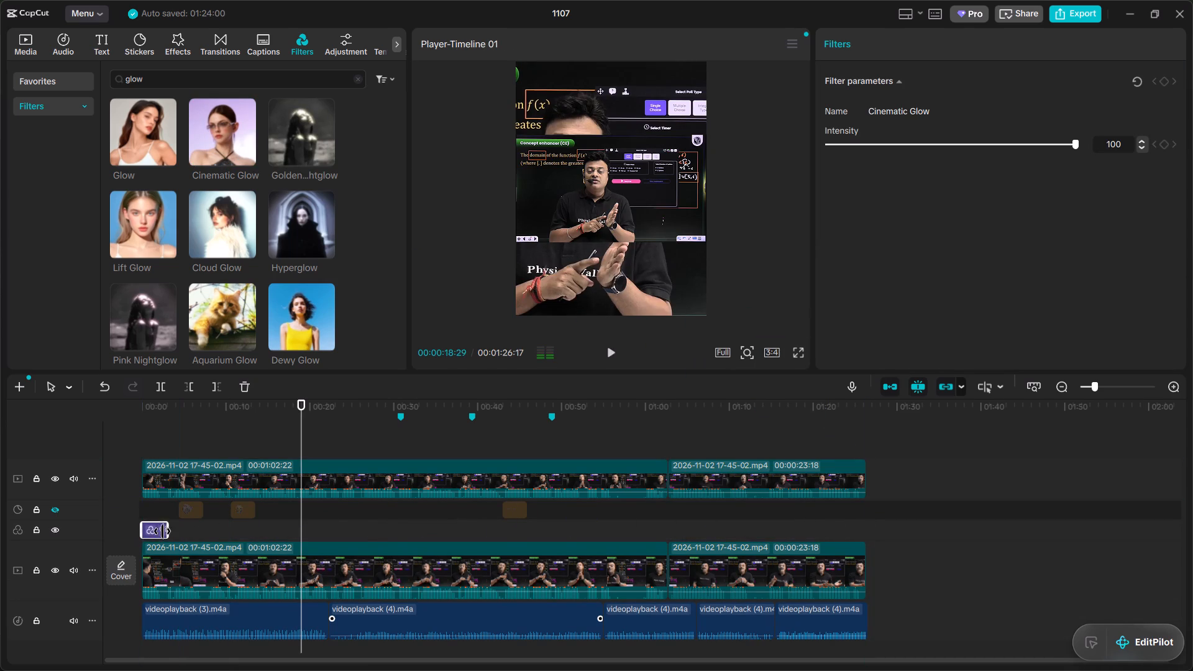
{"action": "left_click_drag", "start_coordinate": [169, 529], "coordinate": [865, 575]}
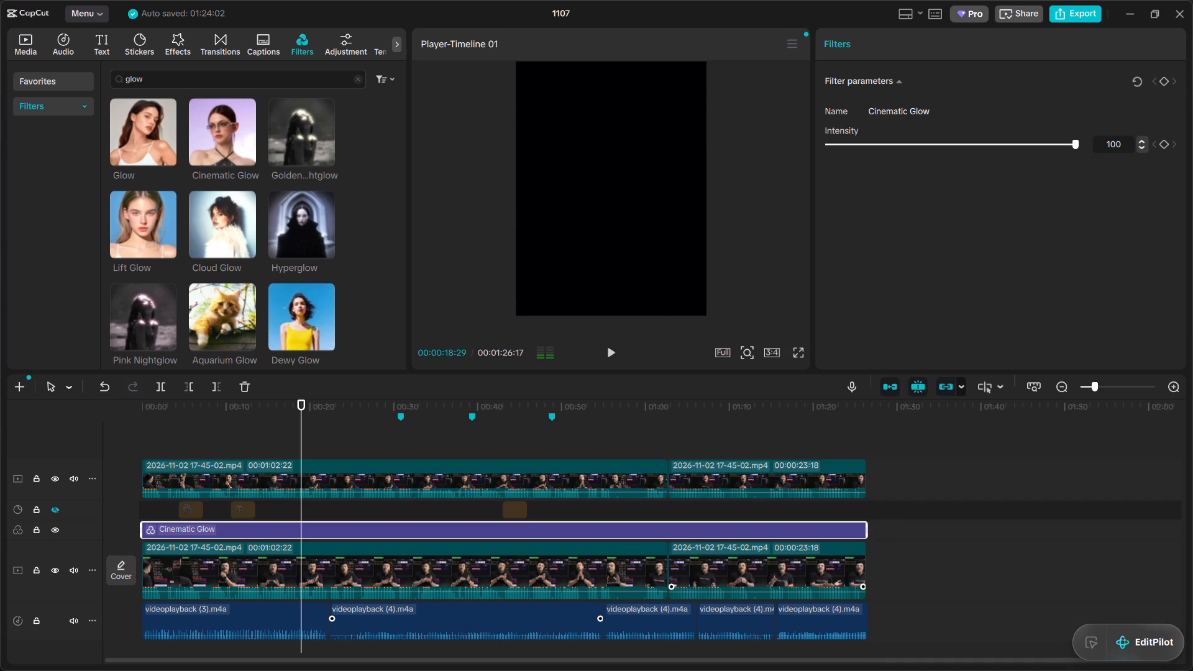
Adjust both background-layer clips' lightness: Exposure 29, Contrast 9, Highlight 11, Shadow 18, Whites 5 and Blacks 9.
{"action": "left_click_drag", "start_coordinate": [920, 576], "coordinate": [440, 562]}
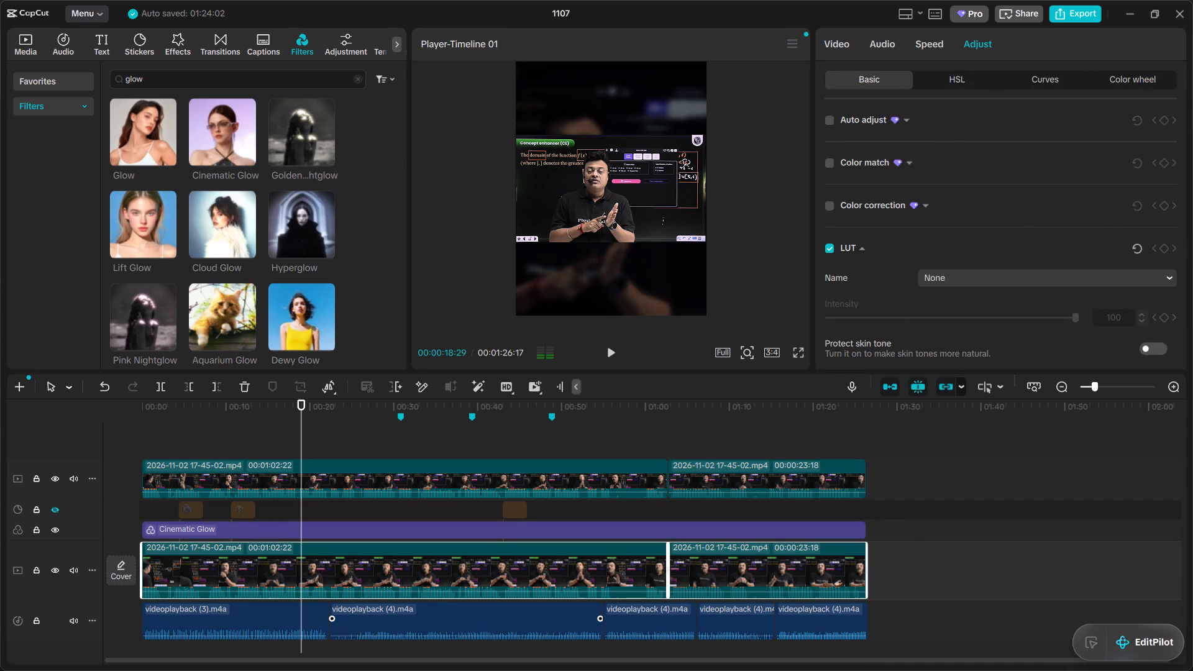
{"action": "scroll", "coordinate": [938, 199], "scroll_direction": "down", "scroll_amount": 4}
{"action": "scroll", "coordinate": [954, 255], "scroll_direction": "down", "scroll_amount": 2}
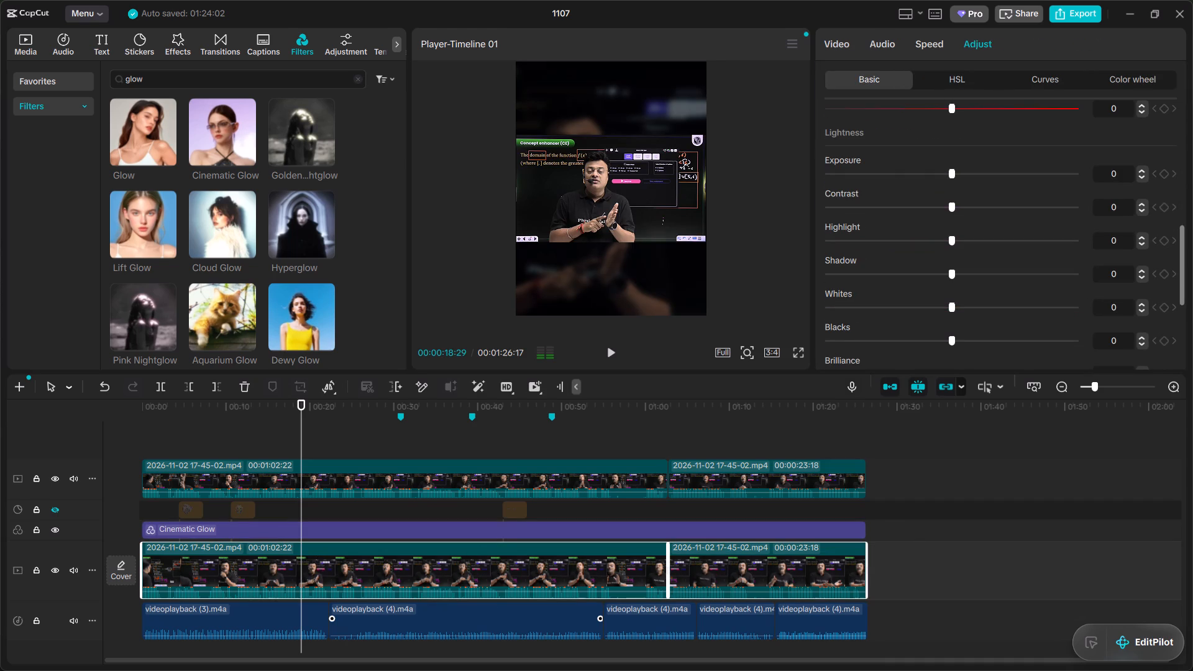
{"action": "left_click_drag", "start_coordinate": [949, 175], "coordinate": [980, 176]}
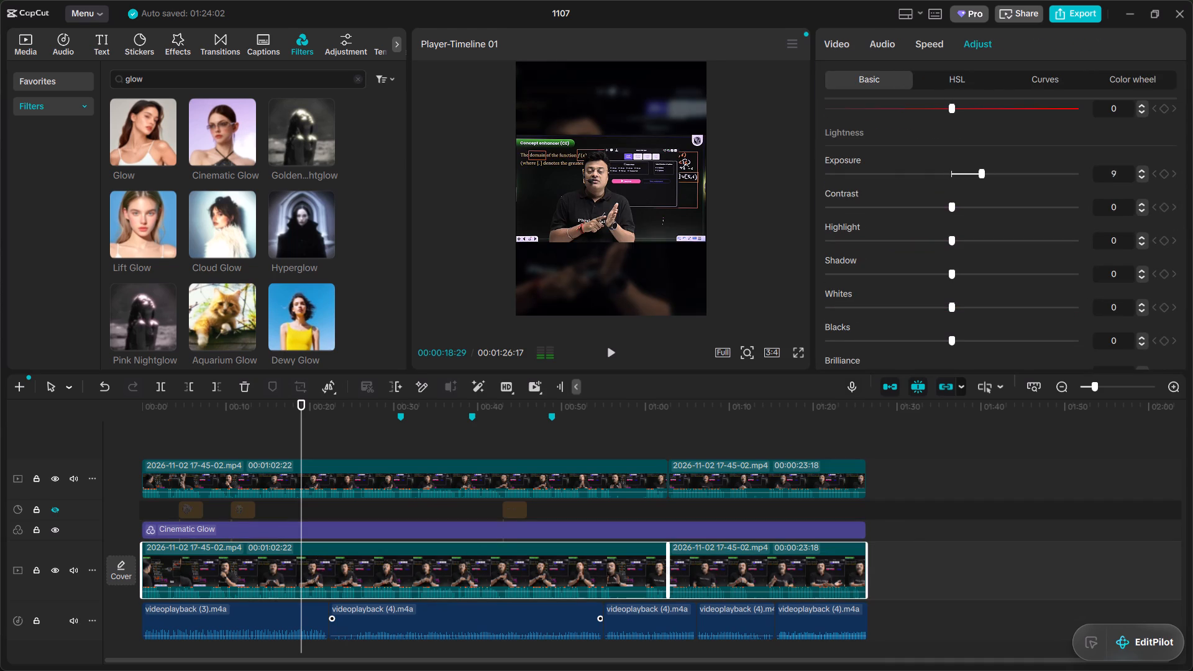
{"action": "left_click_drag", "start_coordinate": [980, 176], "coordinate": [1020, 188]}
{"action": "left_click_drag", "start_coordinate": [955, 203], "coordinate": [992, 212]}
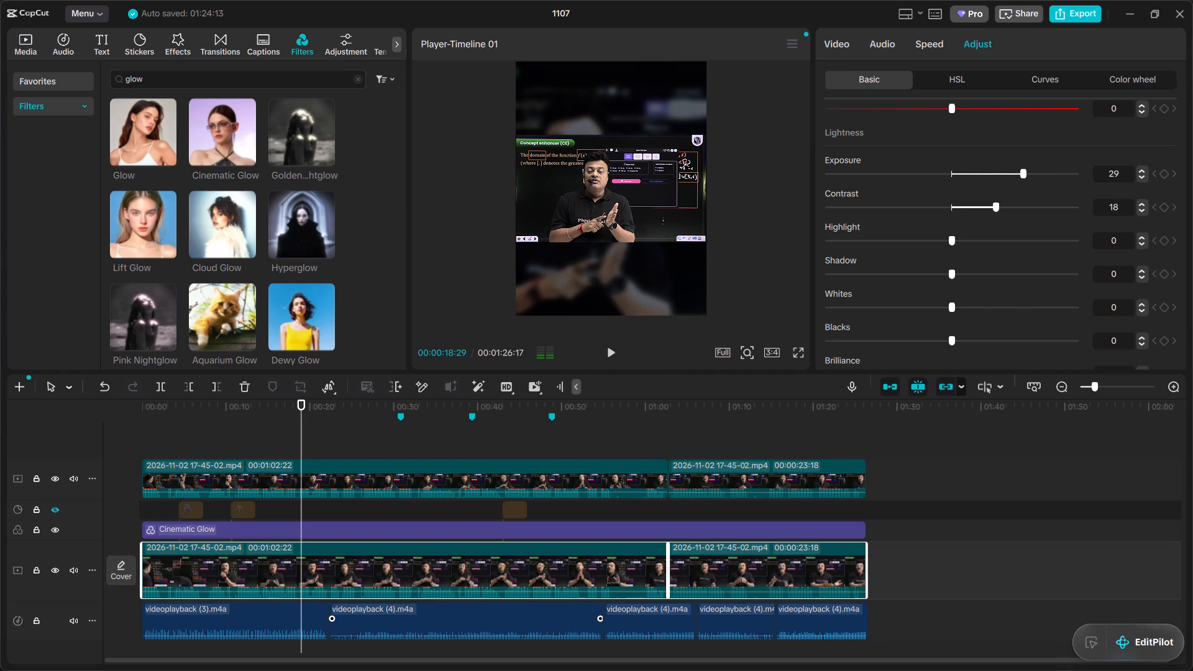
{"action": "left_click_drag", "start_coordinate": [992, 212], "coordinate": [970, 214]}
{"action": "left_click_drag", "start_coordinate": [953, 242], "coordinate": [974, 243]}
{"action": "left_click_drag", "start_coordinate": [974, 243], "coordinate": [976, 244]}
{"action": "left_click_drag", "start_coordinate": [953, 276], "coordinate": [996, 276]}
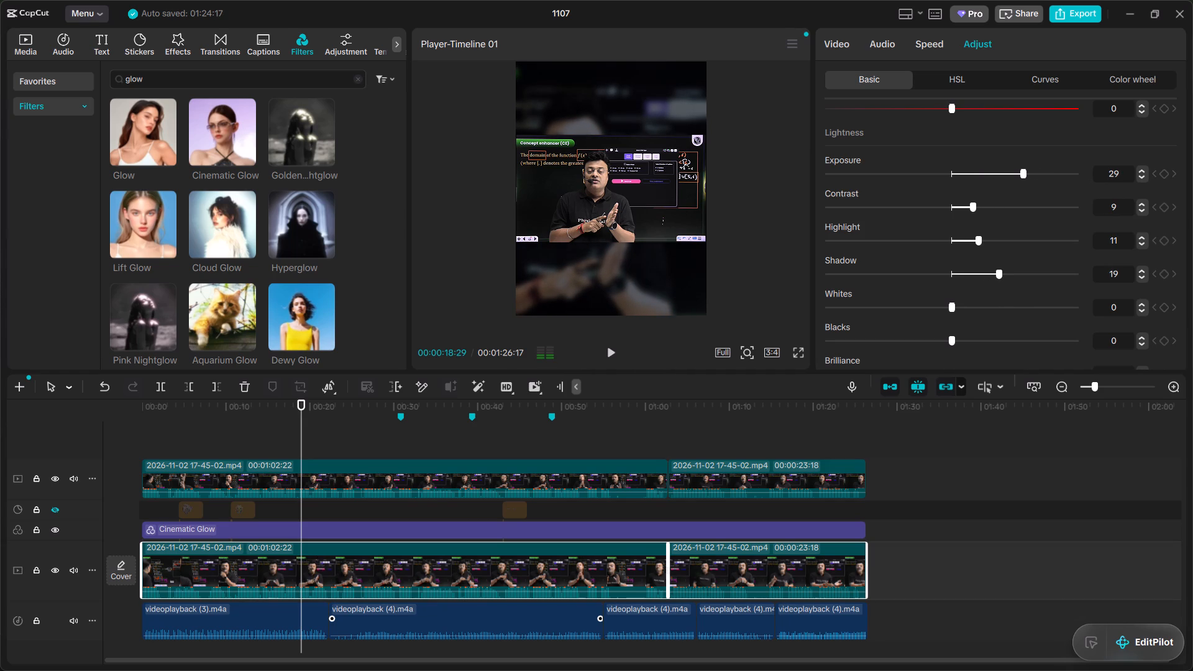
{"action": "left_click_drag", "start_coordinate": [996, 276], "coordinate": [992, 276]}
{"action": "left_click_drag", "start_coordinate": [949, 304], "coordinate": [962, 304]}
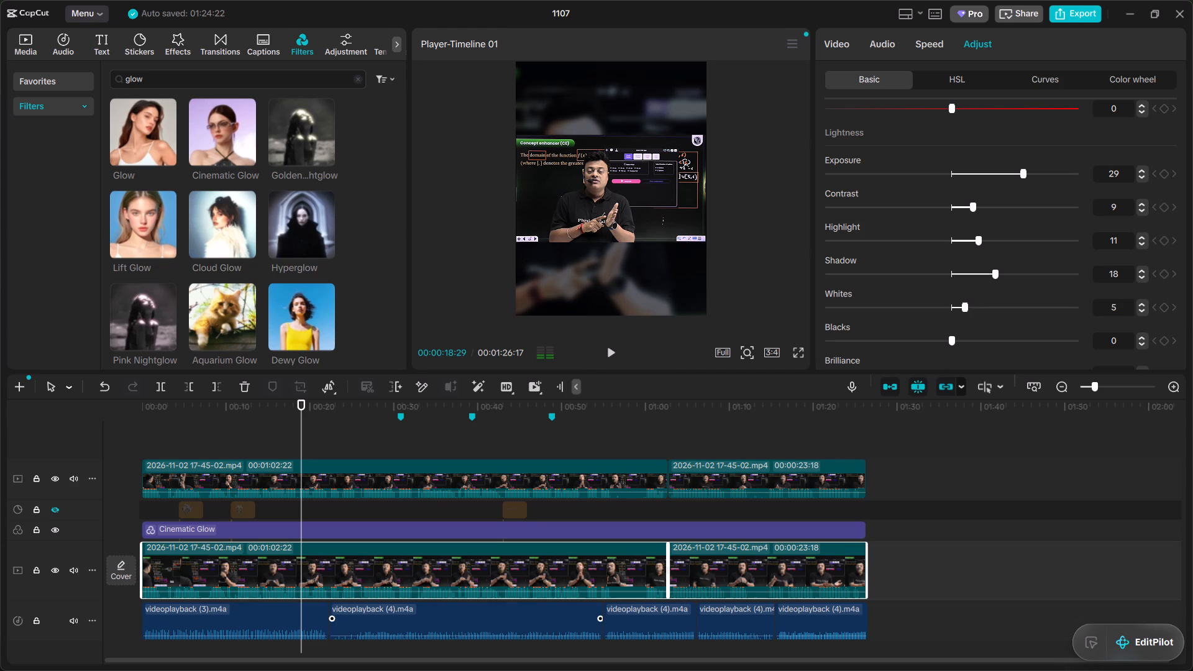
{"action": "left_click_drag", "start_coordinate": [952, 338], "coordinate": [970, 340]}
Set the background-layer clips' effect adjustments to Sharpen 16, Clarity 21, Particles 29 and Vignette 11.
{"action": "scroll", "coordinate": [1000, 318], "scroll_direction": "down", "scroll_amount": 2}
{"action": "scroll", "coordinate": [883, 298], "scroll_direction": "down", "scroll_amount": 1}
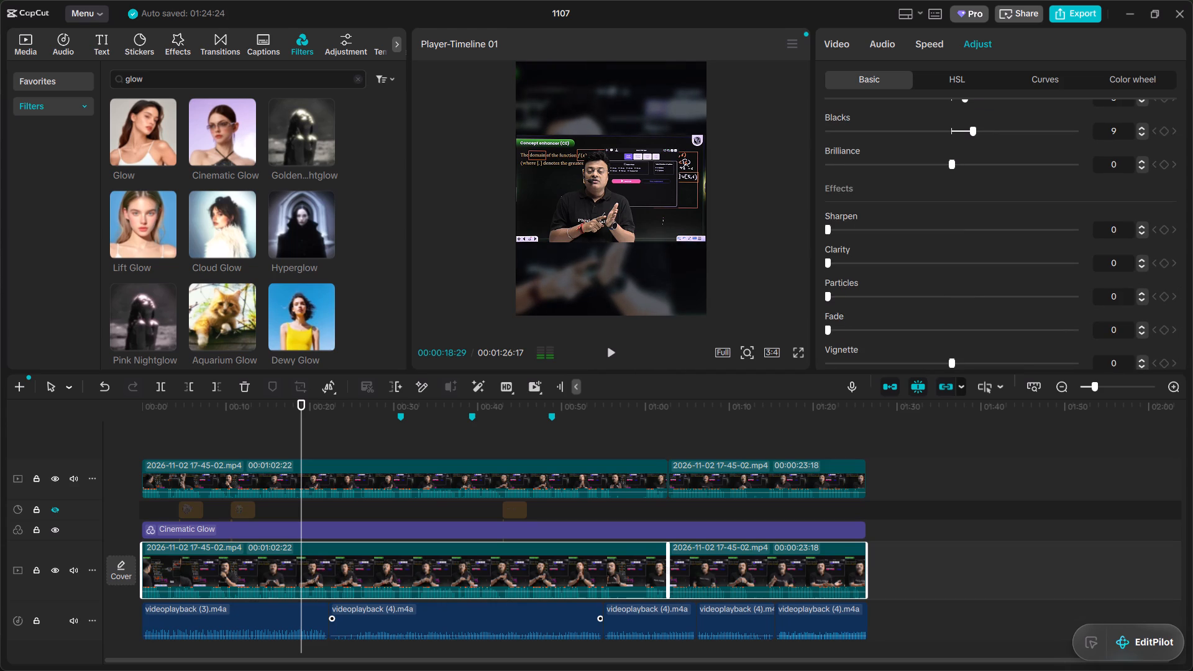
{"action": "left_click_drag", "start_coordinate": [824, 231], "coordinate": [861, 232]}
{"action": "left_click_drag", "start_coordinate": [826, 222], "coordinate": [867, 233]}
{"action": "left_click_drag", "start_coordinate": [833, 263], "coordinate": [847, 265]}
{"action": "left_click_drag", "start_coordinate": [847, 265], "coordinate": [877, 268]}
{"action": "left_click_drag", "start_coordinate": [828, 290], "coordinate": [901, 298]}
{"action": "scroll", "coordinate": [901, 298], "scroll_direction": "down", "scroll_amount": 5}
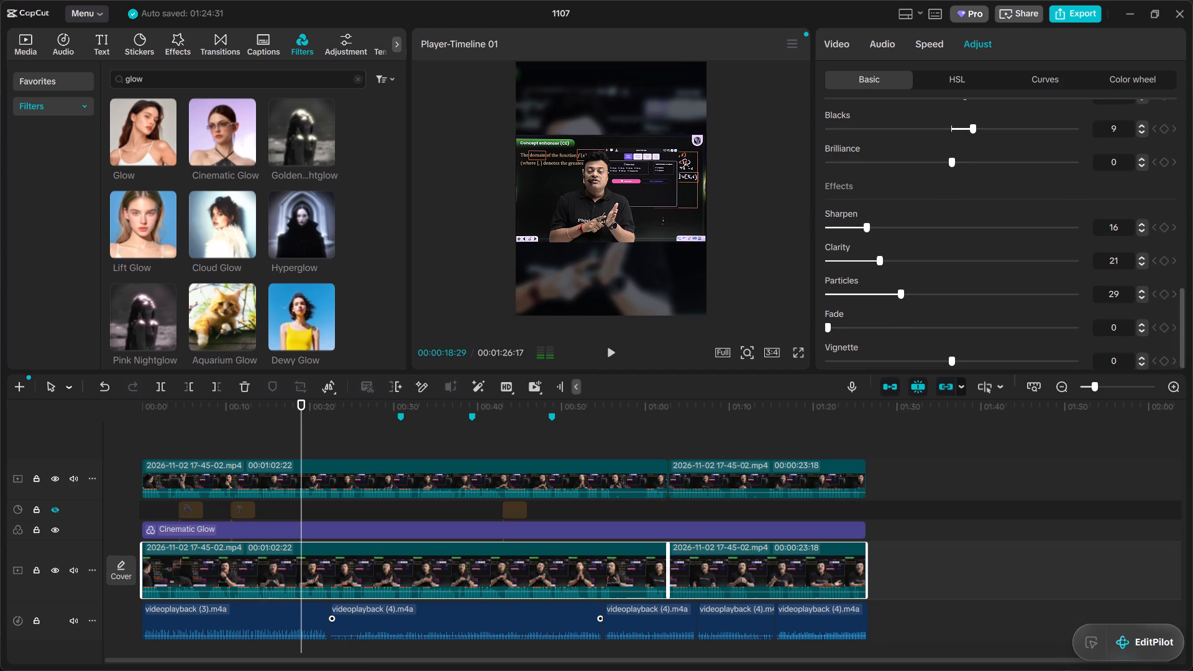
{"action": "left_click_drag", "start_coordinate": [953, 358], "coordinate": [974, 359]}
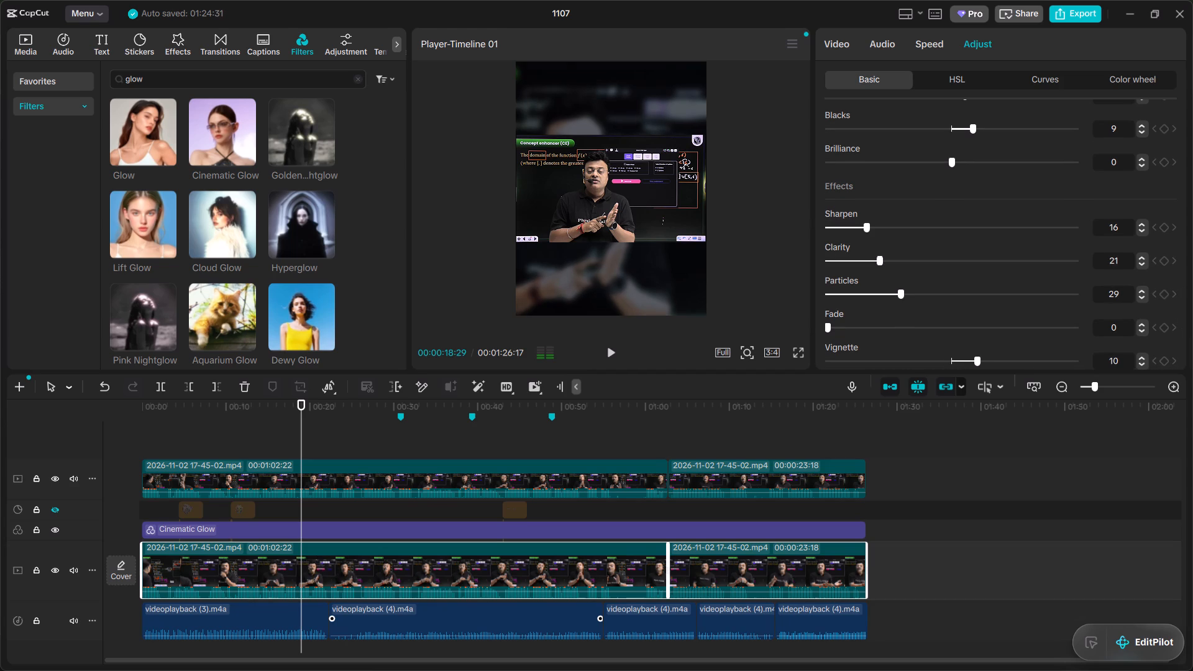
{"action": "left_click_drag", "start_coordinate": [974, 359], "coordinate": [975, 362]}
Play the adjusted layered video briefly in full screen to check its look.
{"action": "left_click", "coordinate": [802, 347]}
{"action": "key", "text": "space"}
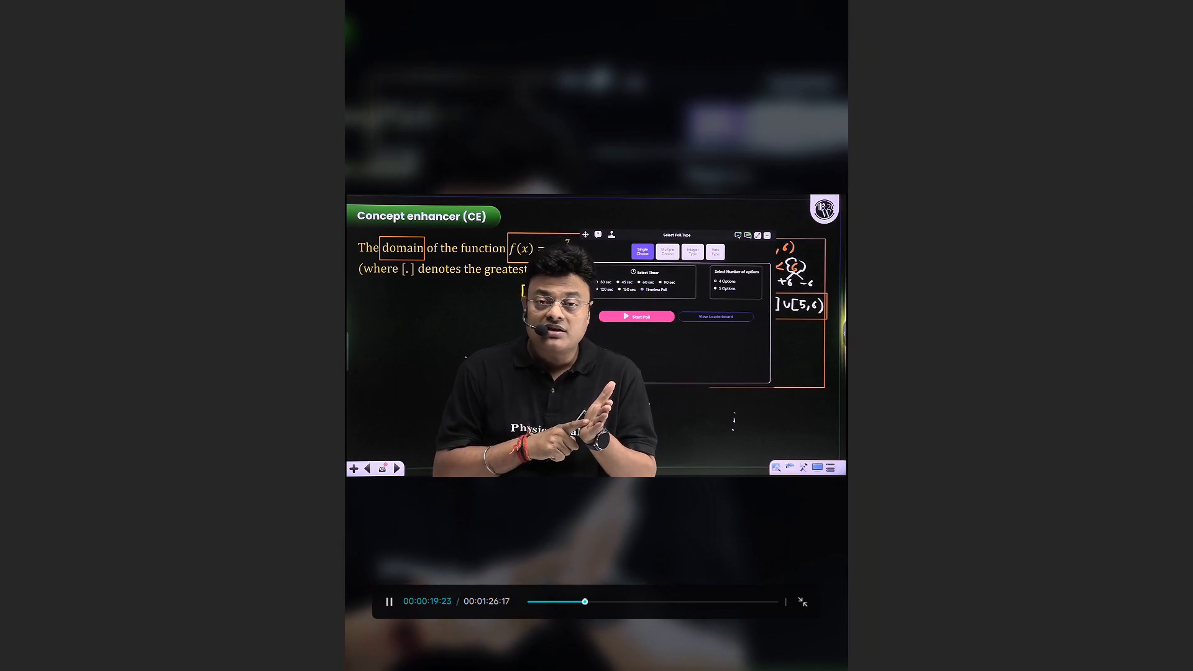
{"action": "key", "text": "space"}
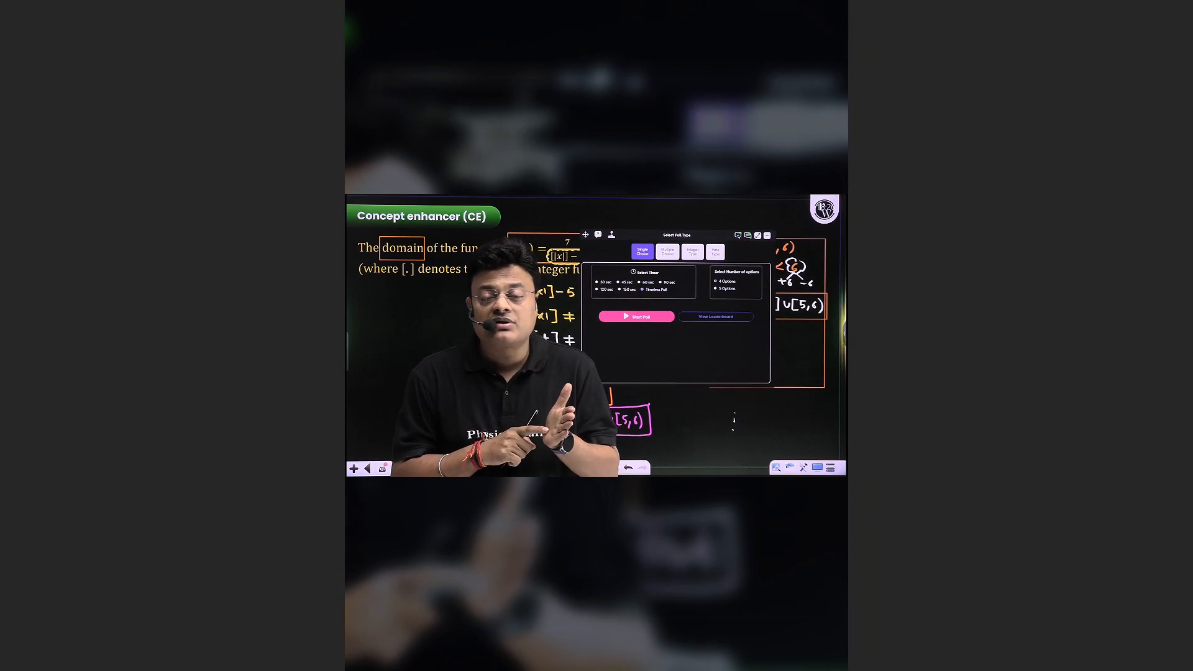
{"action": "key", "text": "Escape"}
Select both clips of the upper video layer and scale them up uniformly to 144%.
{"action": "left_click", "coordinate": [1017, 471]}
{"action": "left_click_drag", "start_coordinate": [976, 475], "coordinate": [740, 476]}
{"action": "left_click_drag", "start_coordinate": [903, 471], "coordinate": [631, 475]}
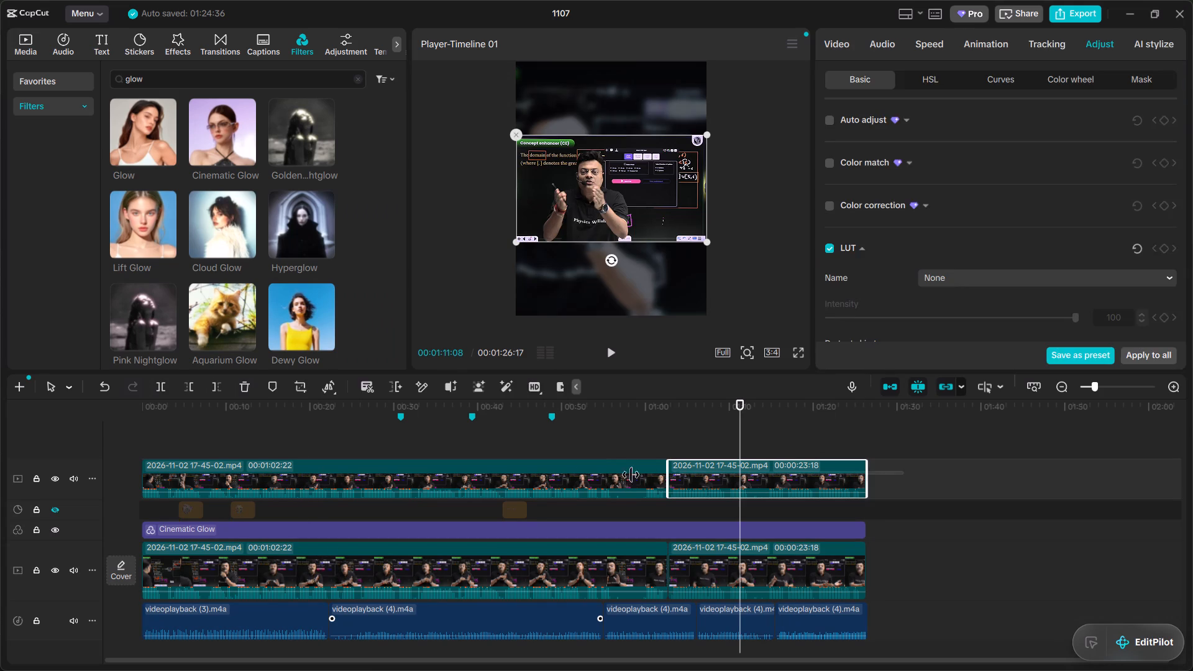
{"action": "left_click_drag", "start_coordinate": [631, 475], "coordinate": [547, 477]}
{"action": "scroll", "coordinate": [874, 125], "scroll_direction": "up", "scroll_amount": 5}
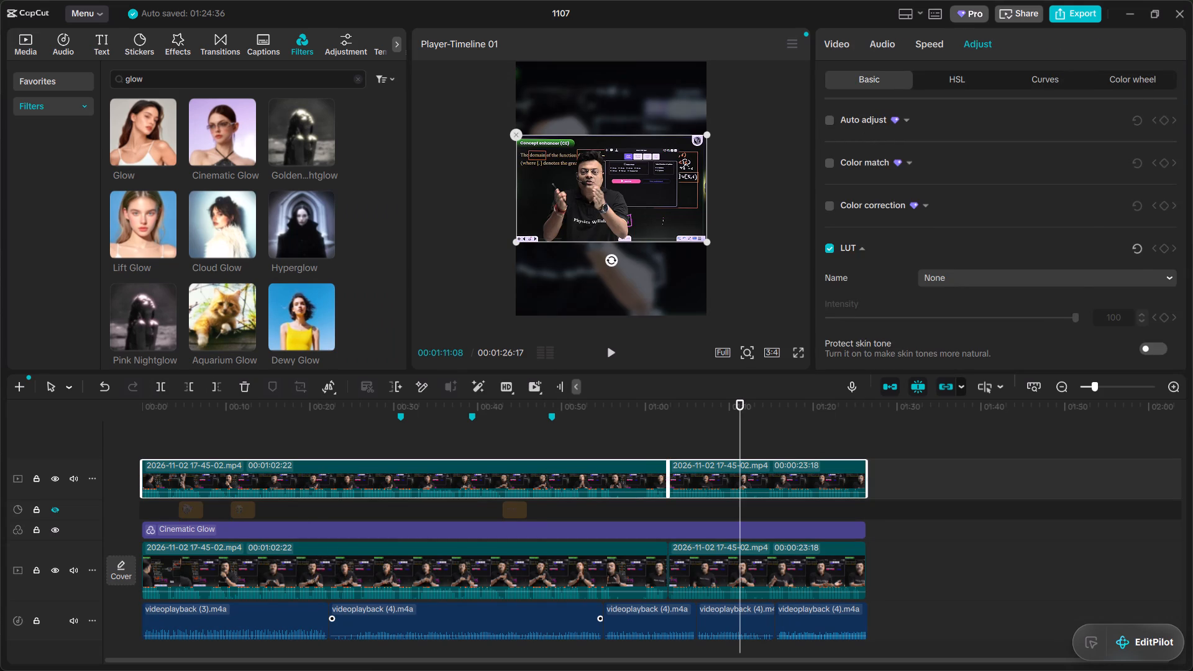
{"action": "left_click", "coordinate": [841, 47]}
{"action": "scroll", "coordinate": [889, 173], "scroll_direction": "up", "scroll_amount": 4}
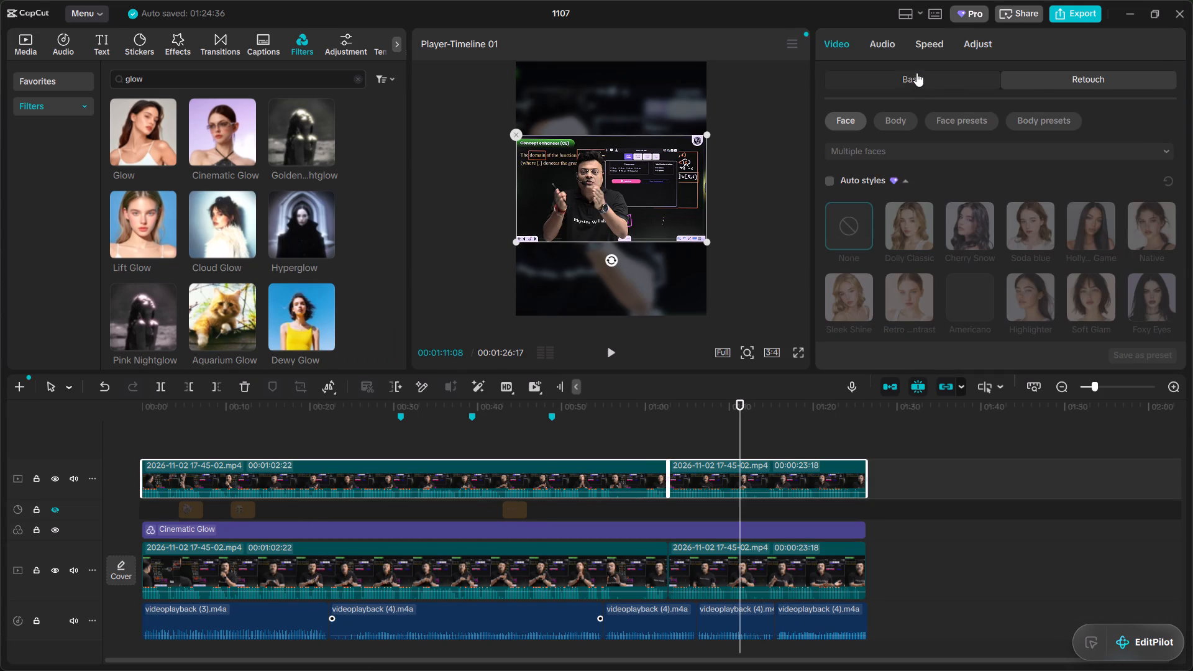
{"action": "left_click", "coordinate": [916, 73]}
{"action": "left_click_drag", "start_coordinate": [880, 157], "coordinate": [883, 157]}
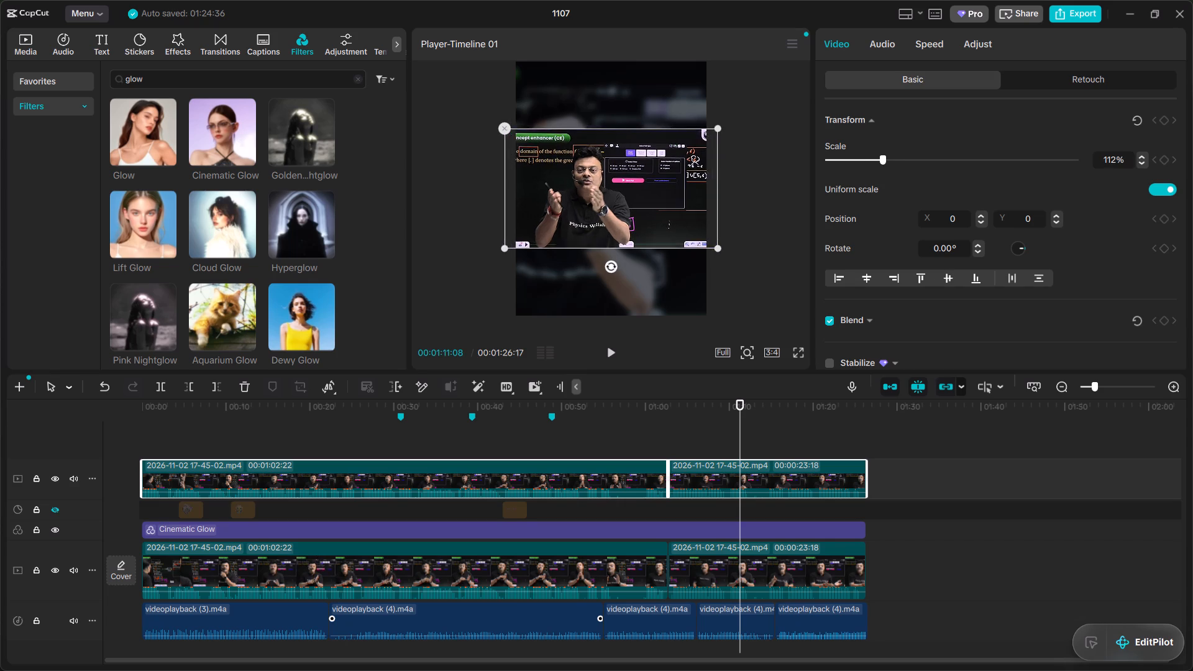
{"action": "left_click_drag", "start_coordinate": [883, 157], "coordinate": [897, 163]}
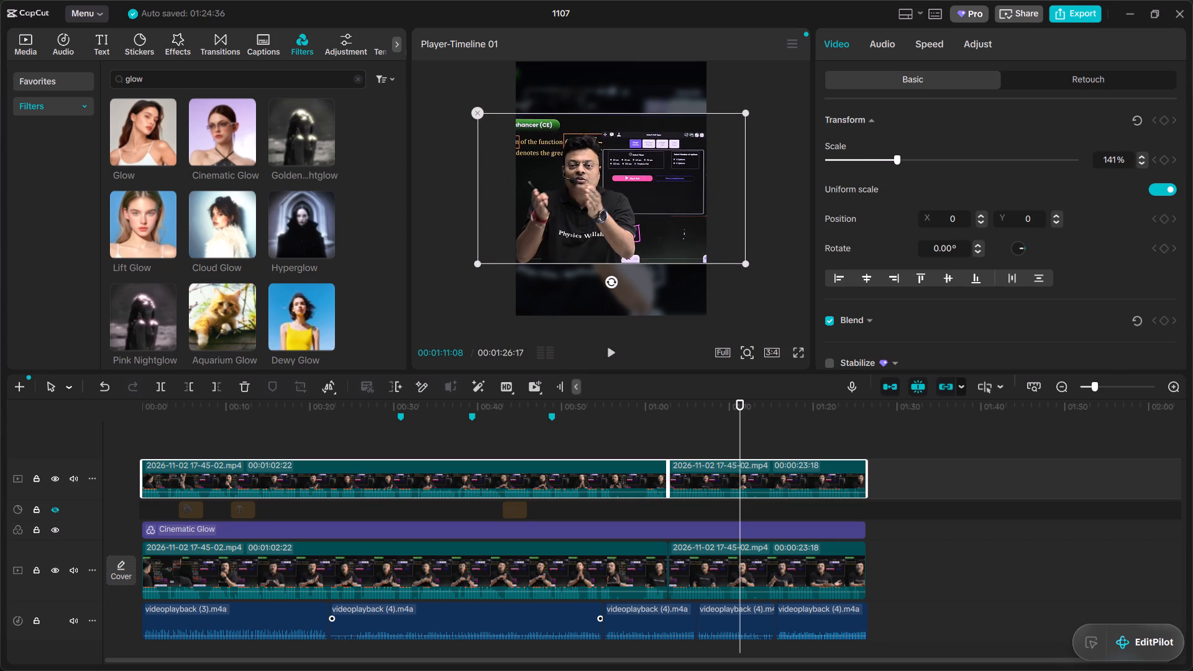
{"action": "left_click_drag", "start_coordinate": [897, 163], "coordinate": [899, 165]}
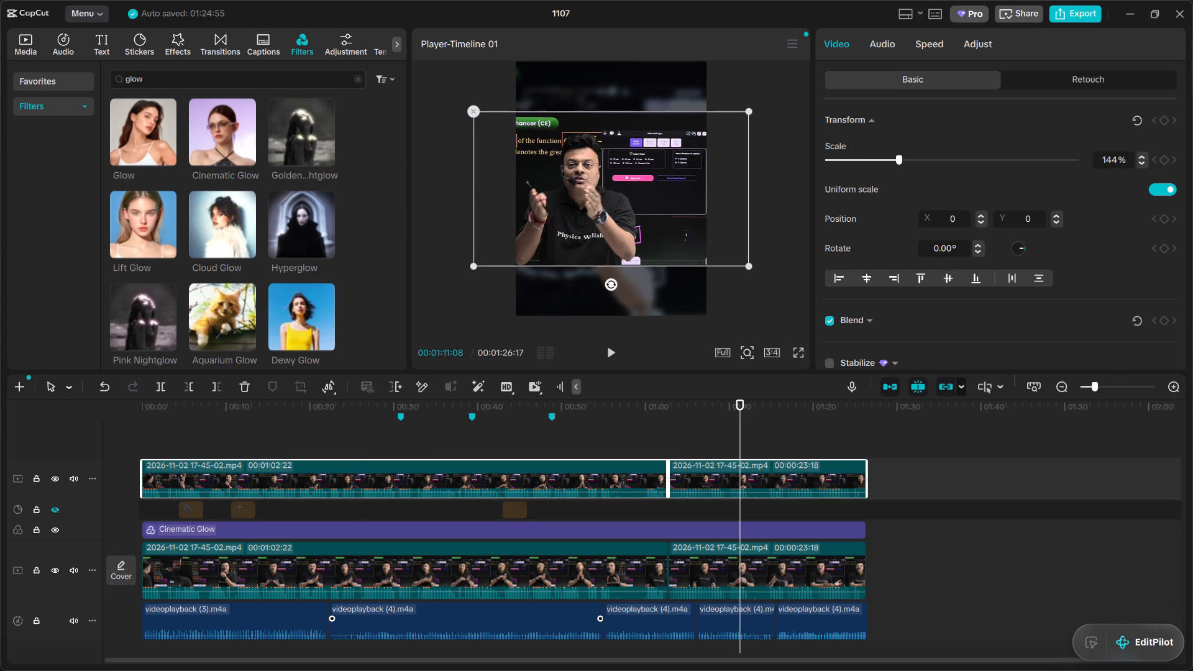
Play the edit from the beginning, including in full screen, to check the enlarged foreground against the blurred background.
{"action": "left_click_drag", "start_coordinate": [361, 403], "coordinate": [170, 415]}
{"action": "key", "text": "space"}
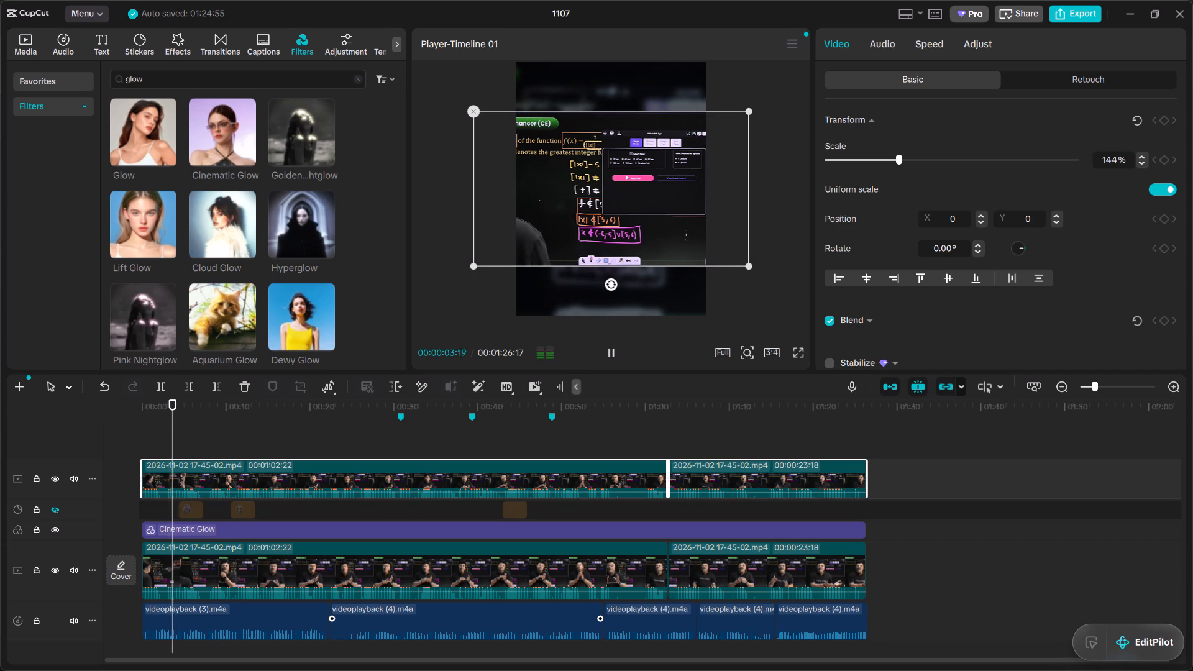
{"action": "left_click_drag", "start_coordinate": [150, 413], "coordinate": [139, 413]}
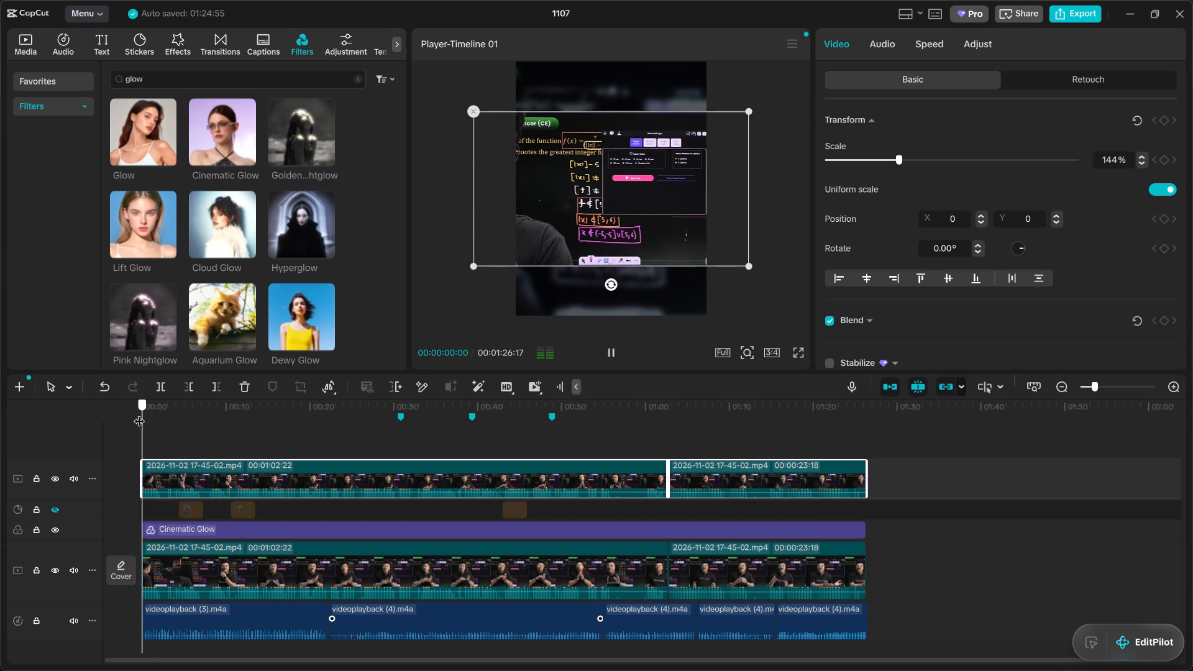
{"action": "left_click_drag", "start_coordinate": [139, 413], "coordinate": [119, 416]}
{"action": "key", "text": "space"}
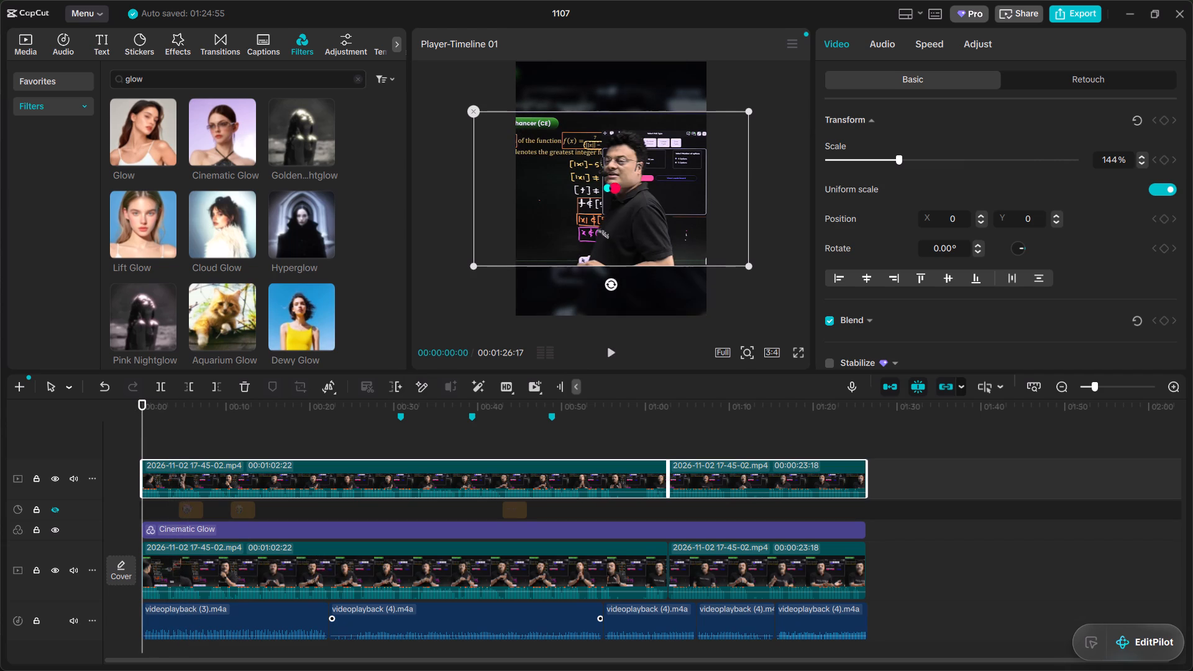
{"action": "left_click", "coordinate": [799, 352]}
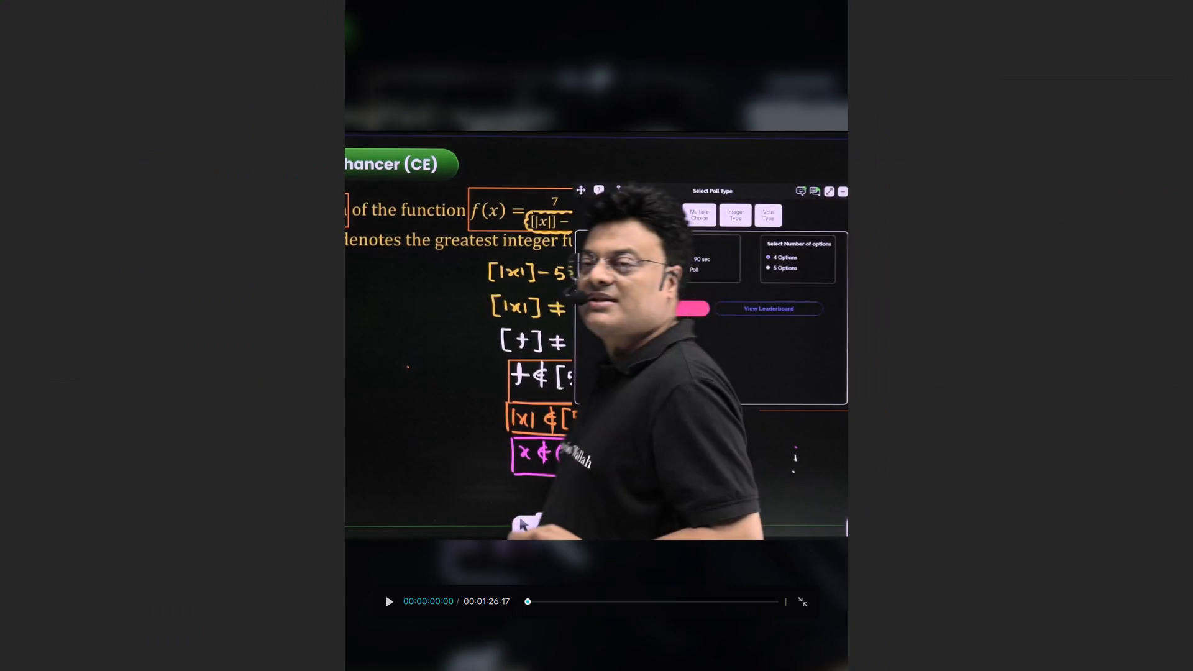
{"action": "key", "text": "space"}
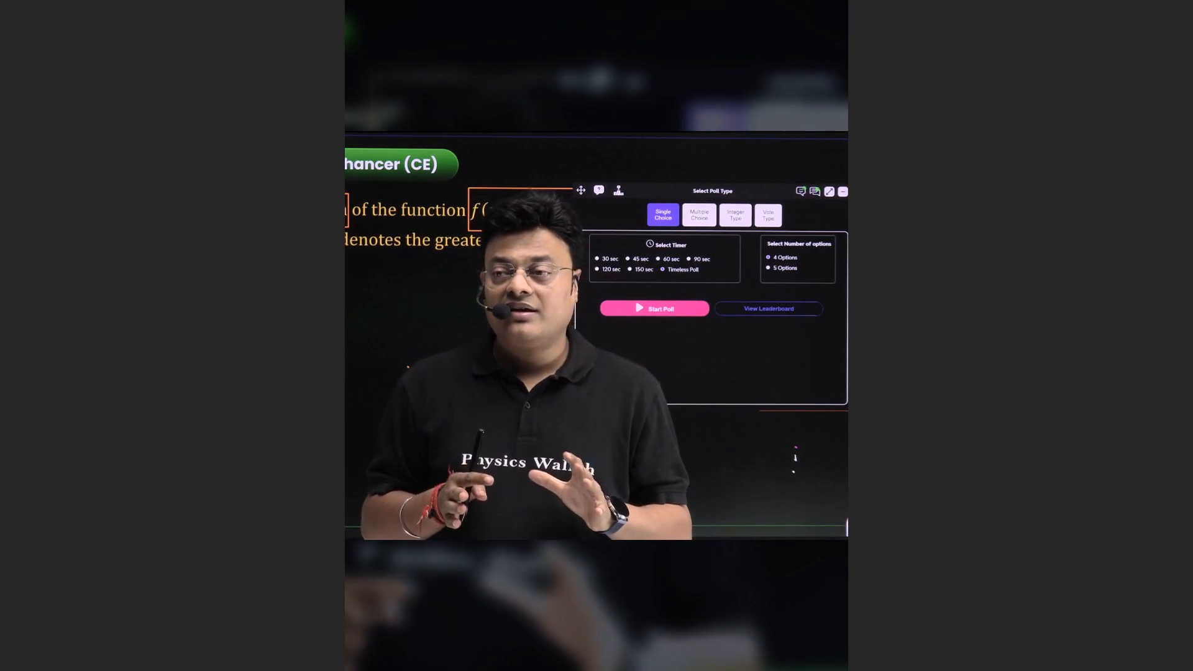
{"action": "key", "text": "space"}
{"action": "key", "text": "Escape"}
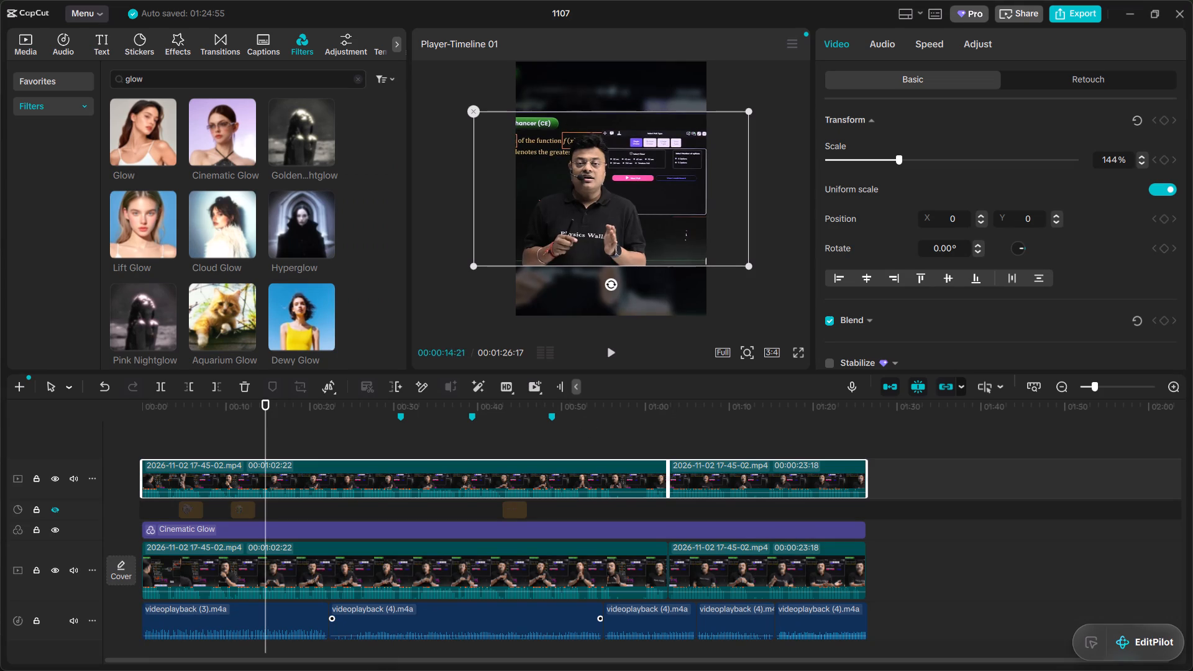
{"action": "left_click_drag", "start_coordinate": [196, 411], "coordinate": [121, 424]}
{"action": "key", "text": "space"}
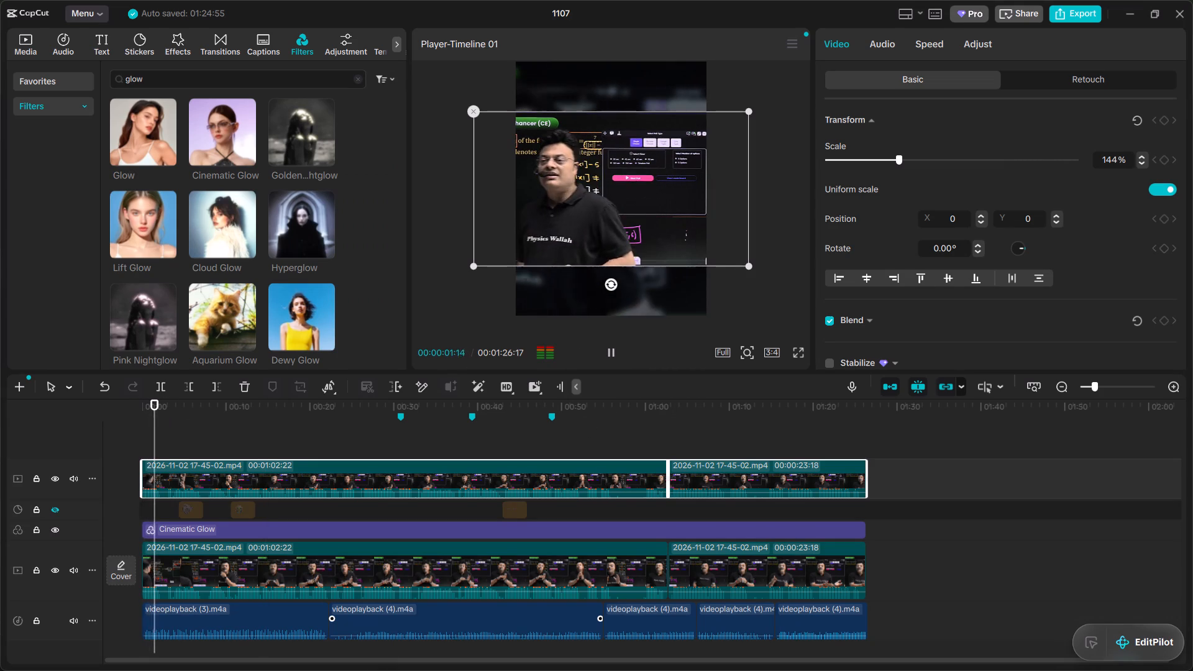
{"action": "key", "text": "space"}
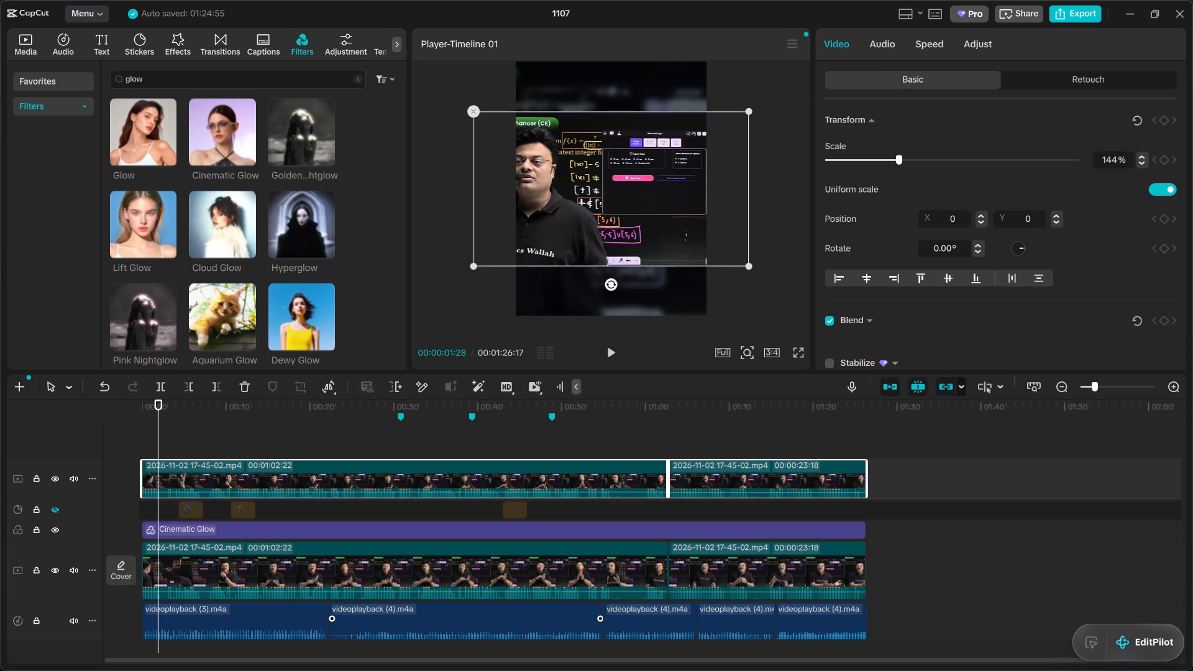
Add a position keyframe at 00:00:01:26 on the first clip of the upper video layer.
{"action": "left_click", "coordinate": [494, 484]}
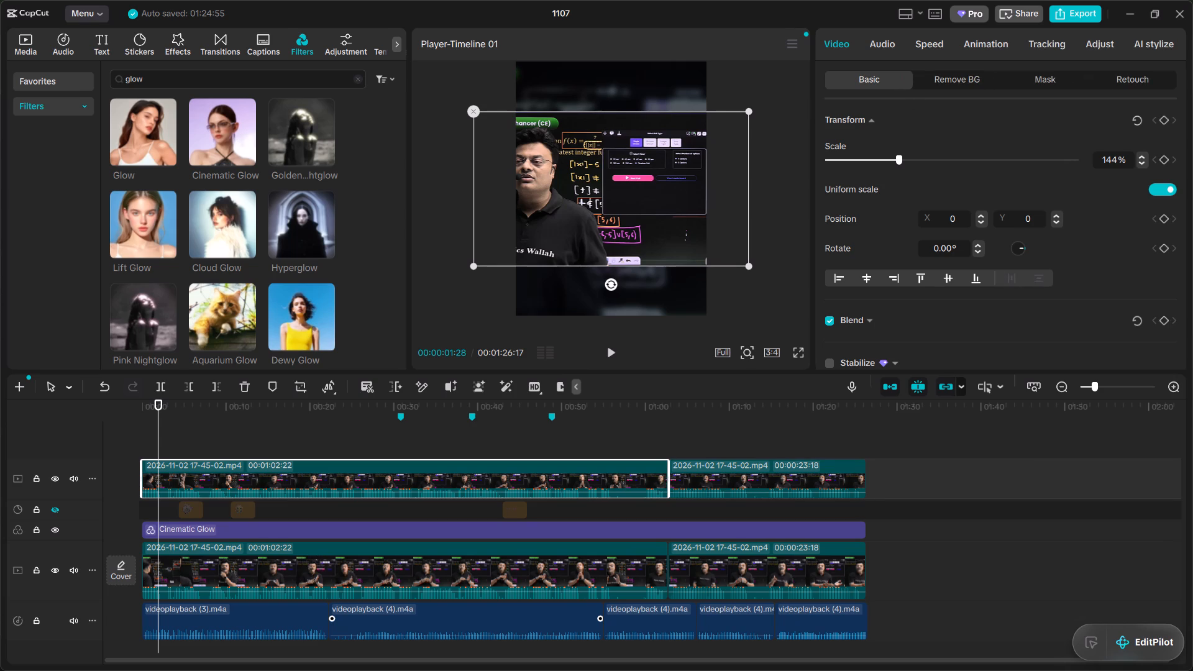
{"action": "key", "text": "space"}
{"action": "key", "text": "space"}
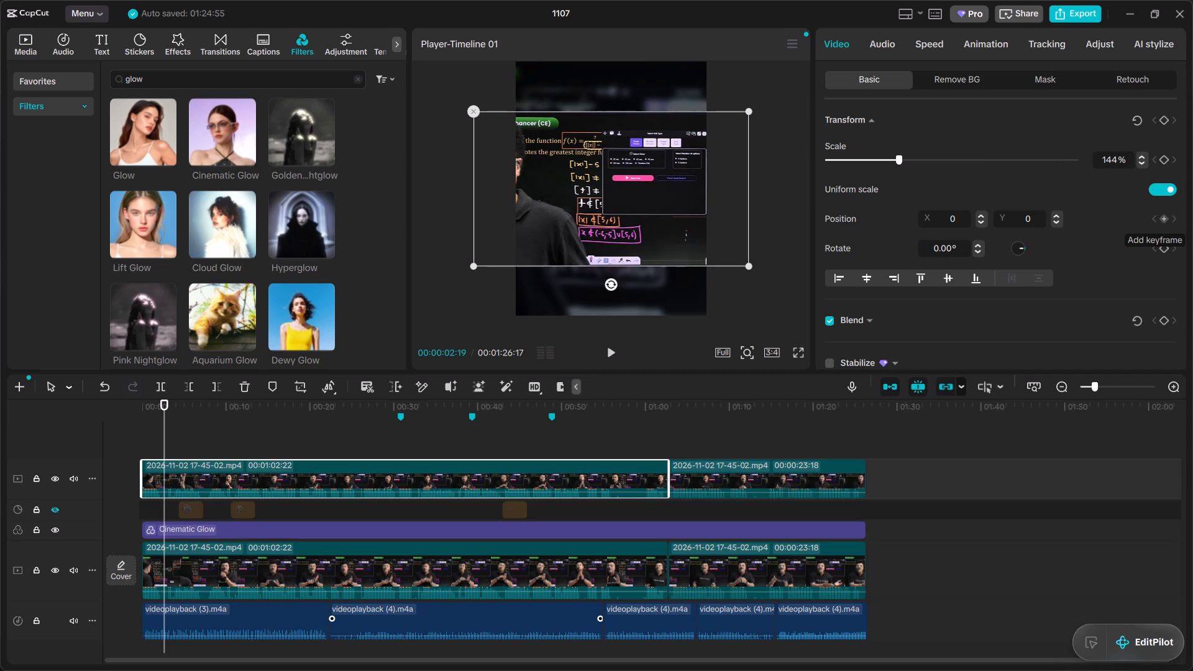
{"action": "left_click_drag", "start_coordinate": [147, 408], "coordinate": [125, 414]}
{"action": "key", "text": "space"}
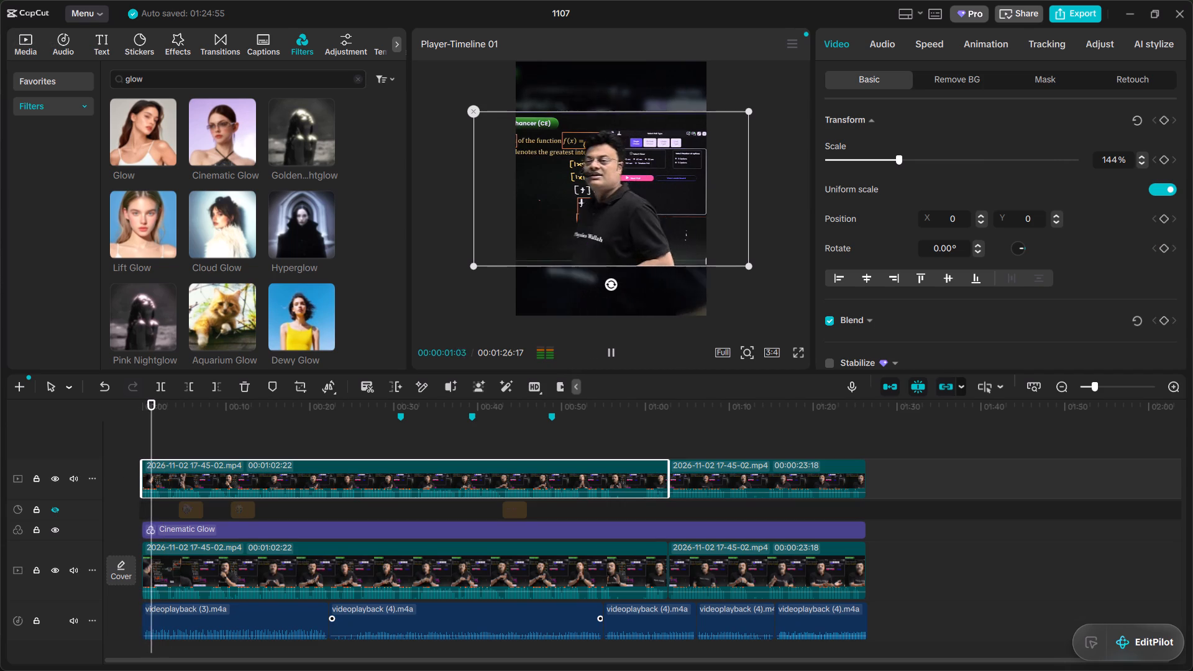
{"action": "key", "text": "space"}
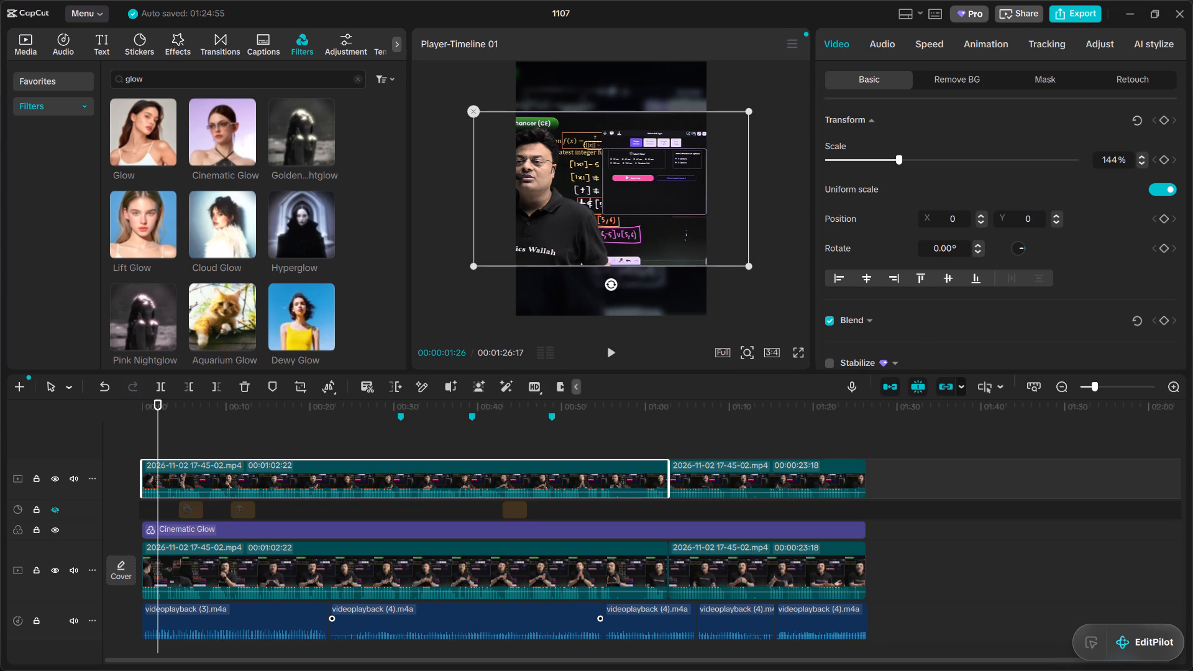
{"action": "left_click", "coordinate": [1161, 221]}
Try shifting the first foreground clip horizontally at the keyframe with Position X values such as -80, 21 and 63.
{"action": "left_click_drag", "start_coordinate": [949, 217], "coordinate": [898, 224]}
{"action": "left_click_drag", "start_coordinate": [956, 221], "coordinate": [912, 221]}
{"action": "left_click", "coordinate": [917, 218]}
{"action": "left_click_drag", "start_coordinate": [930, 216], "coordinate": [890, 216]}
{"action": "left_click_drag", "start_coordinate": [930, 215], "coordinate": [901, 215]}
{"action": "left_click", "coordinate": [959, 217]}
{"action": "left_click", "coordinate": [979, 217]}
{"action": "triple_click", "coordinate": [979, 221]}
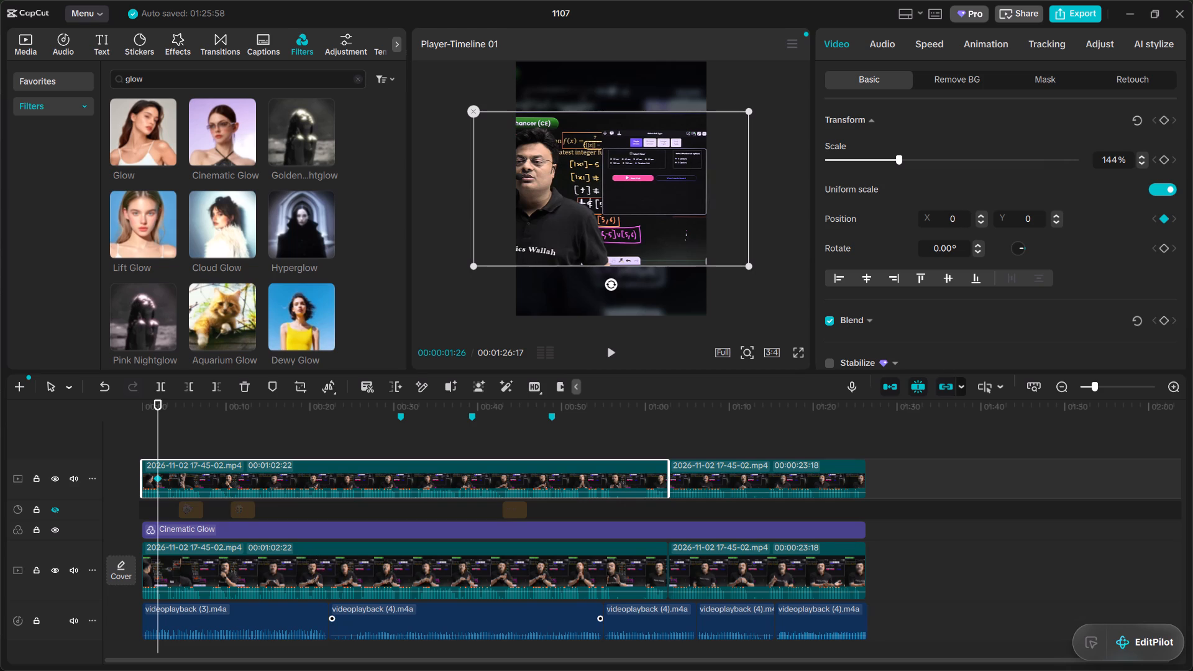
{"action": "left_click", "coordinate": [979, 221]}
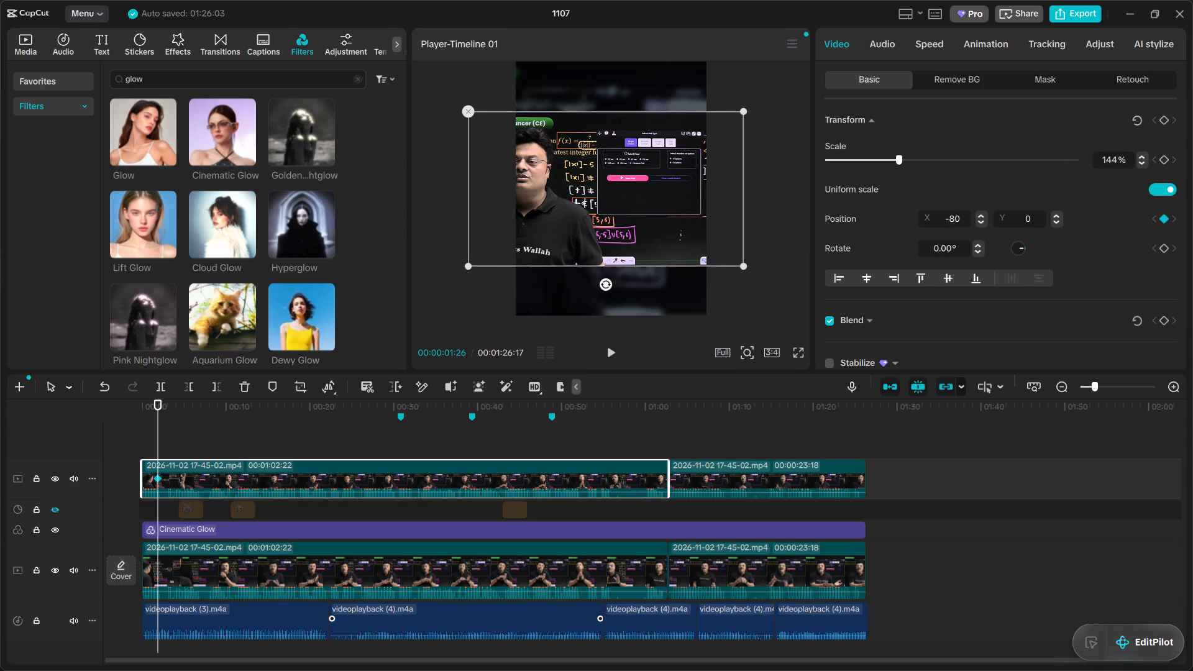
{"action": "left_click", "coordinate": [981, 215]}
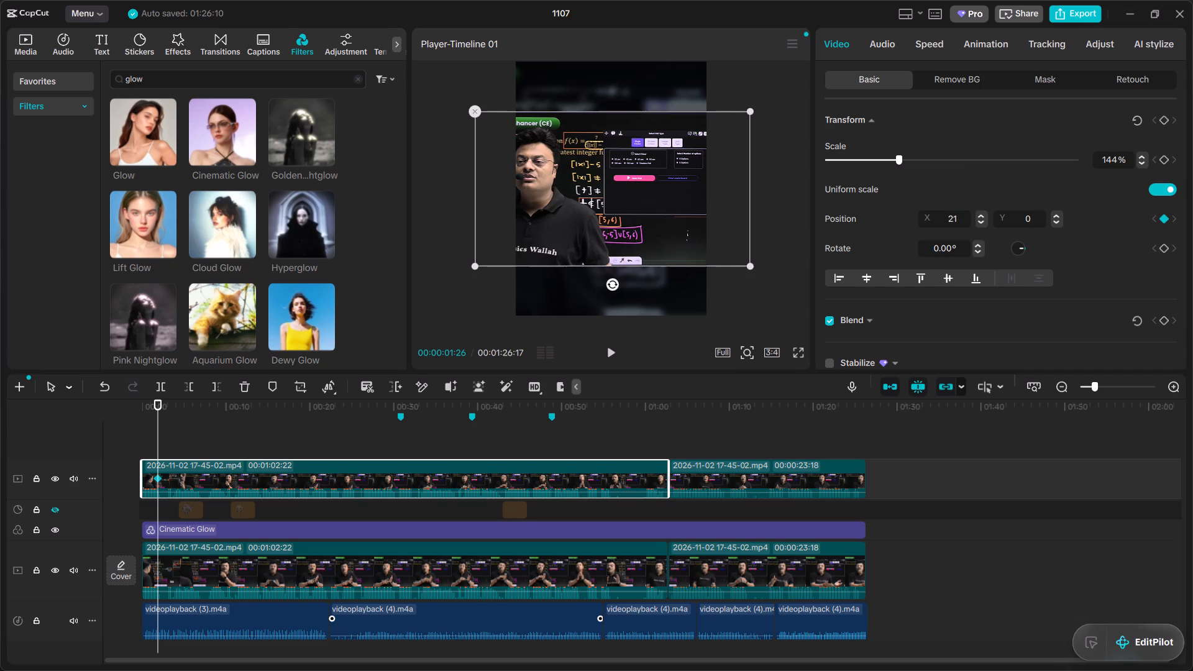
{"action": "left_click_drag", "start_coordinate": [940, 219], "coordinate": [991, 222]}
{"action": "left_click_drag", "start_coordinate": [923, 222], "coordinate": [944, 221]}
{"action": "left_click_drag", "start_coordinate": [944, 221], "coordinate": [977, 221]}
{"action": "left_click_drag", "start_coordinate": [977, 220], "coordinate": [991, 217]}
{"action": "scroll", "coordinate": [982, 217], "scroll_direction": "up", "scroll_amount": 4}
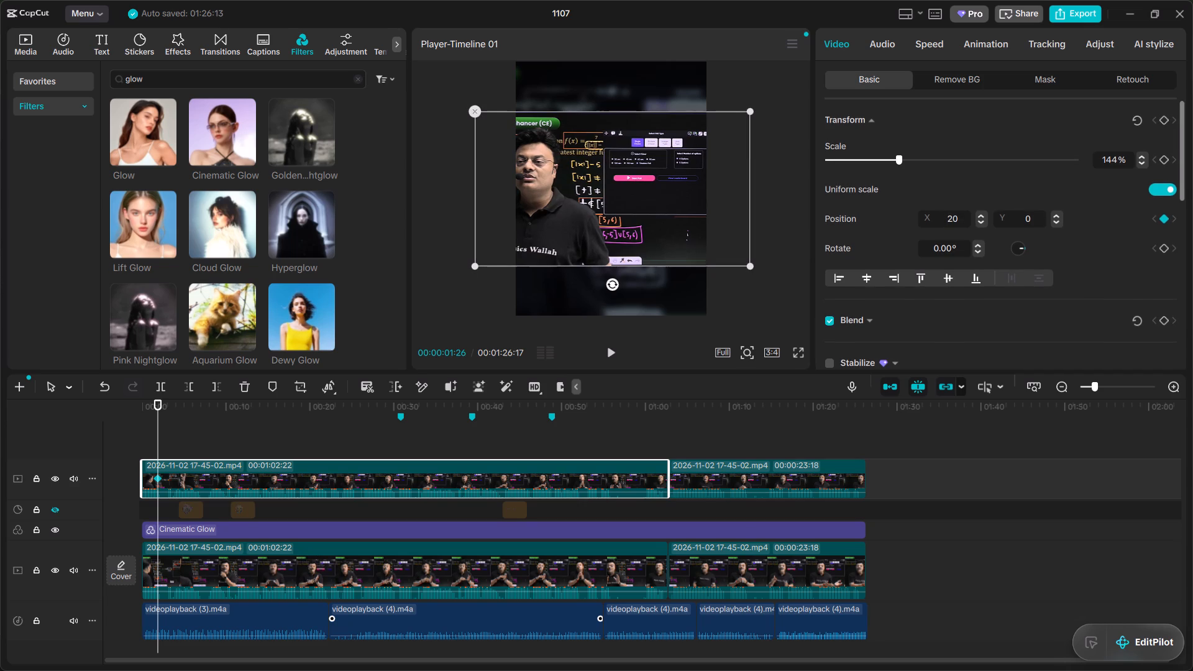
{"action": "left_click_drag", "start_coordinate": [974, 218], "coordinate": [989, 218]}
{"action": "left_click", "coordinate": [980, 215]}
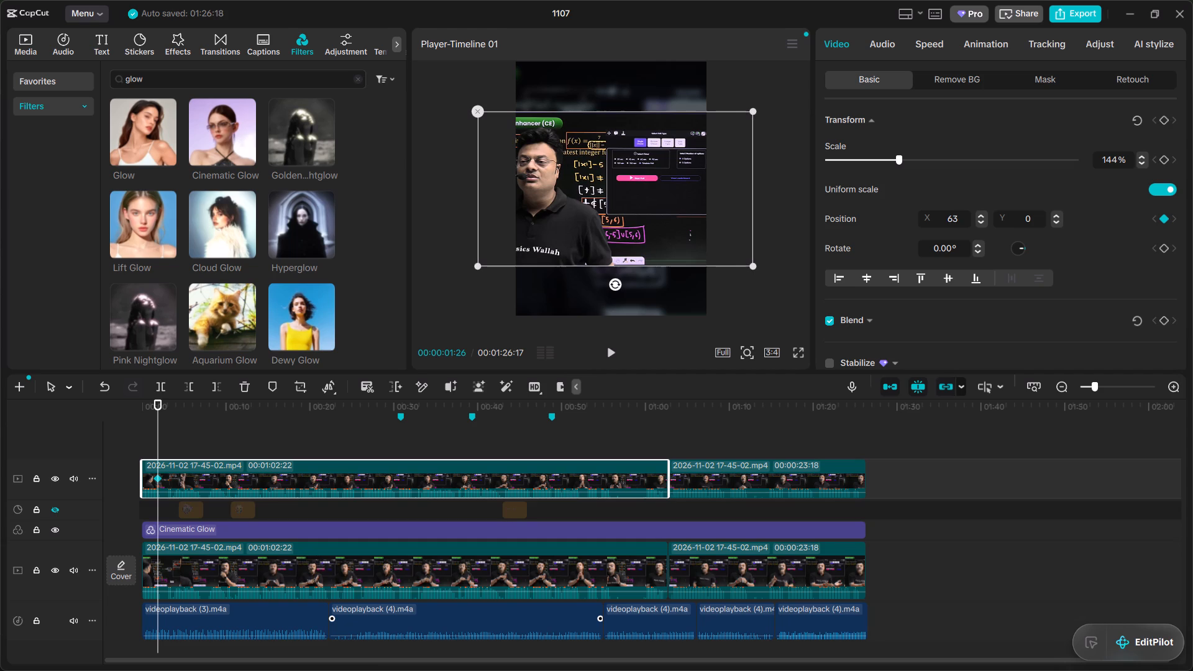
Move the first foreground clip horizontally to Position X 638, Y 0 at the 00:00:01:26 keyframe so the teacher is fully framed.
{"action": "left_click_drag", "start_coordinate": [595, 214], "coordinate": [634, 213]}
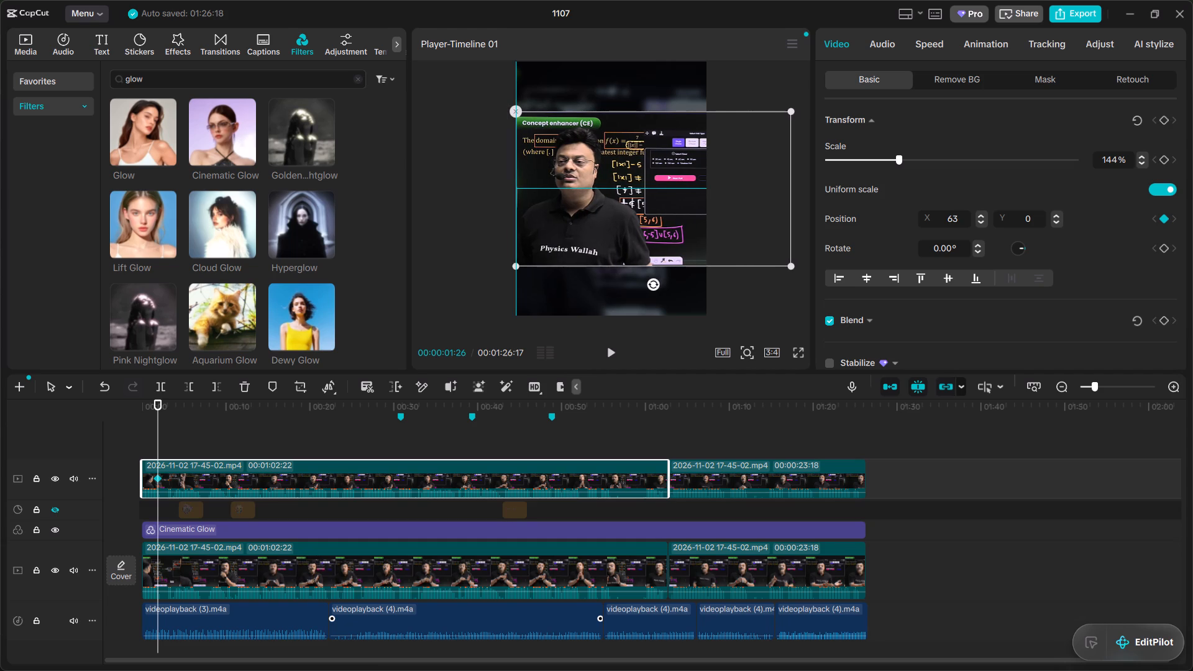
{"action": "left_click_drag", "start_coordinate": [634, 213], "coordinate": [629, 214]}
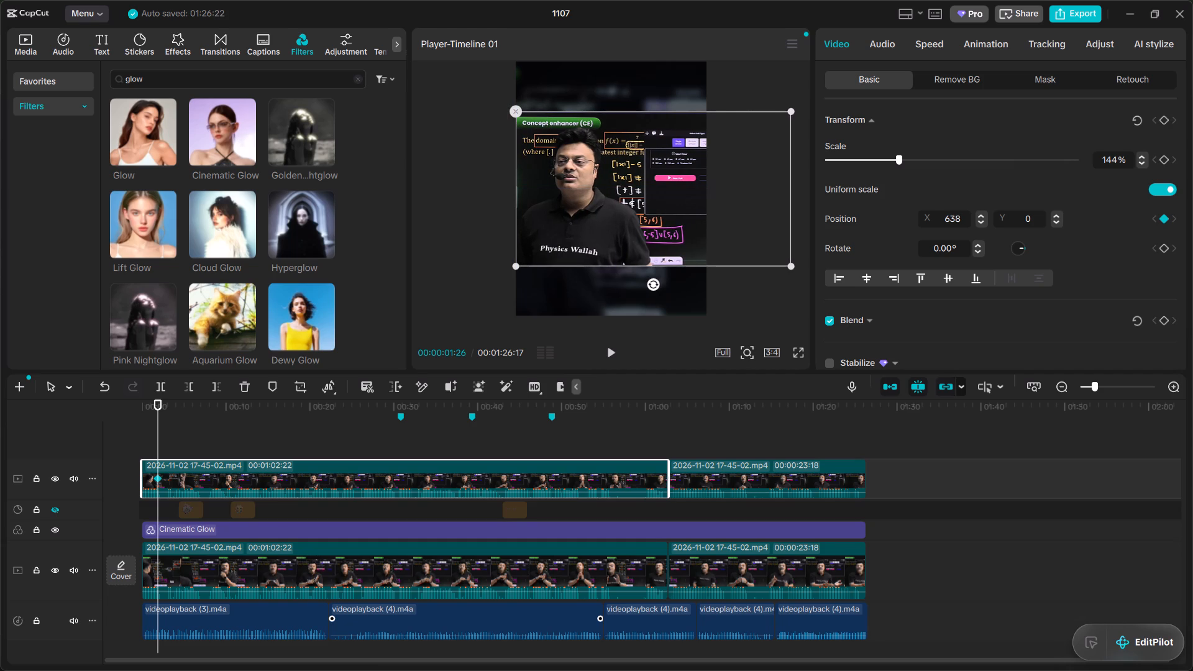
Play the start of the edit, and at 00:00:11:02 move the first foreground clip back to Position X 0, Y 0 as another keyframe.
{"action": "key", "text": "space"}
{"action": "key", "text": "space"}
{"action": "left_click_drag", "start_coordinate": [141, 405], "coordinate": [121, 407]}
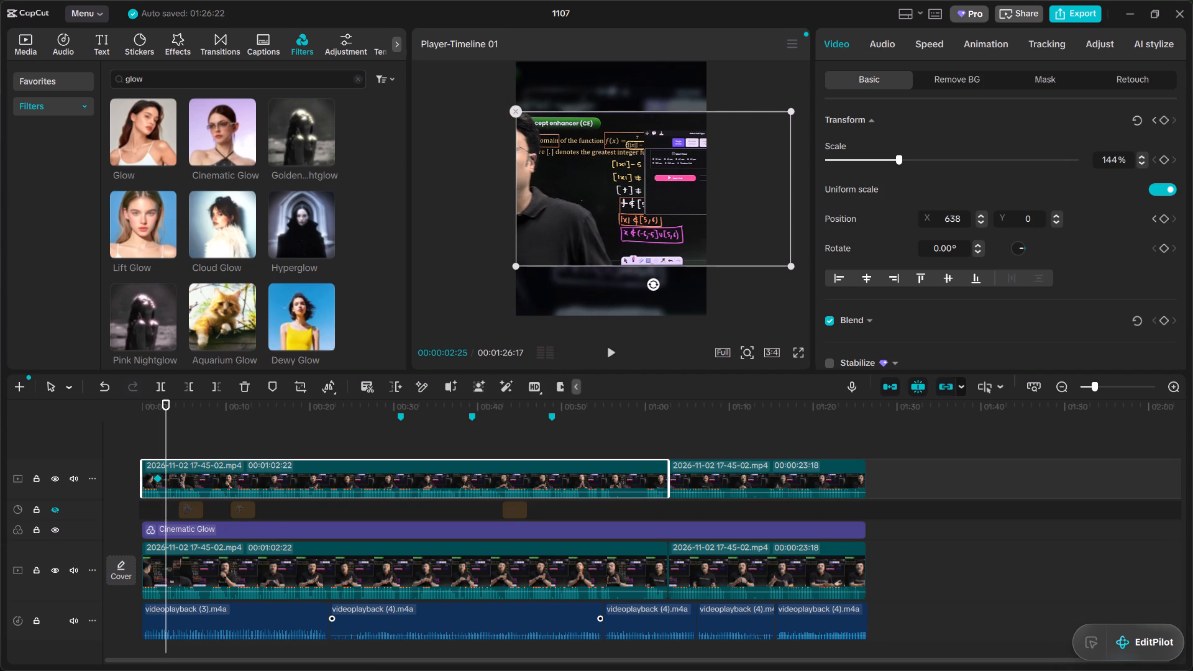
{"action": "left_click_drag", "start_coordinate": [121, 407], "coordinate": [120, 407]}
{"action": "left_click_drag", "start_coordinate": [165, 403], "coordinate": [129, 408]}
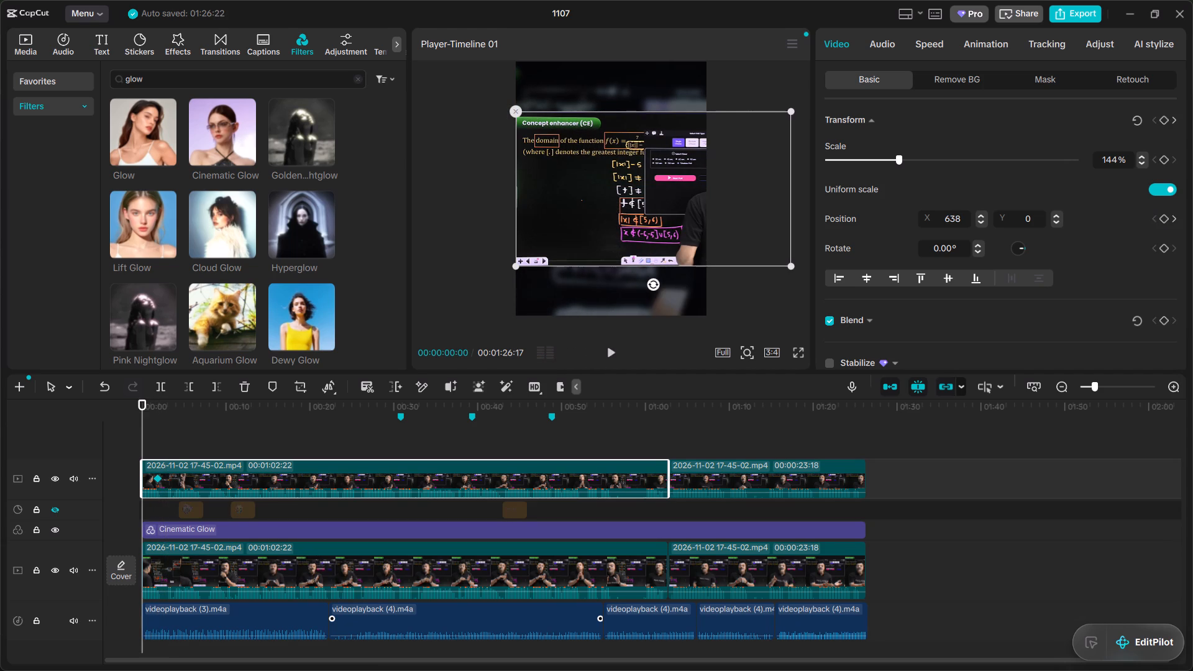
{"action": "key", "text": "space"}
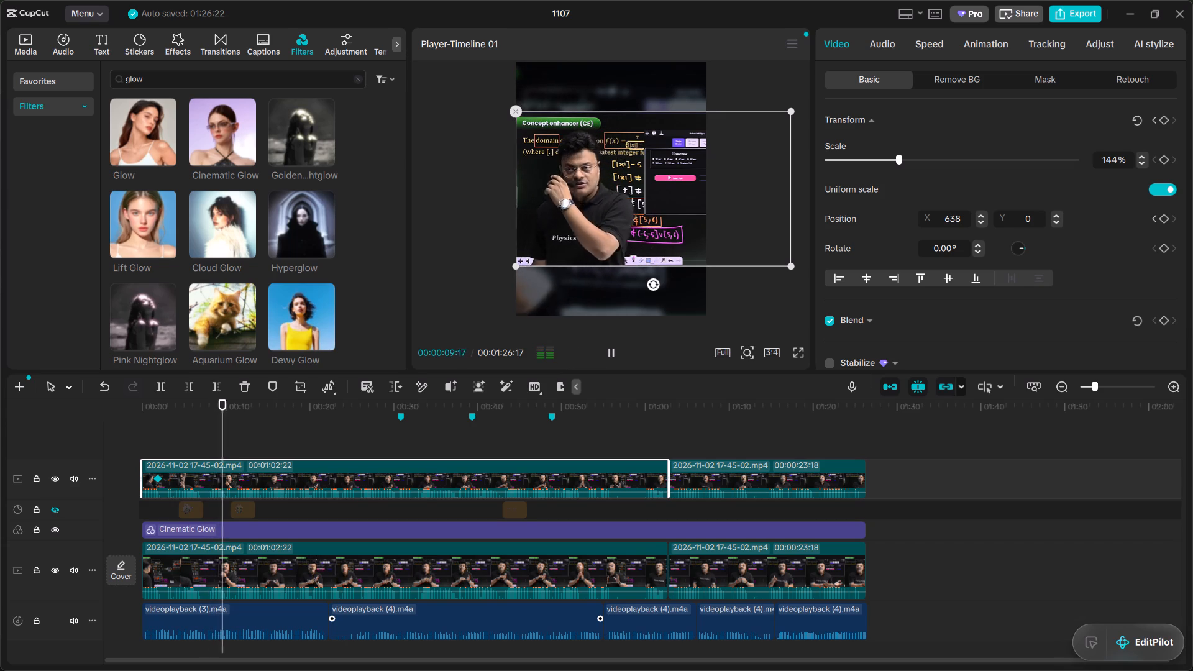
{"action": "key", "text": "space"}
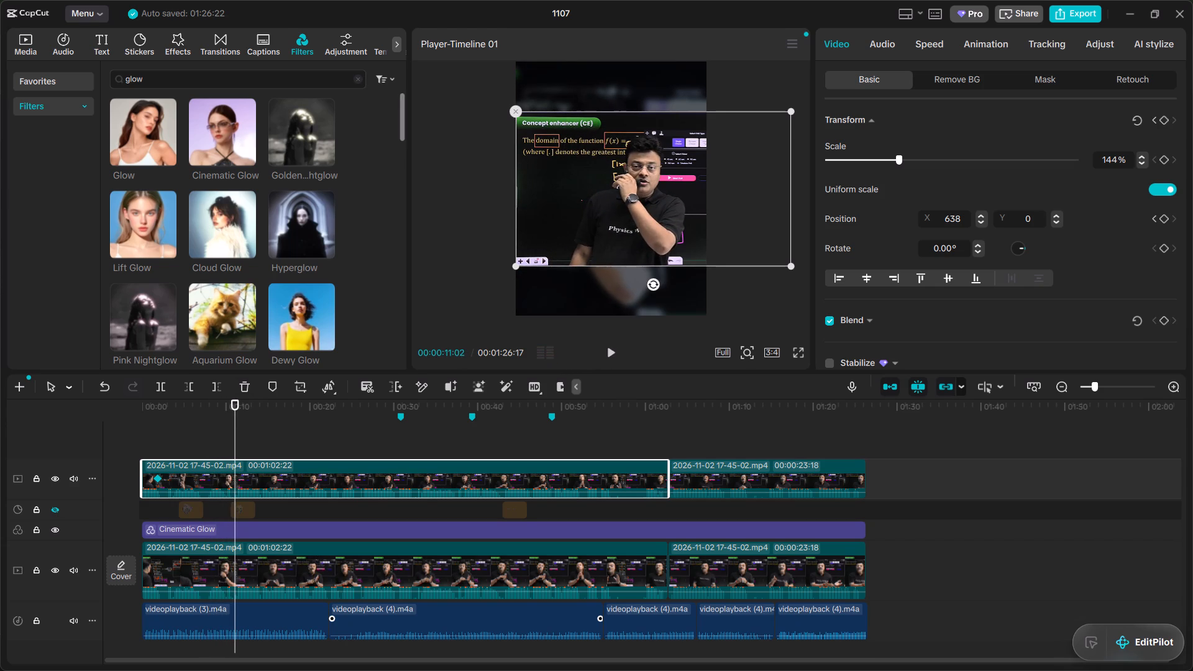
{"action": "left_click_drag", "start_coordinate": [749, 201], "coordinate": [750, 200]}
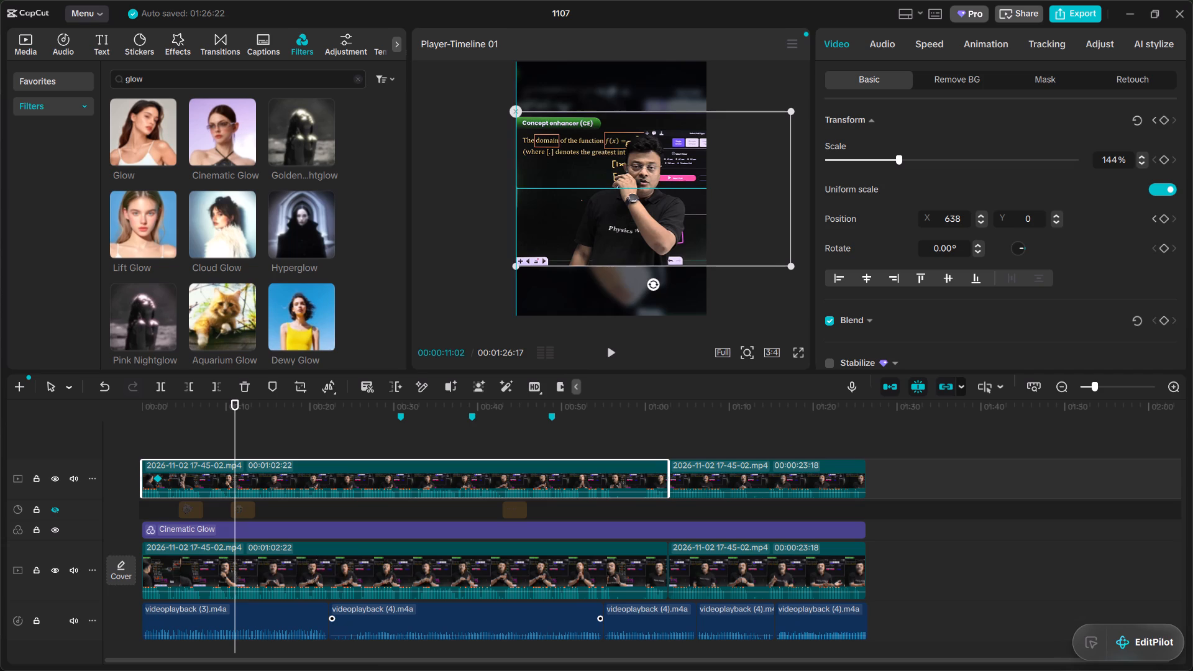
{"action": "left_click_drag", "start_coordinate": [750, 200], "coordinate": [708, 204]}
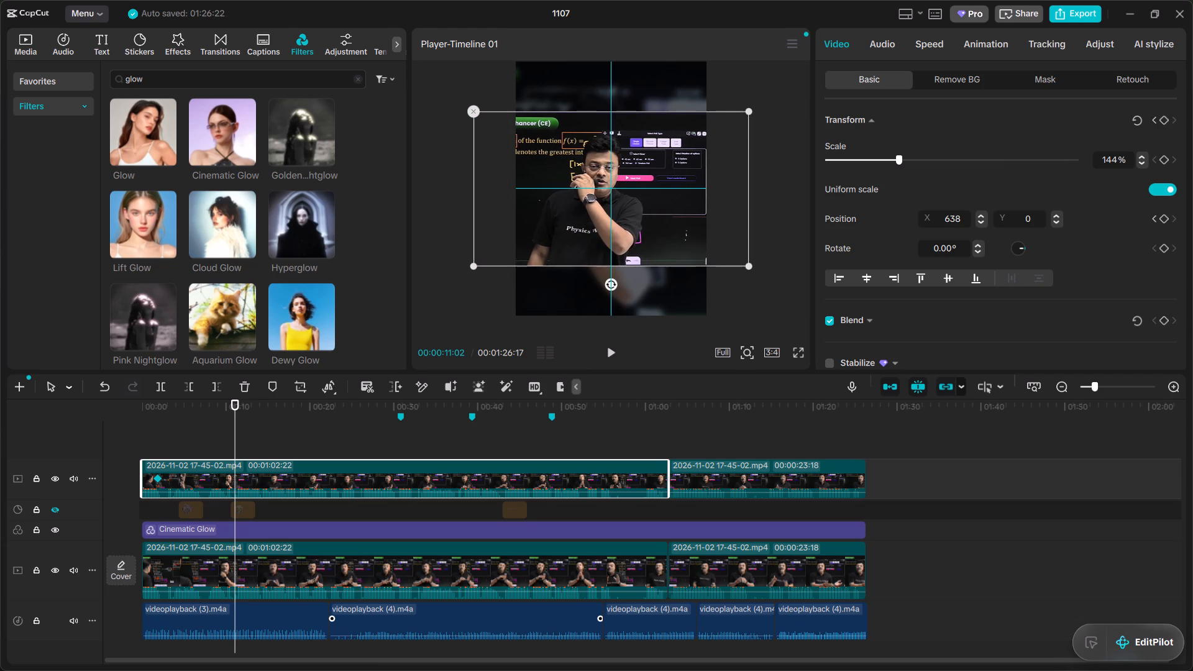
{"action": "left_click_drag", "start_coordinate": [708, 204], "coordinate": [711, 204]}
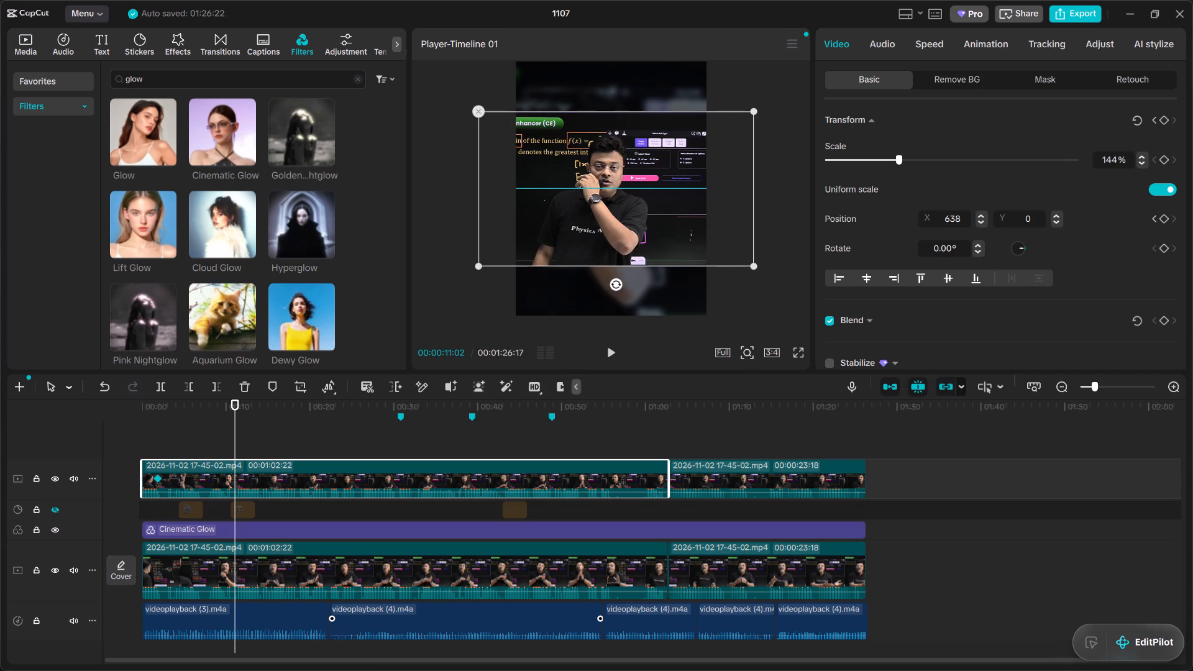
{"action": "left_click_drag", "start_coordinate": [711, 204], "coordinate": [709, 204]}
Review the foreground's horizontal movement and set Position X to 638 at 00:00:09:13, shortly before the centred keyframe.
{"action": "left_click_drag", "start_coordinate": [181, 413], "coordinate": [99, 413]}
{"action": "key", "text": "space"}
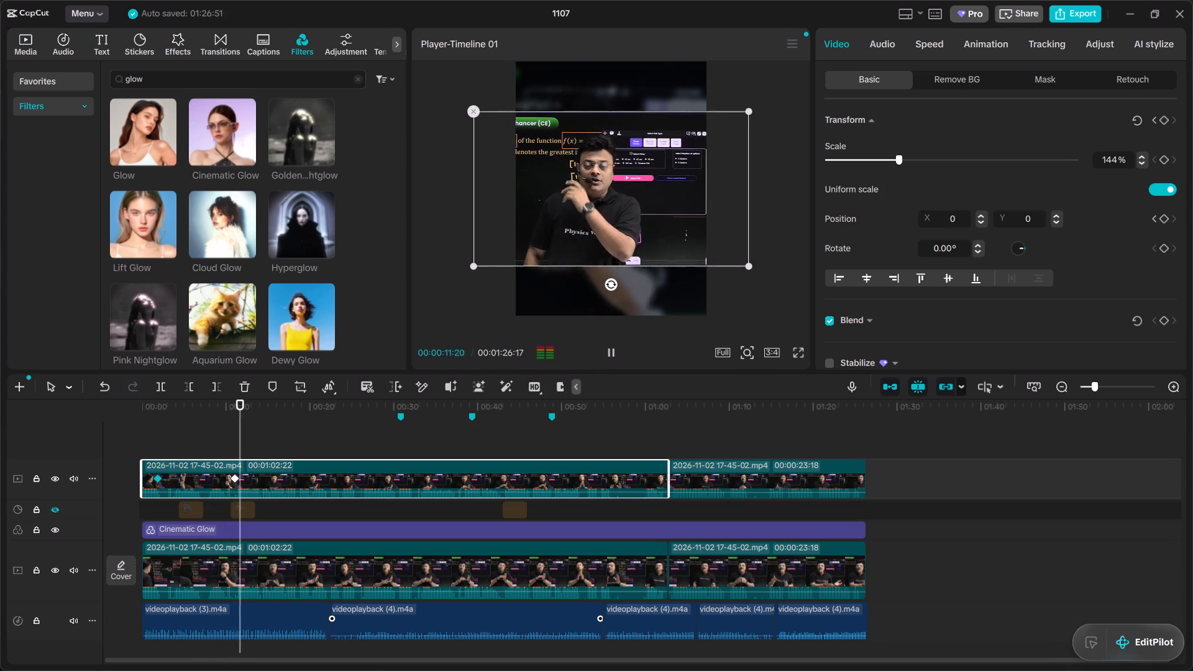
{"action": "key", "text": "space"}
{"action": "left_click", "coordinate": [214, 406]}
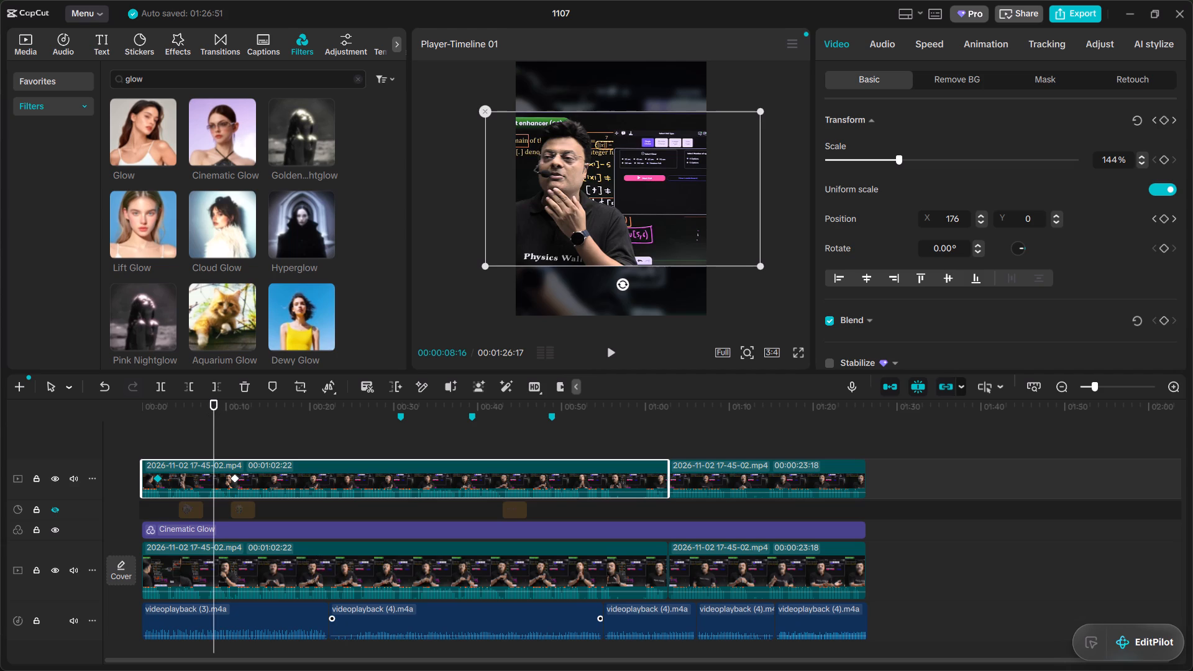
{"action": "left_click", "coordinate": [223, 411]}
{"action": "left_click", "coordinate": [227, 404]}
{"action": "left_click", "coordinate": [214, 405]}
{"action": "left_click", "coordinate": [222, 407]}
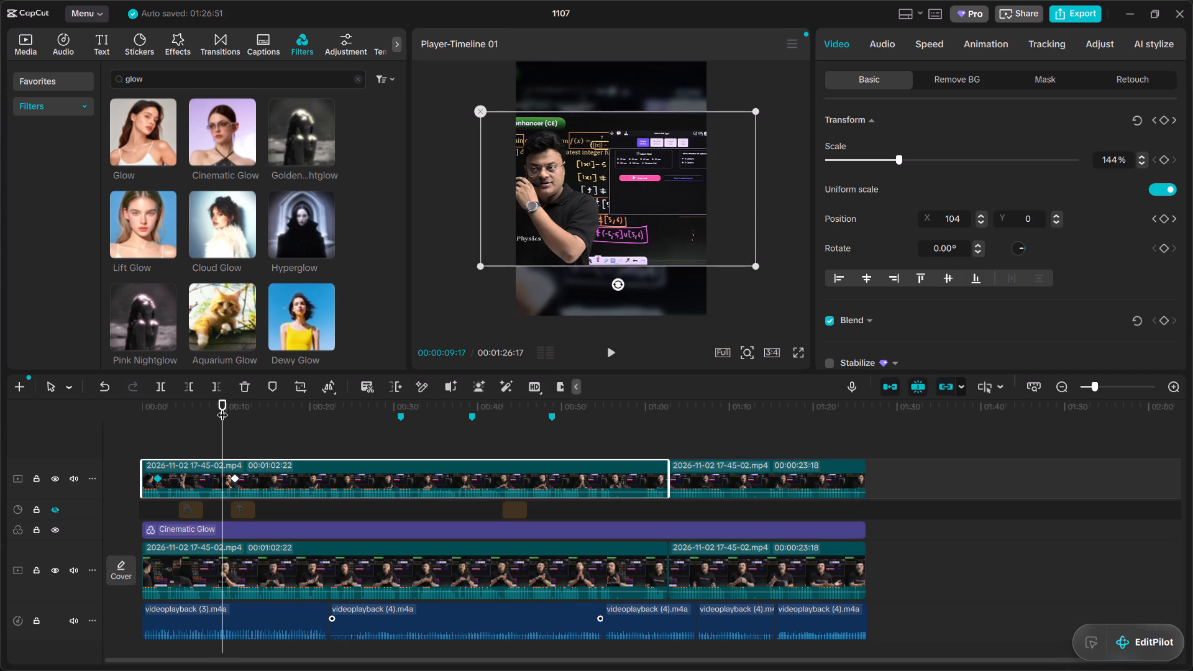
{"action": "left_click", "coordinate": [157, 477]}
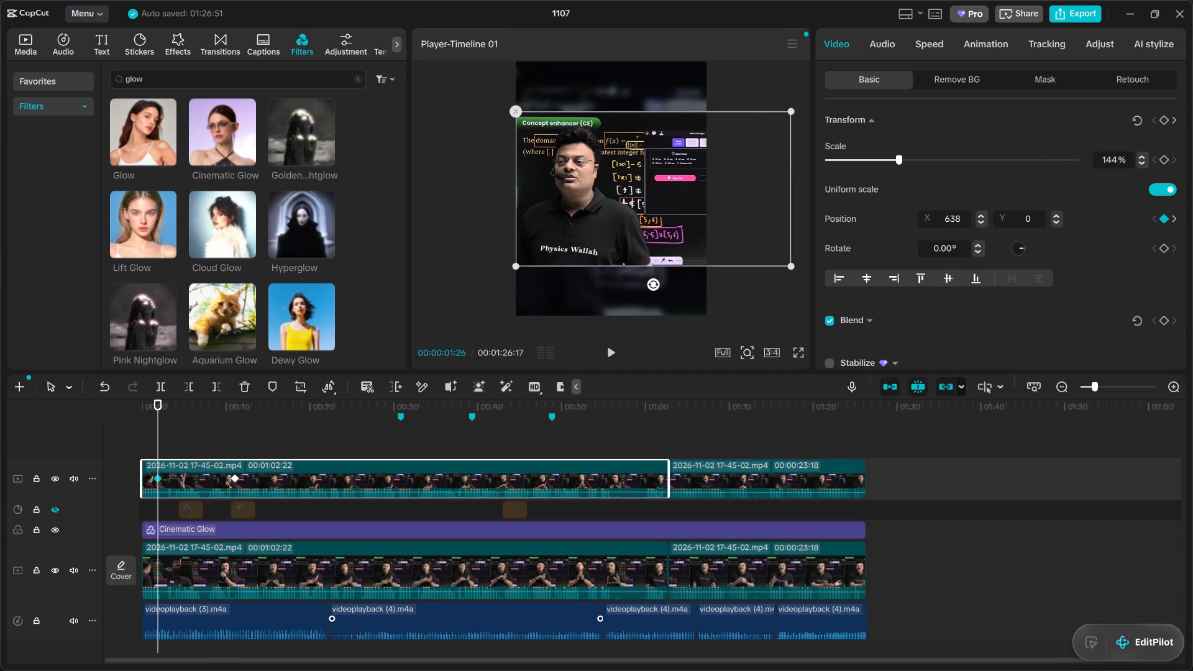
{"action": "left_click", "coordinate": [221, 407]}
{"action": "left_click", "coordinate": [223, 406]}
{"action": "left_click", "coordinate": [230, 408]}
{"action": "left_click", "coordinate": [225, 409]}
{"action": "left_click", "coordinate": [221, 409]}
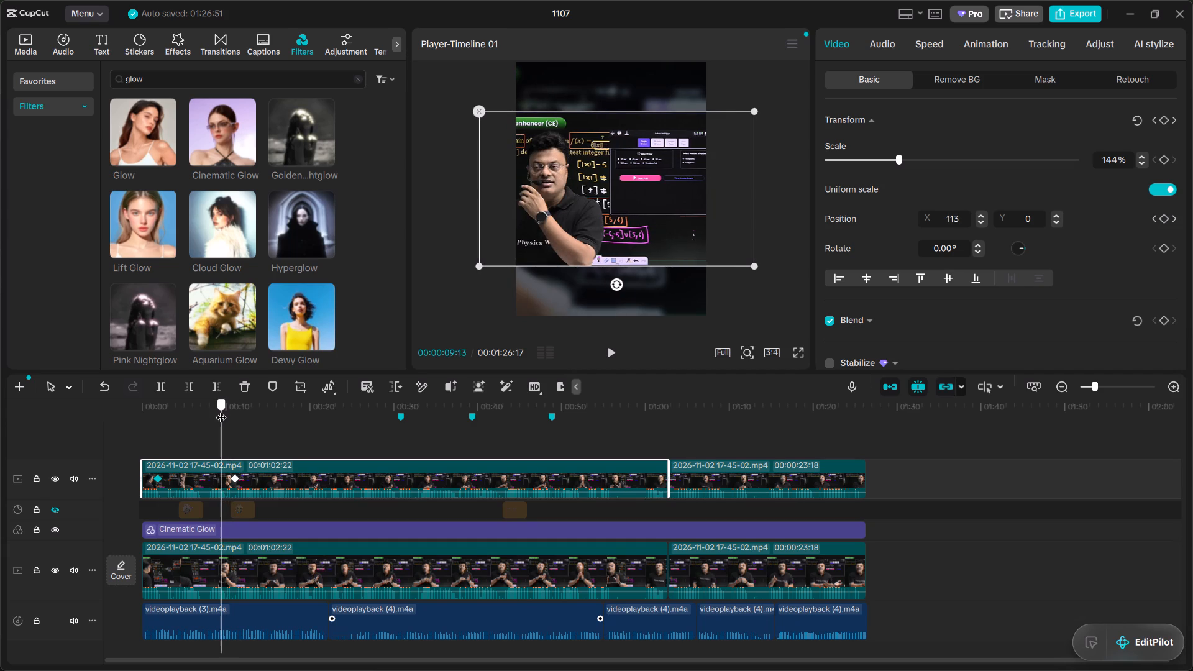
{"action": "left_click_drag", "start_coordinate": [960, 219], "coordinate": [939, 221]}
{"action": "type", "text": "638"}
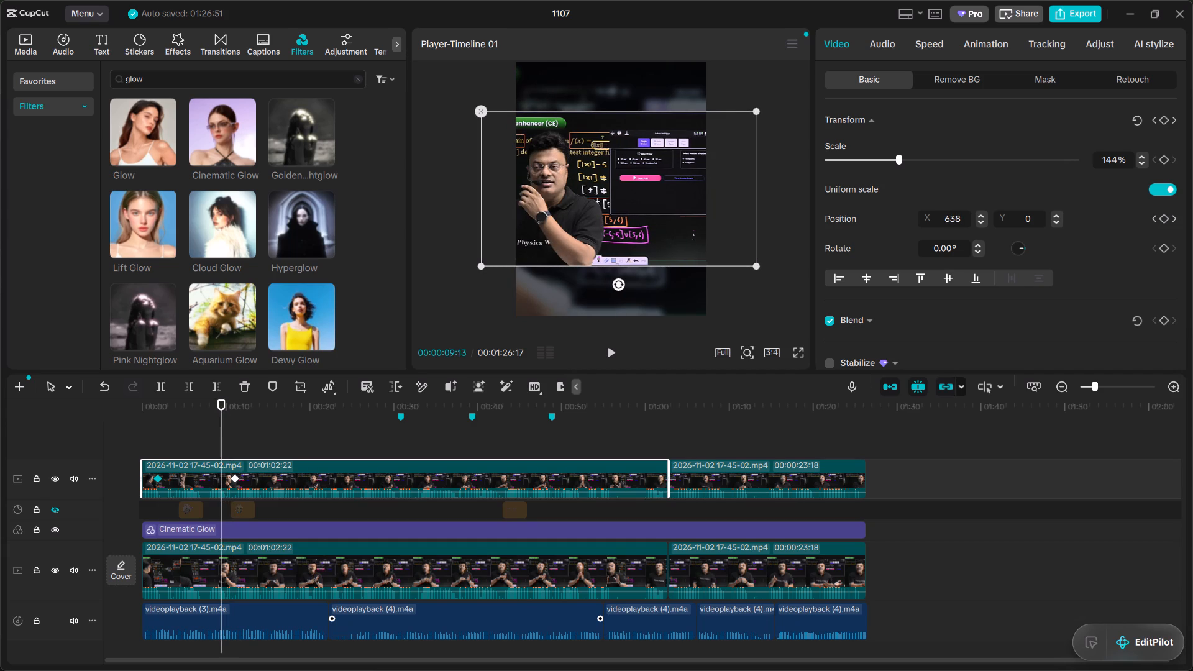
{"action": "left_click", "coordinate": [972, 203]}
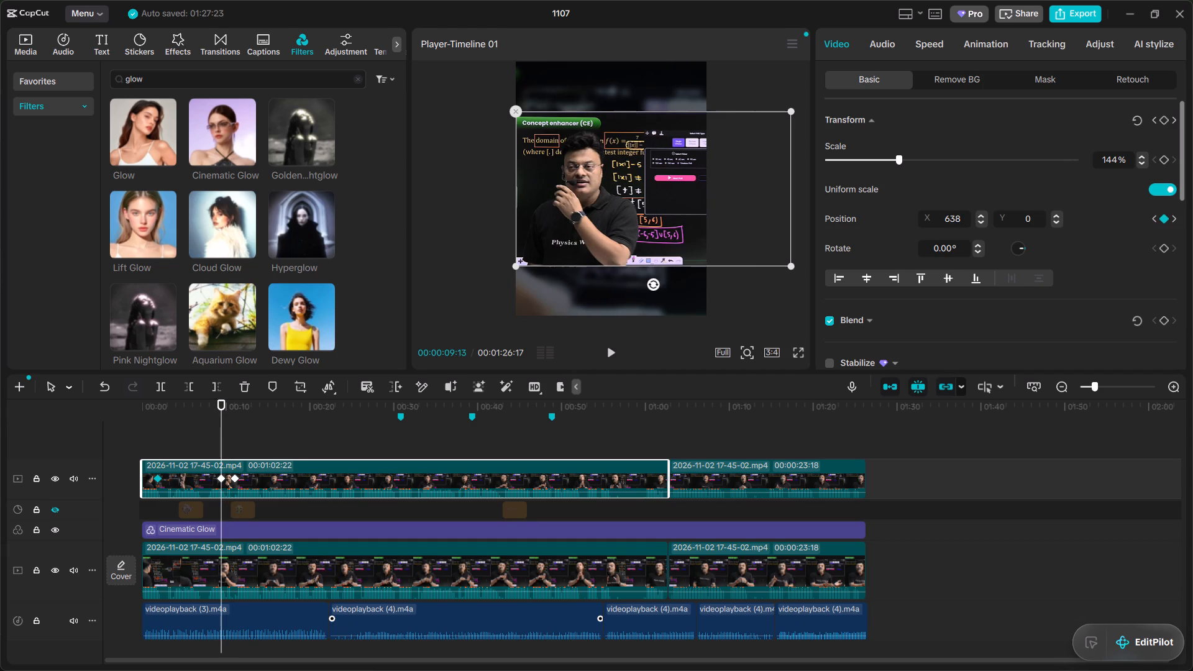
Play the edit from the beginning to check the foreground clip's keyframed horizontal movement.
{"action": "left_click_drag", "start_coordinate": [190, 409], "coordinate": [118, 408]}
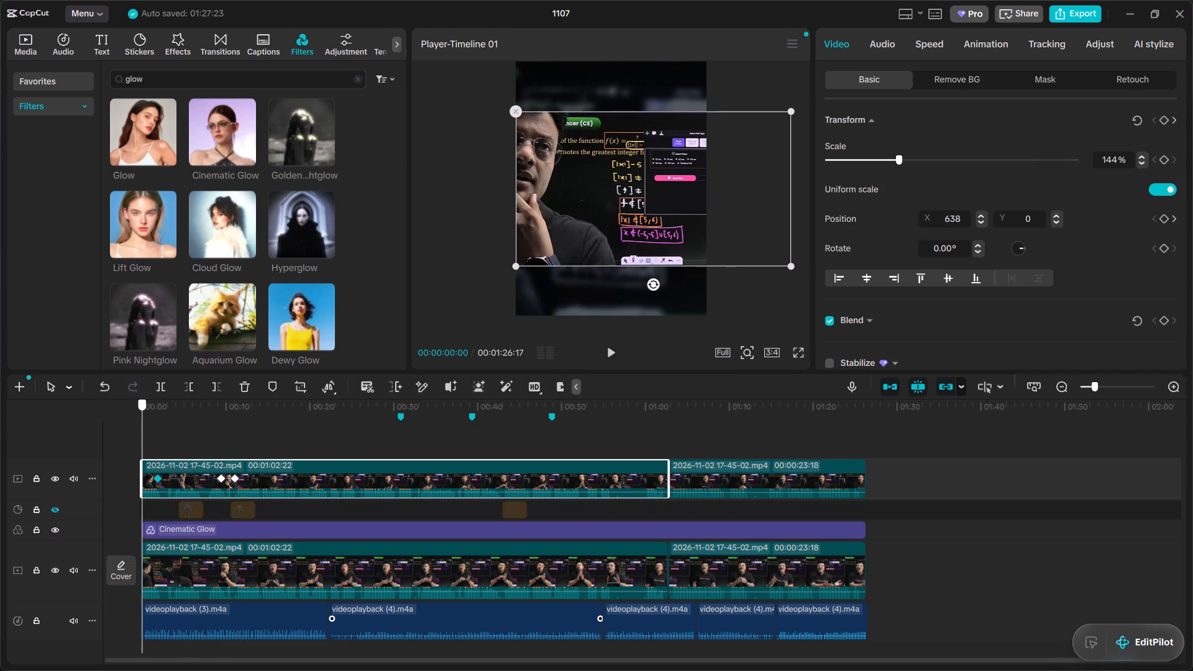
{"action": "left_click_drag", "start_coordinate": [118, 408], "coordinate": [118, 408]}
{"action": "key", "text": "space"}
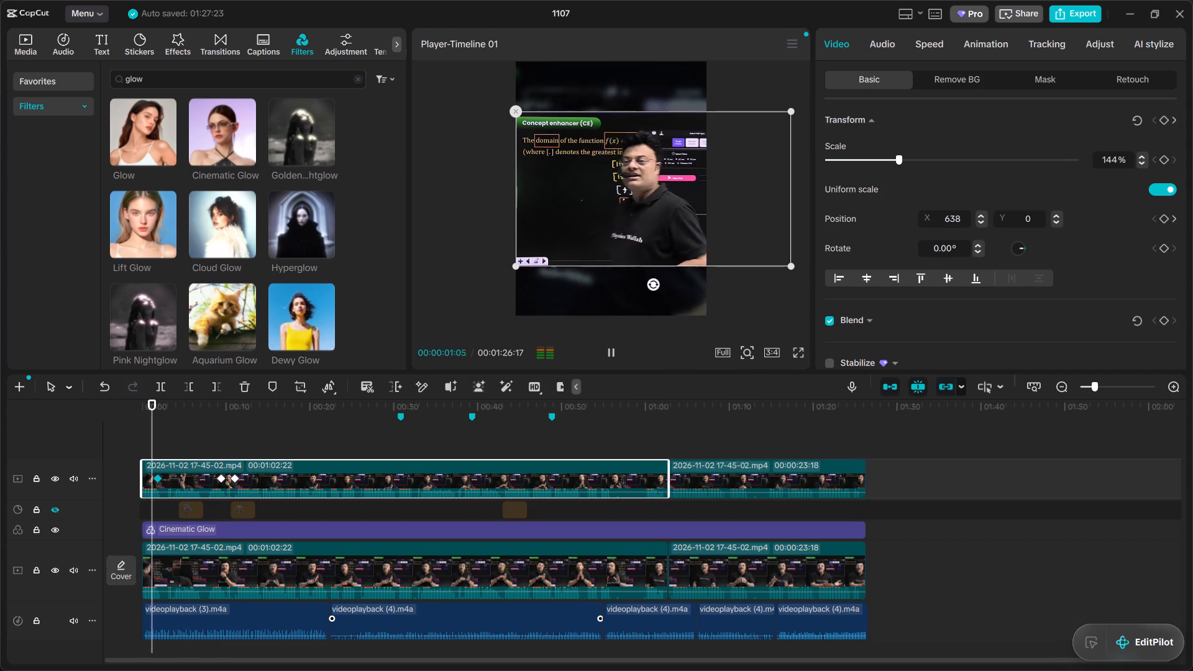
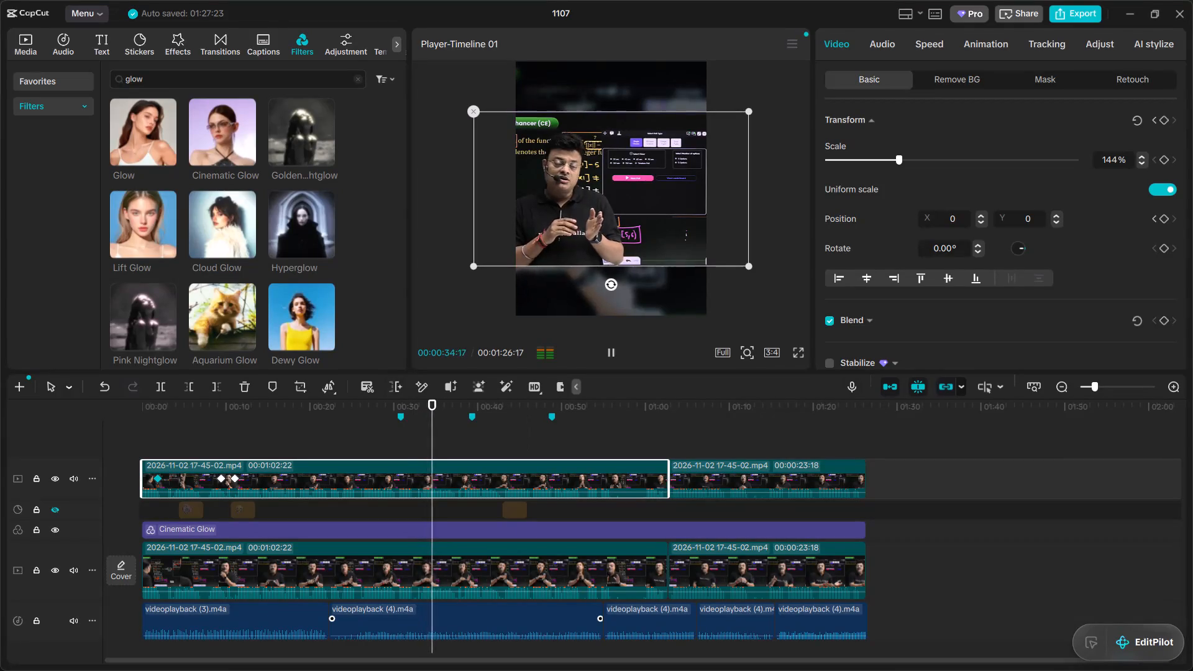
Watch the edit full screen up to about 00:00:56 to check the foreground framing.
{"action": "left_click", "coordinate": [797, 358]}
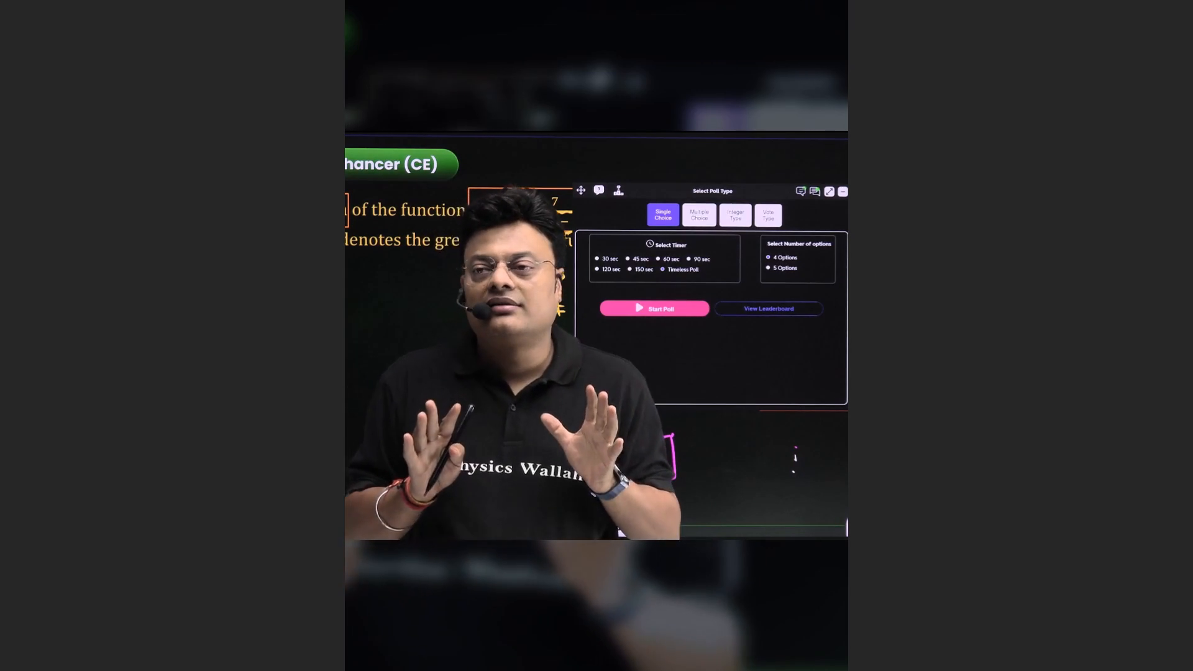
{"action": "key", "text": "space"}
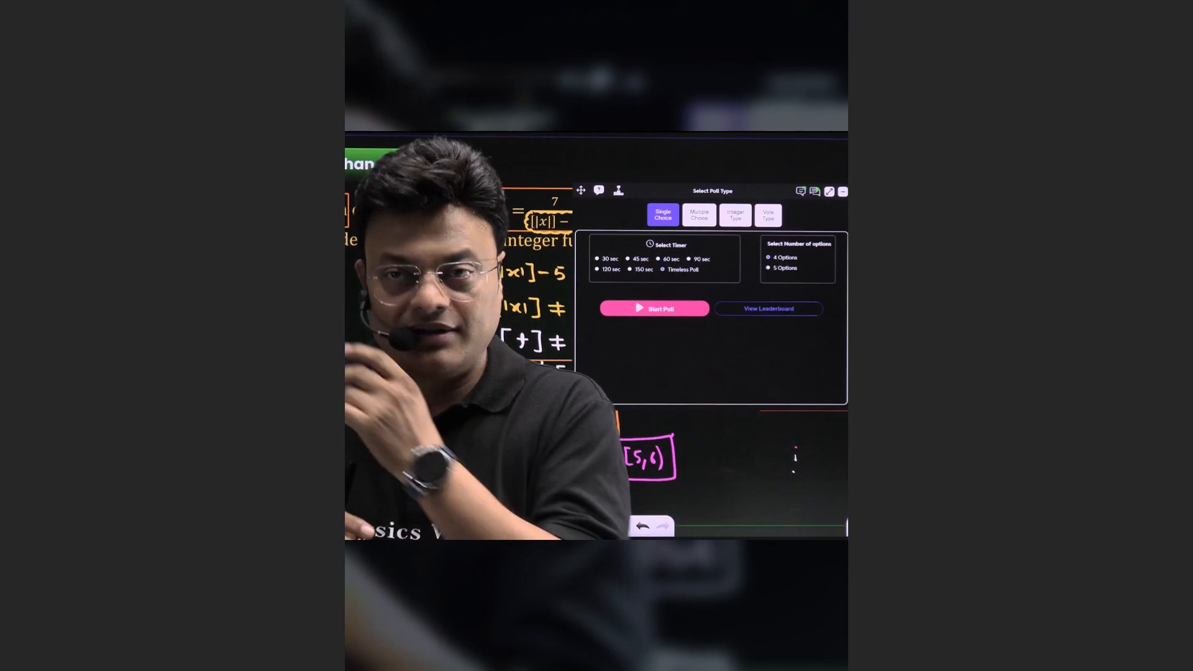
{"action": "key", "text": "Escape"}
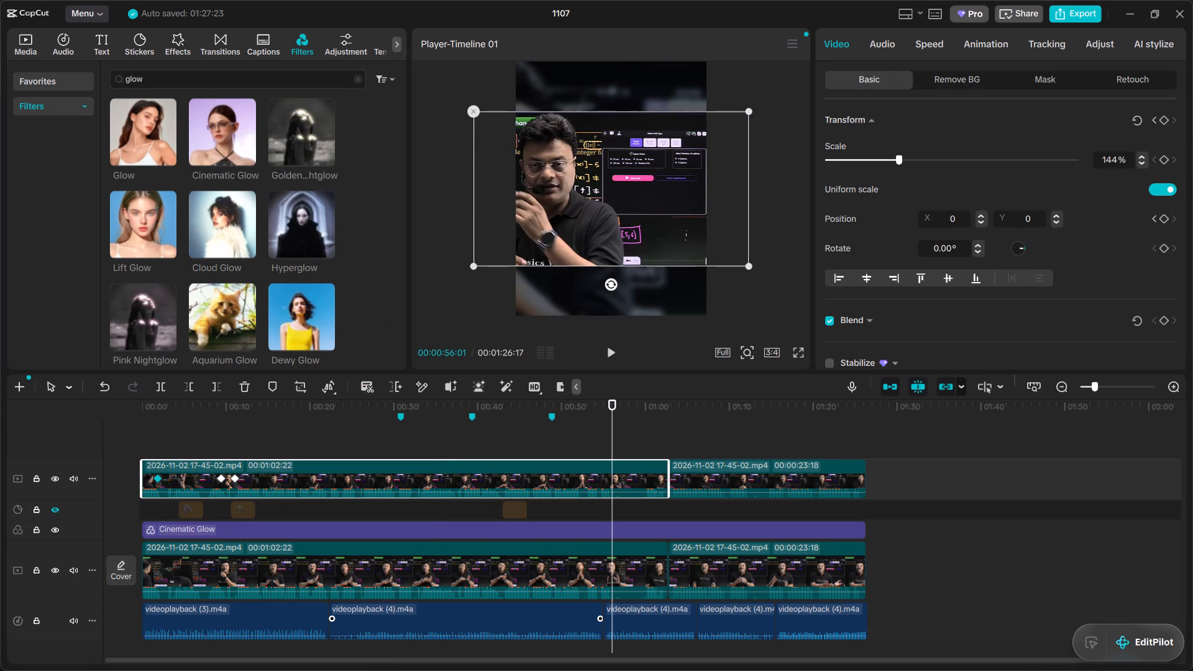
Place bruh.mp3 on a new audio track below the music, starting at about 00:00:54.
{"action": "left_click", "coordinate": [588, 414]}
{"action": "key", "text": "space"}
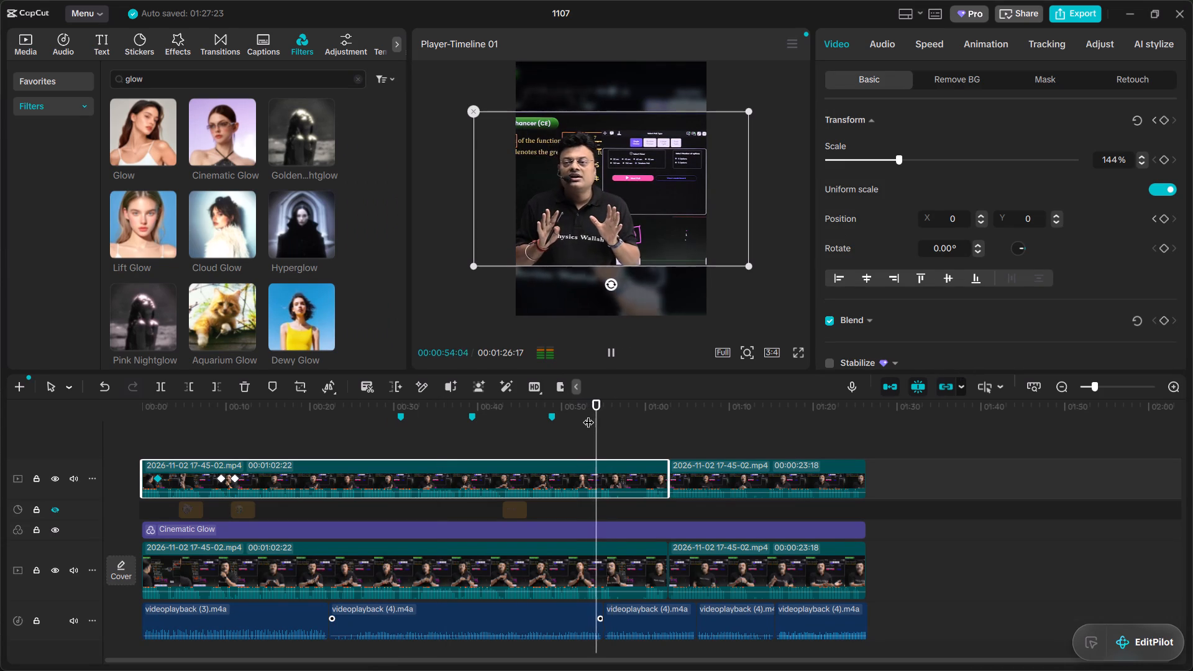
{"action": "key", "text": "space"}
{"action": "left_click", "coordinate": [32, 48]}
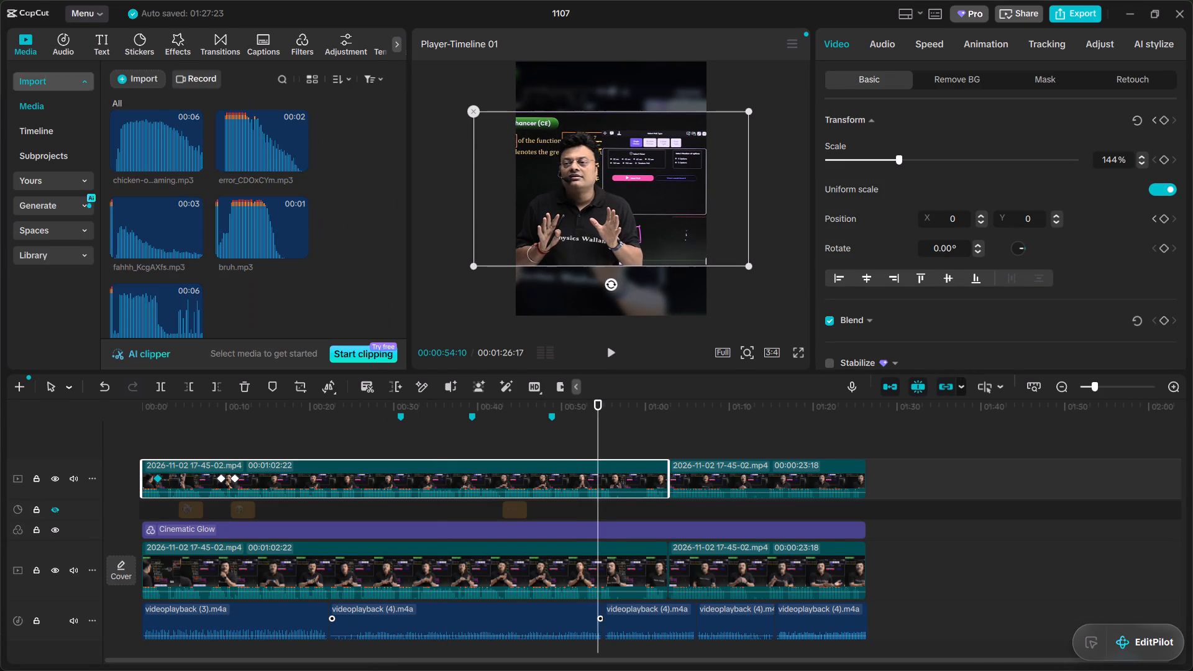
{"action": "left_click_drag", "start_coordinate": [240, 237], "coordinate": [607, 660]}
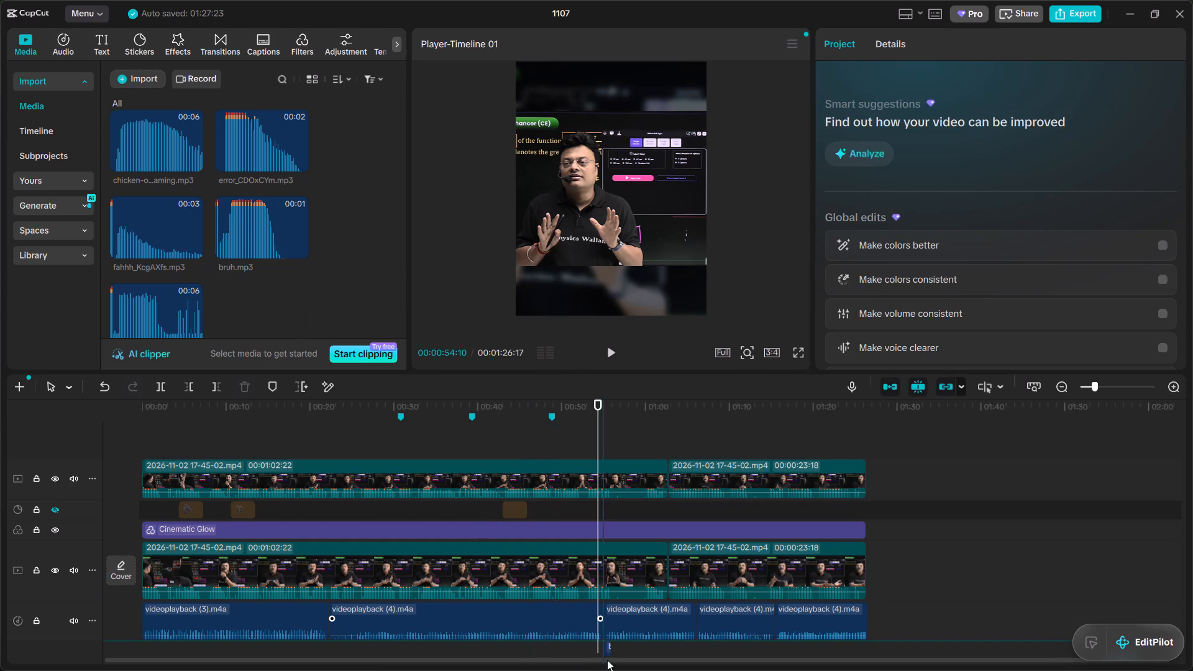
{"action": "left_click_drag", "start_coordinate": [607, 660], "coordinate": [607, 657]}
{"action": "scroll", "coordinate": [667, 541], "scroll_direction": "down", "scroll_amount": 2}
{"action": "scroll", "coordinate": [617, 600], "scroll_direction": "down", "scroll_amount": 2}
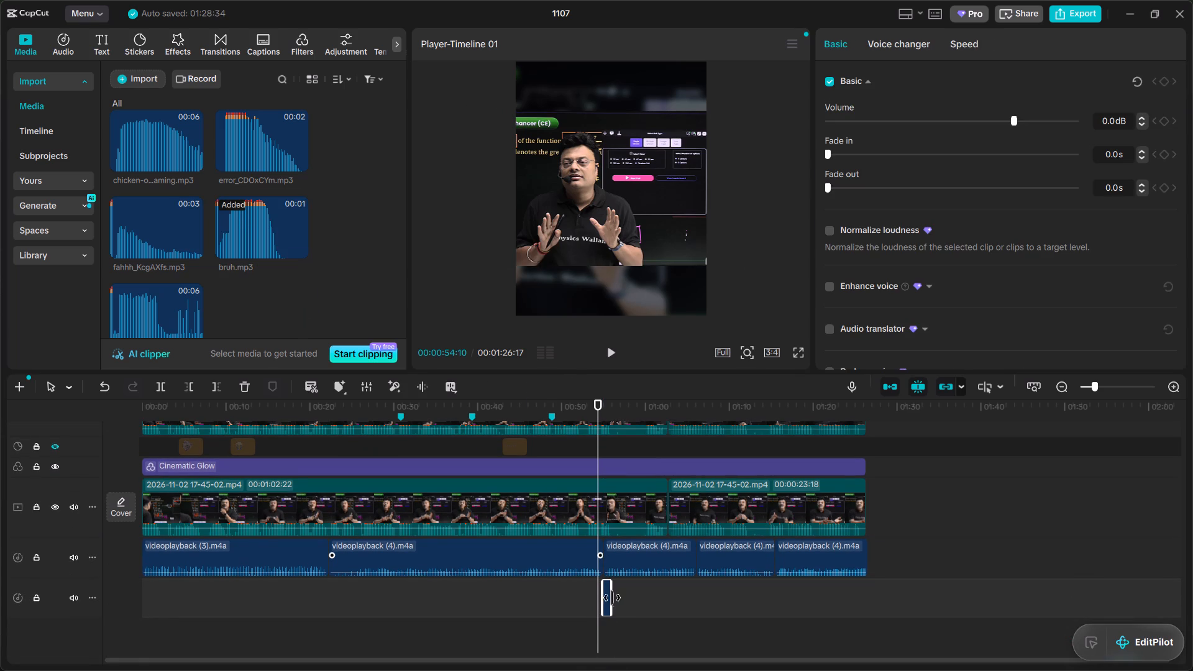
{"action": "scroll", "coordinate": [612, 591], "scroll_direction": "up", "scroll_amount": 4, "text": "ctrl"}
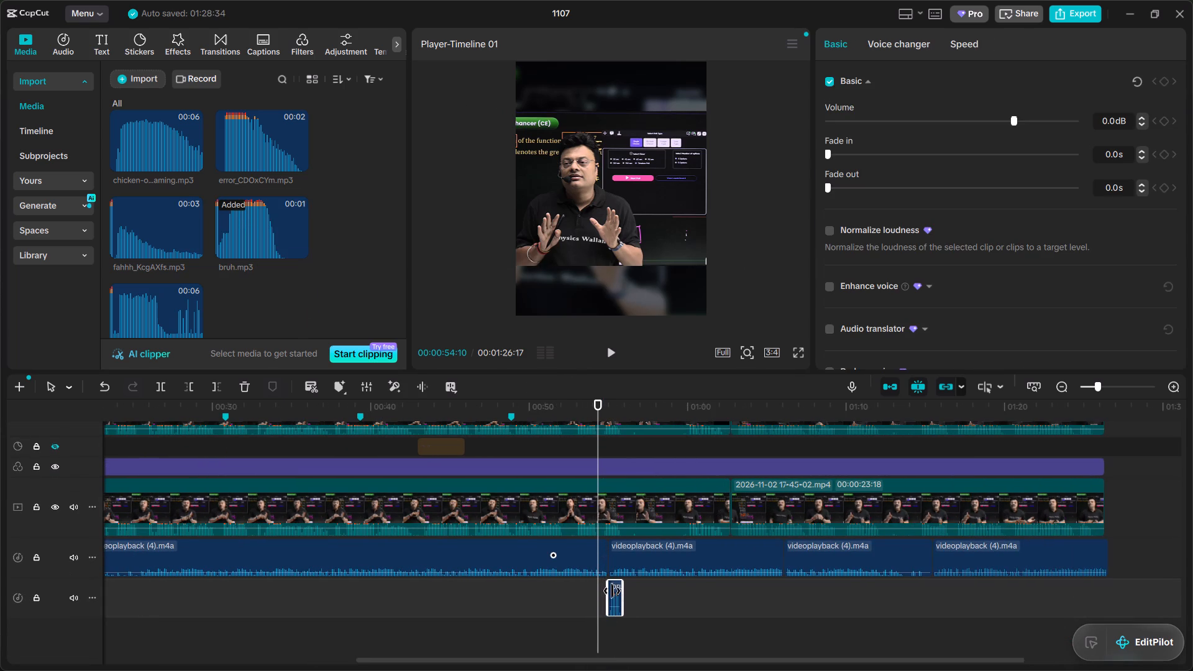
{"action": "left_click_drag", "start_coordinate": [616, 596], "coordinate": [608, 598]}
Play from about 00:00:52 into the closing section to check the bruh sound and look for another effect spot.
{"action": "left_click", "coordinate": [560, 406]}
{"action": "key", "text": "space"}
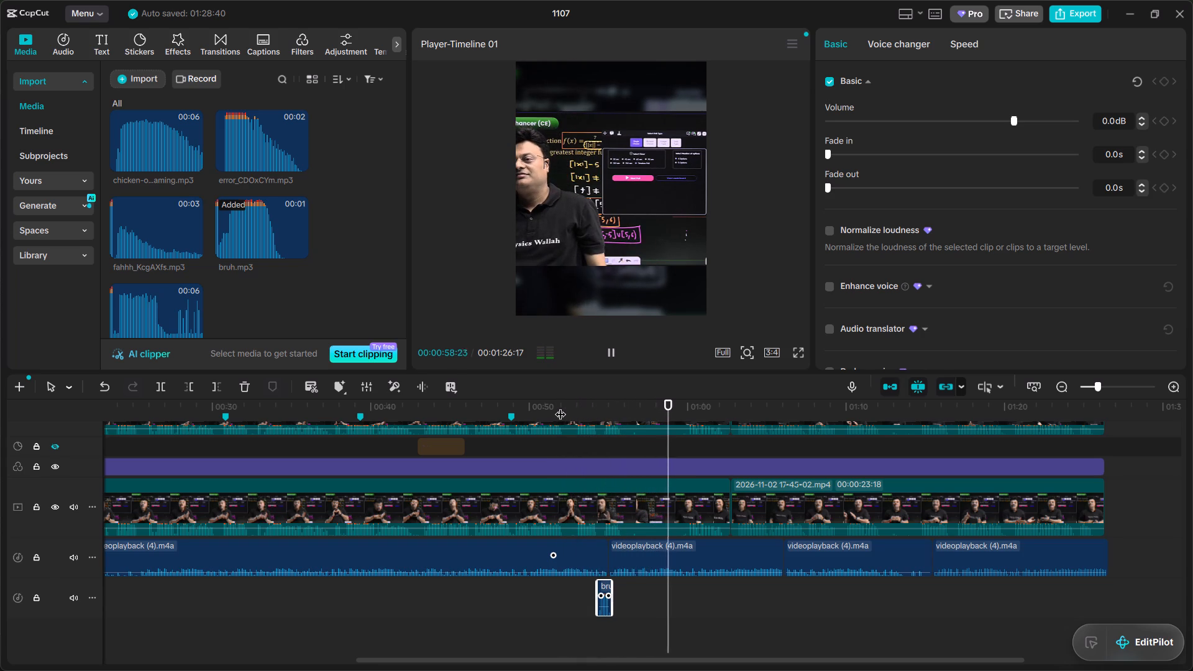
{"action": "key", "text": "space"}
{"action": "scroll", "coordinate": [457, 468], "scroll_direction": "up", "scroll_amount": 3}
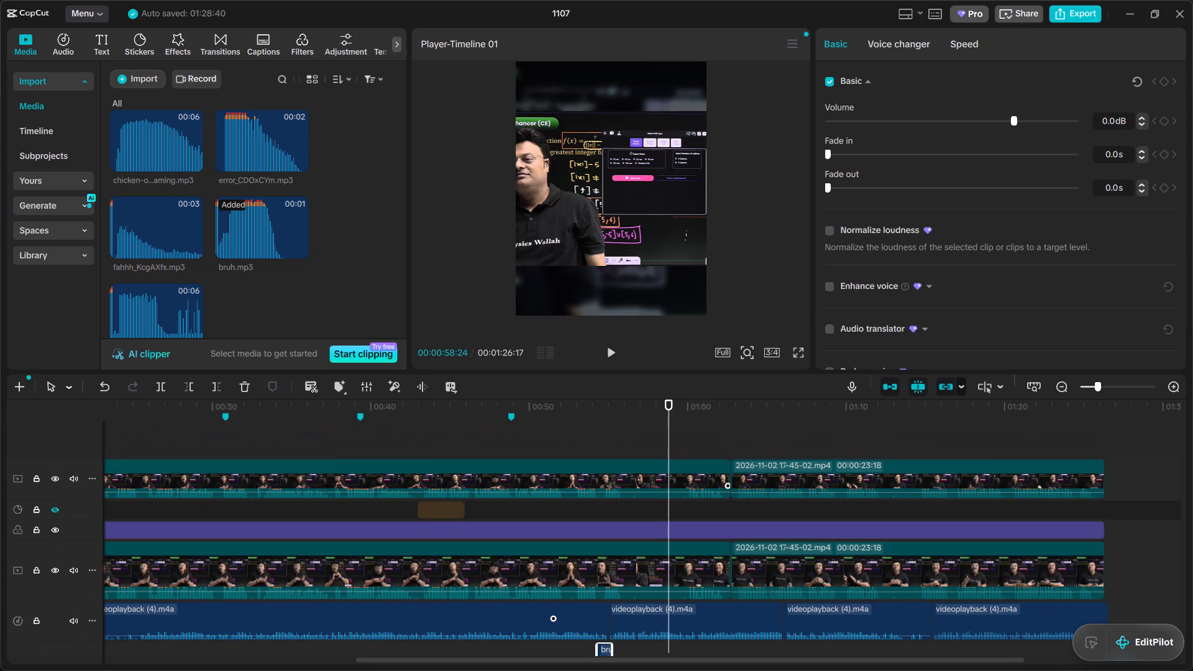
{"action": "scroll", "coordinate": [459, 468], "scroll_direction": "up", "scroll_amount": 2}
{"action": "key", "text": "space"}
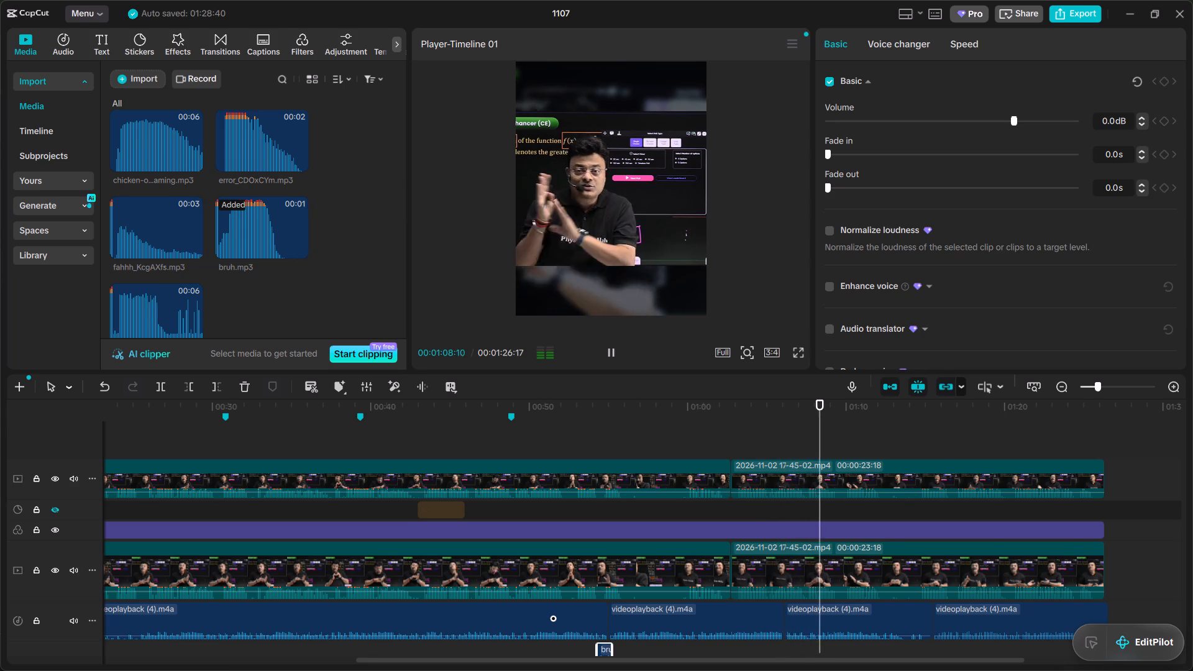
{"action": "scroll", "coordinate": [292, 225], "scroll_direction": "down", "scroll_amount": 4}
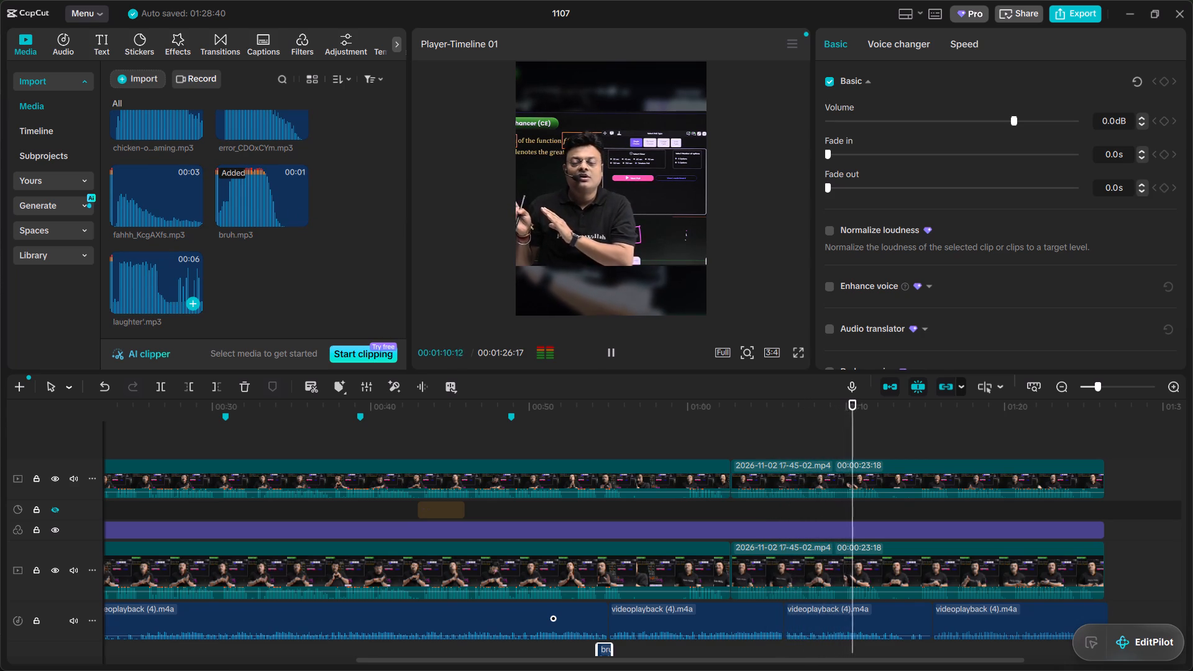
{"action": "scroll", "coordinate": [190, 275], "scroll_direction": "up", "scroll_amount": 1}
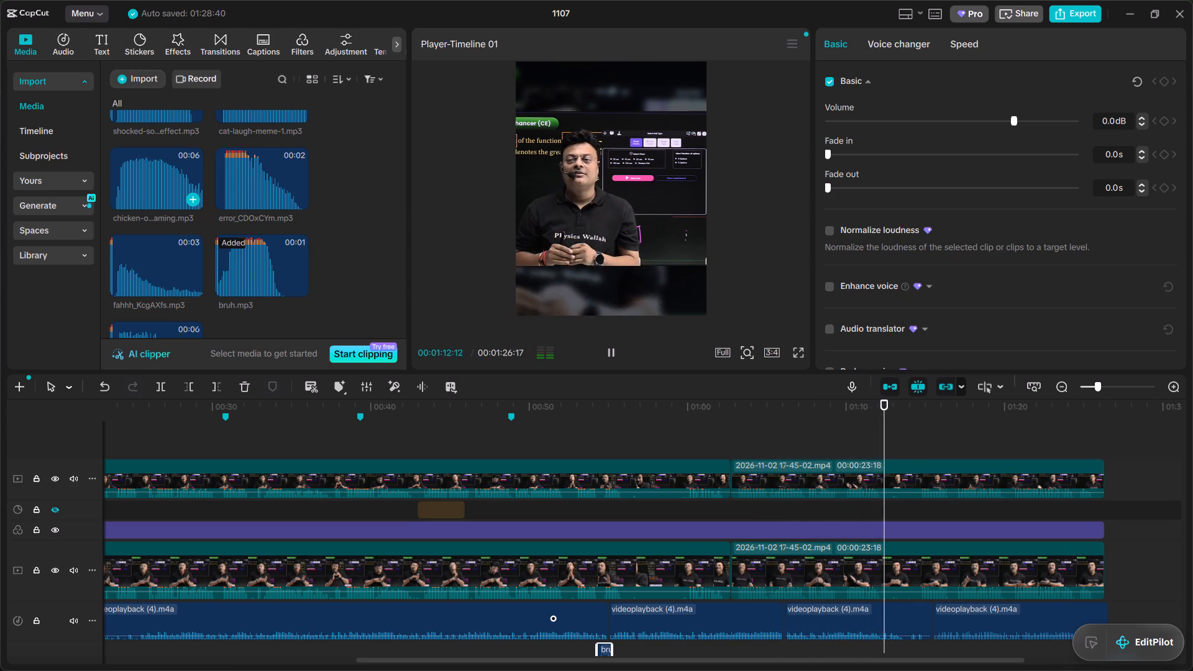
{"action": "key", "text": "space"}
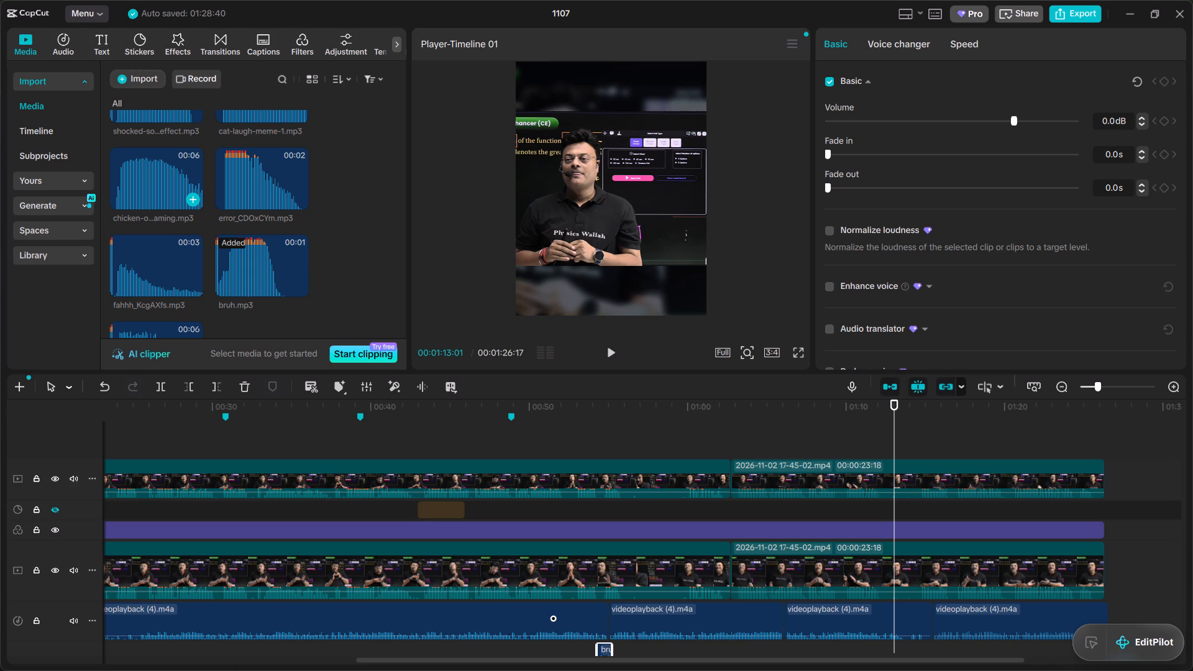
{"action": "key", "text": "space"}
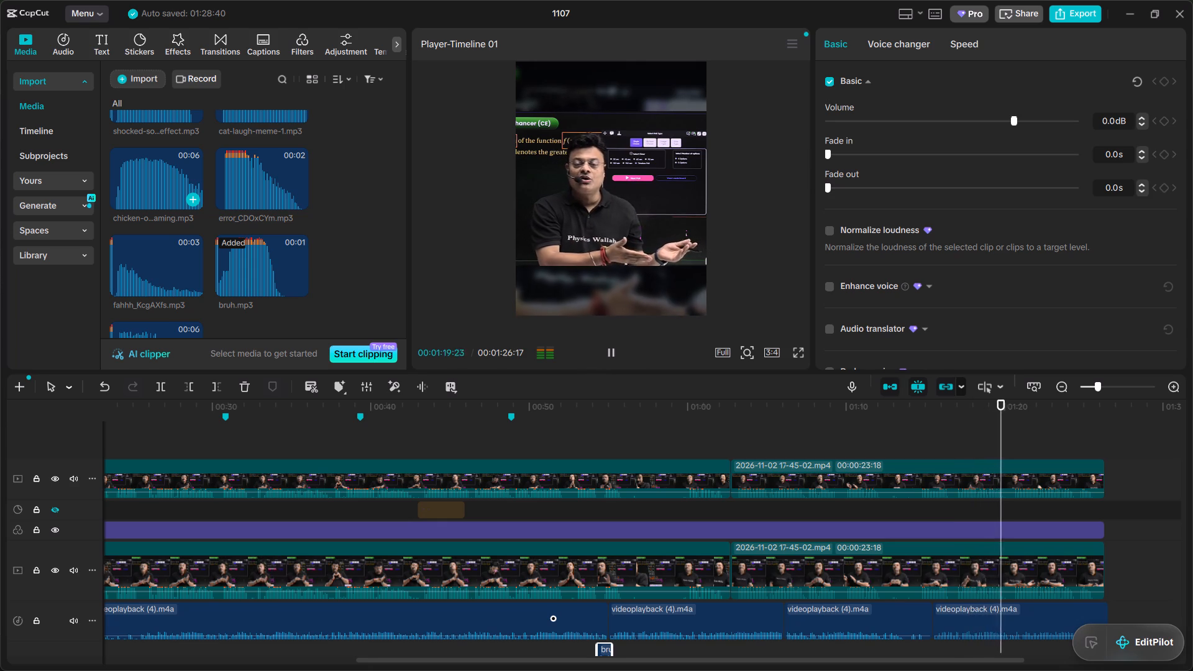
Add the chicken-on-tree-screaming sound to the bruh effect track at about 00:01:17.
{"action": "left_click_drag", "start_coordinate": [132, 187], "coordinate": [931, 669]}
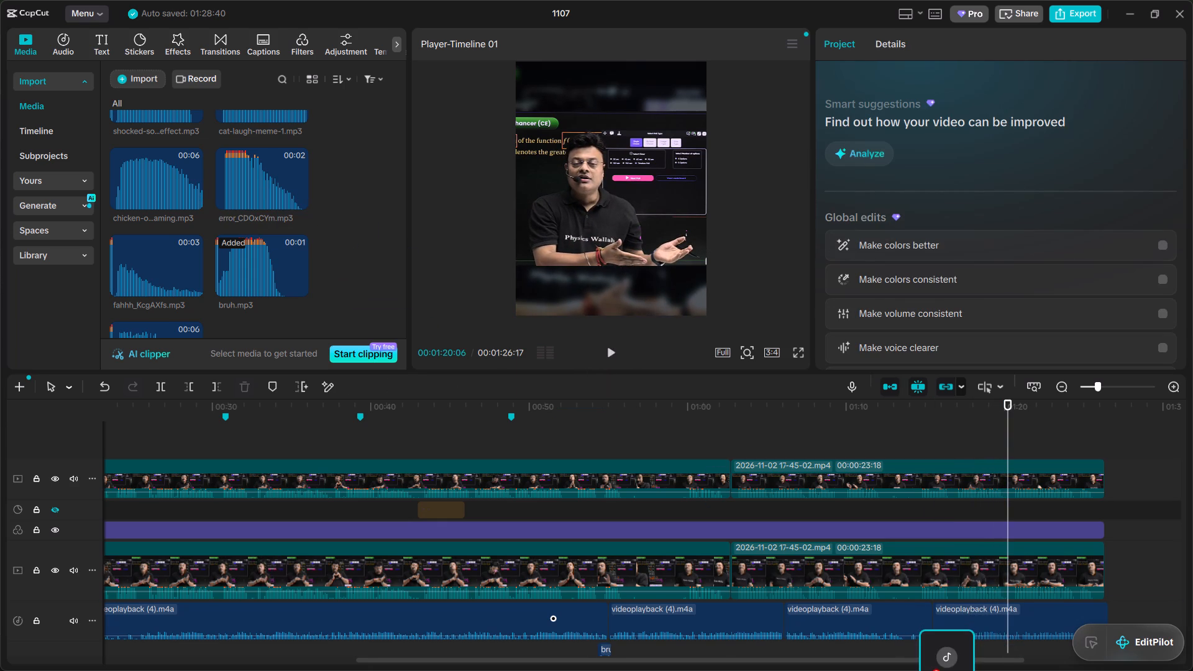
{"action": "left_click_drag", "start_coordinate": [931, 669], "coordinate": [954, 652]}
{"action": "scroll", "coordinate": [902, 591], "scroll_direction": "down", "scroll_amount": 3}
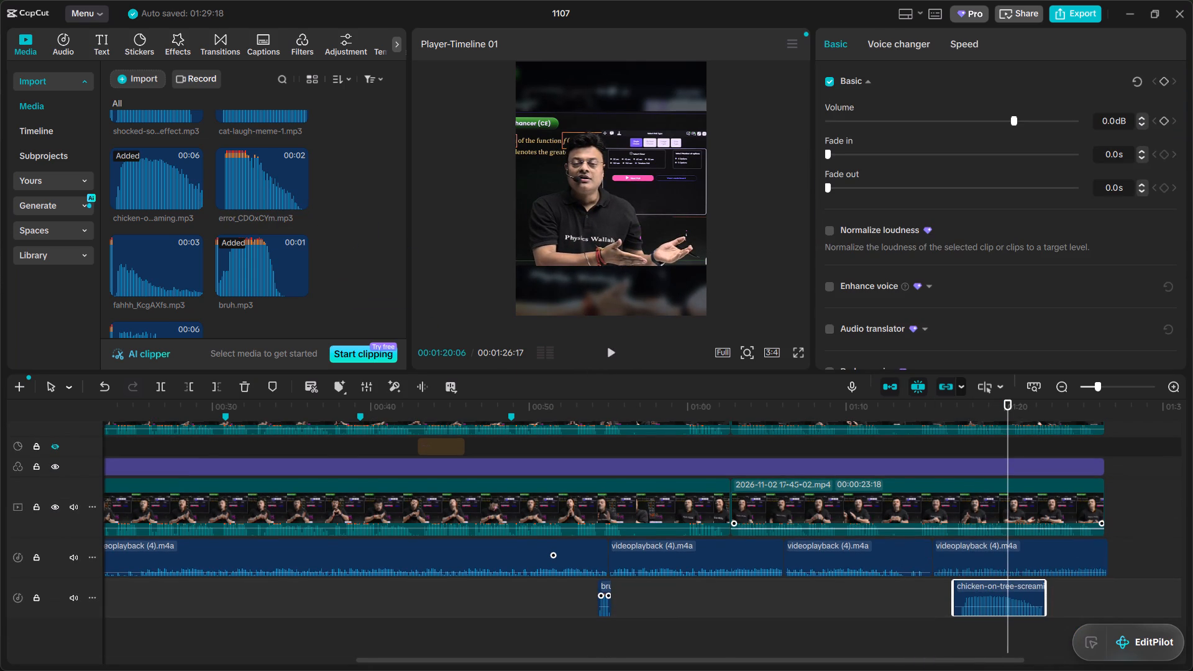
Replay the closing section around 00:01:09 to 00:01:24 to examine the timing for the chicken scream.
{"action": "key", "text": "space"}
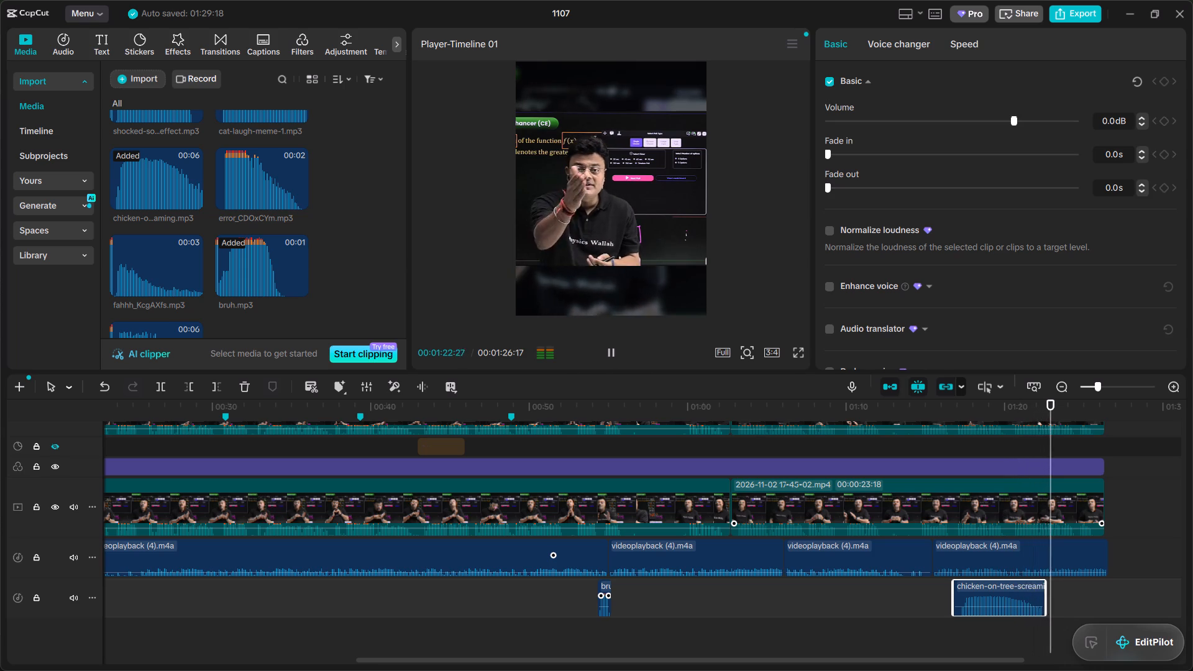
{"action": "key", "text": "space"}
{"action": "key", "text": "space"}
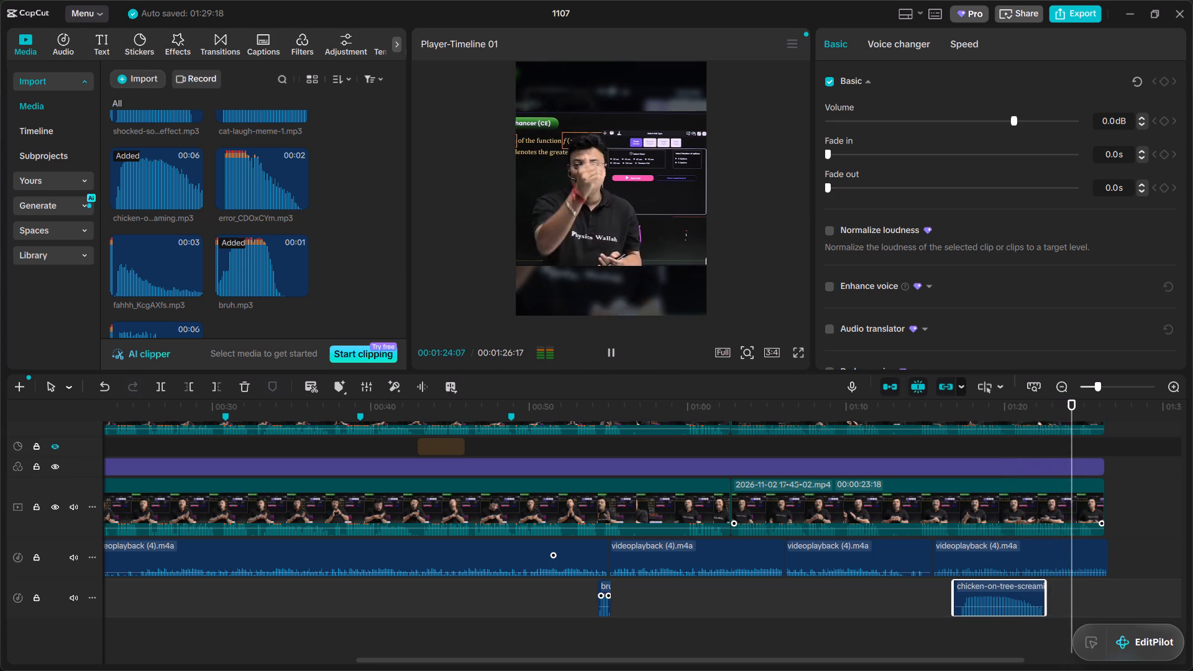
{"action": "key", "text": "space"}
{"action": "left_click", "coordinate": [826, 414]}
{"action": "key", "text": "space"}
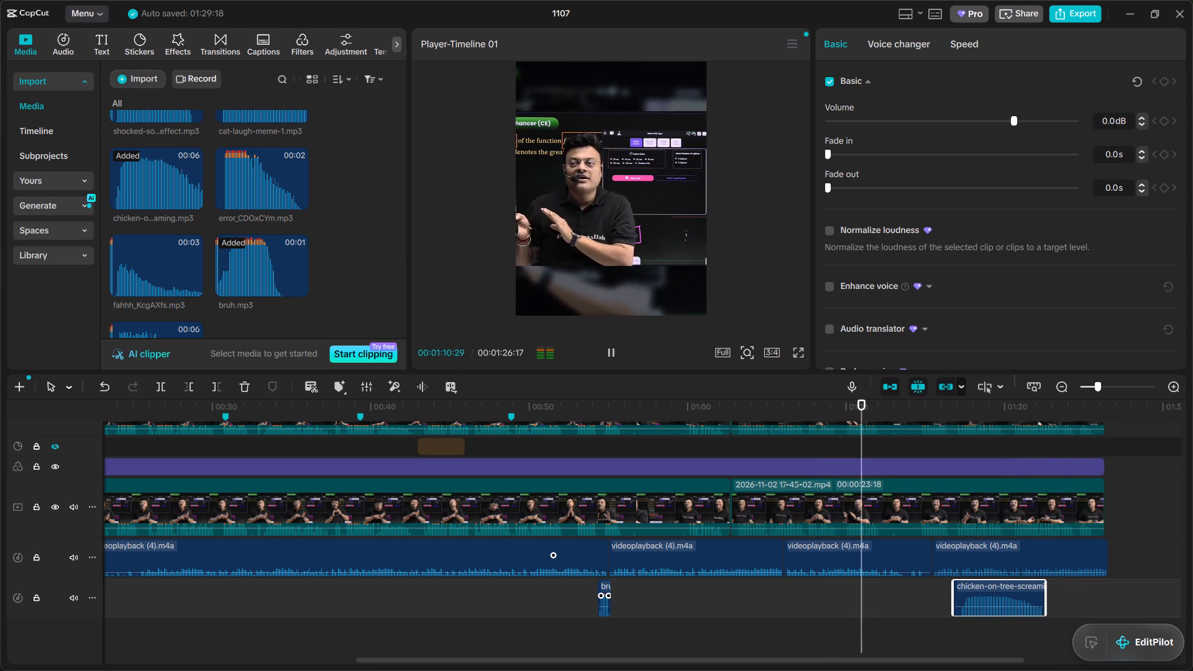
{"action": "key", "text": "space"}
{"action": "key", "text": "space"}
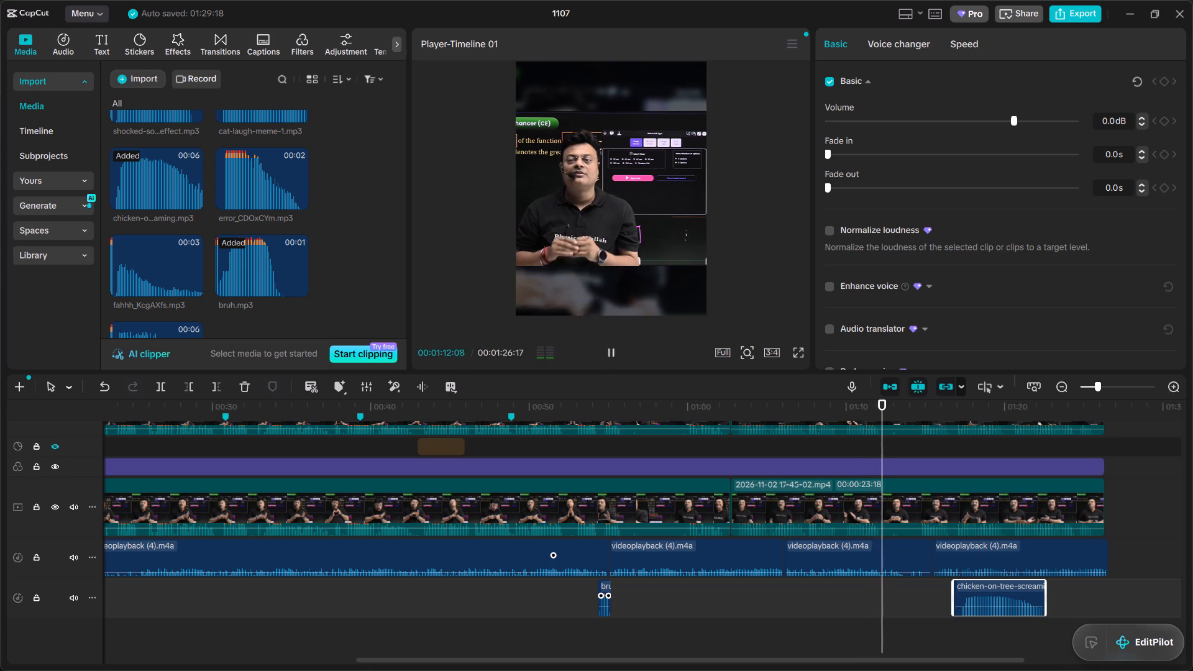
{"action": "key", "text": "space"}
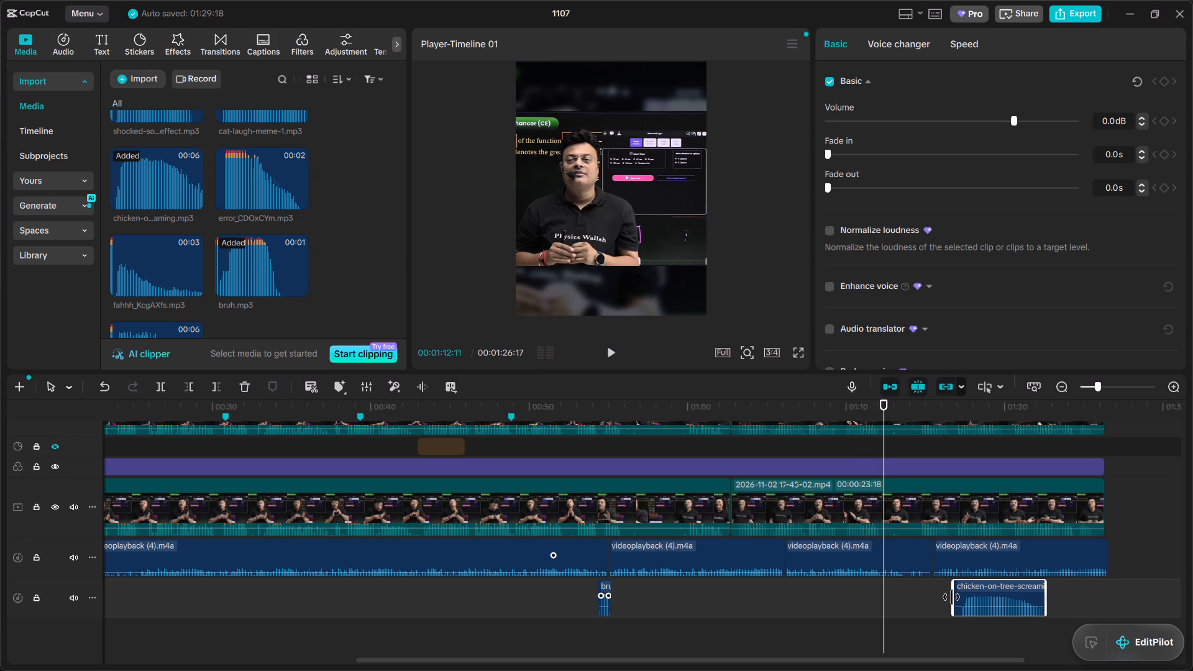
Trim the end of the chicken scream clip to about 2 seconds long and lower its volume to -12.2 dB.
{"action": "left_click_drag", "start_coordinate": [1048, 590], "coordinate": [1010, 590]}
{"action": "left_click", "coordinate": [1012, 590]}
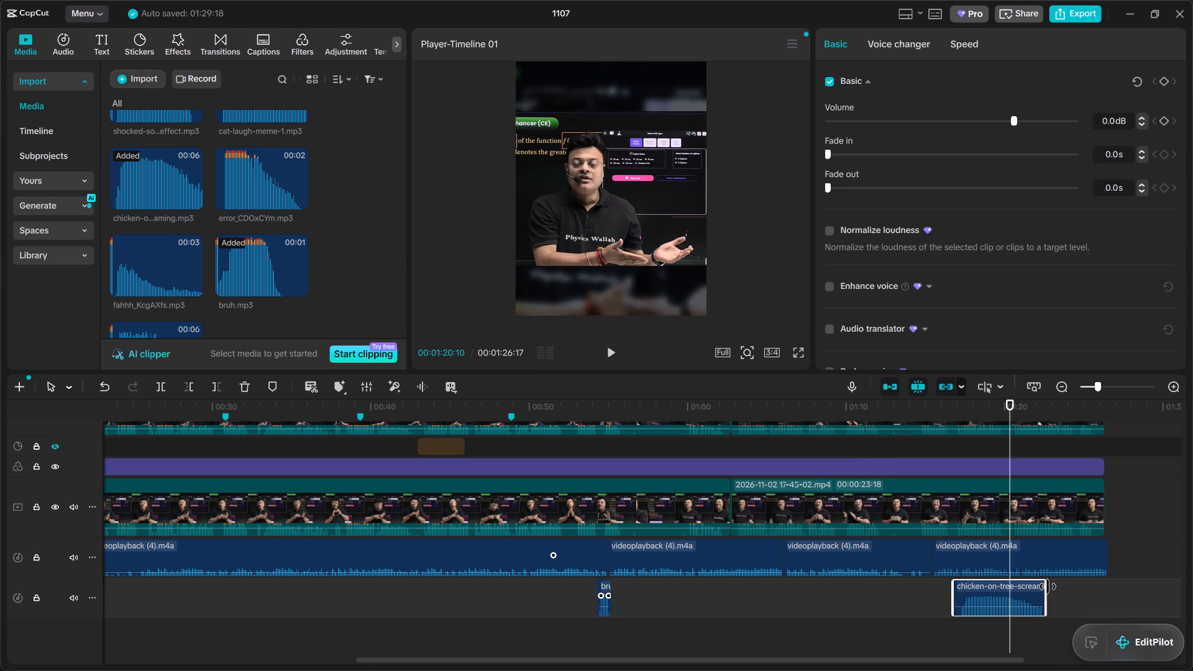
{"action": "left_click_drag", "start_coordinate": [1048, 587], "coordinate": [980, 590]}
{"action": "left_click", "coordinate": [966, 598]}
{"action": "left_click_drag", "start_coordinate": [984, 118], "coordinate": [973, 123]}
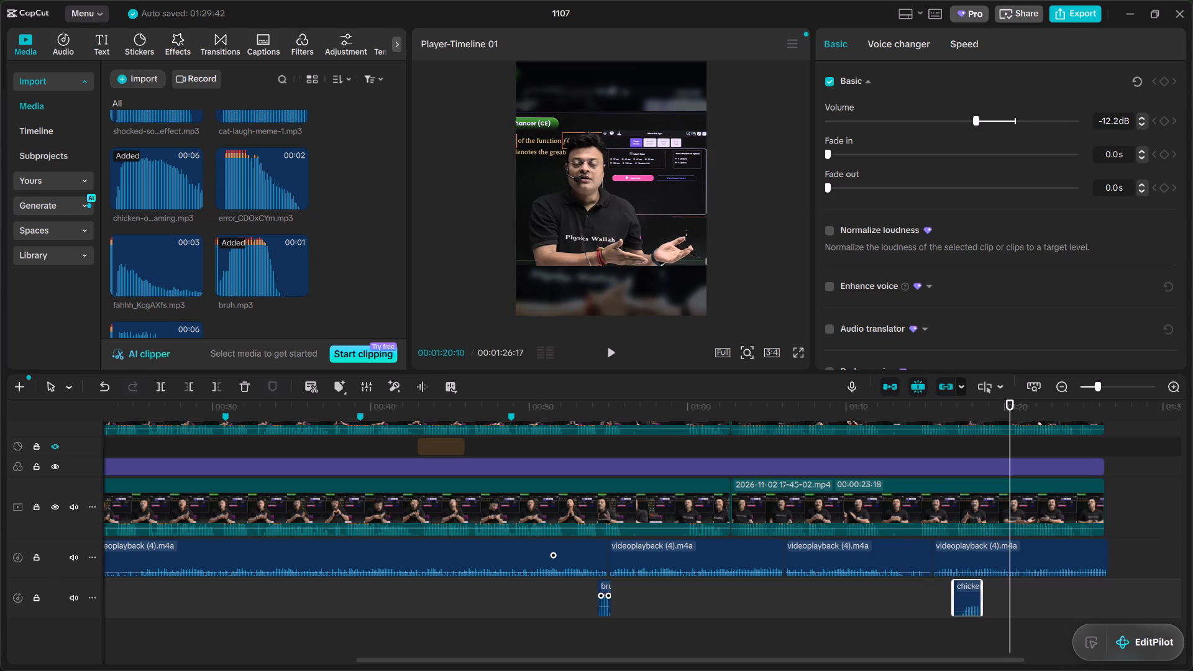
Move the trimmed chicken scream clip earlier to the teacher's pause, starting at about 00:01:11.
{"action": "left_click", "coordinate": [846, 414]}
{"action": "key", "text": "space"}
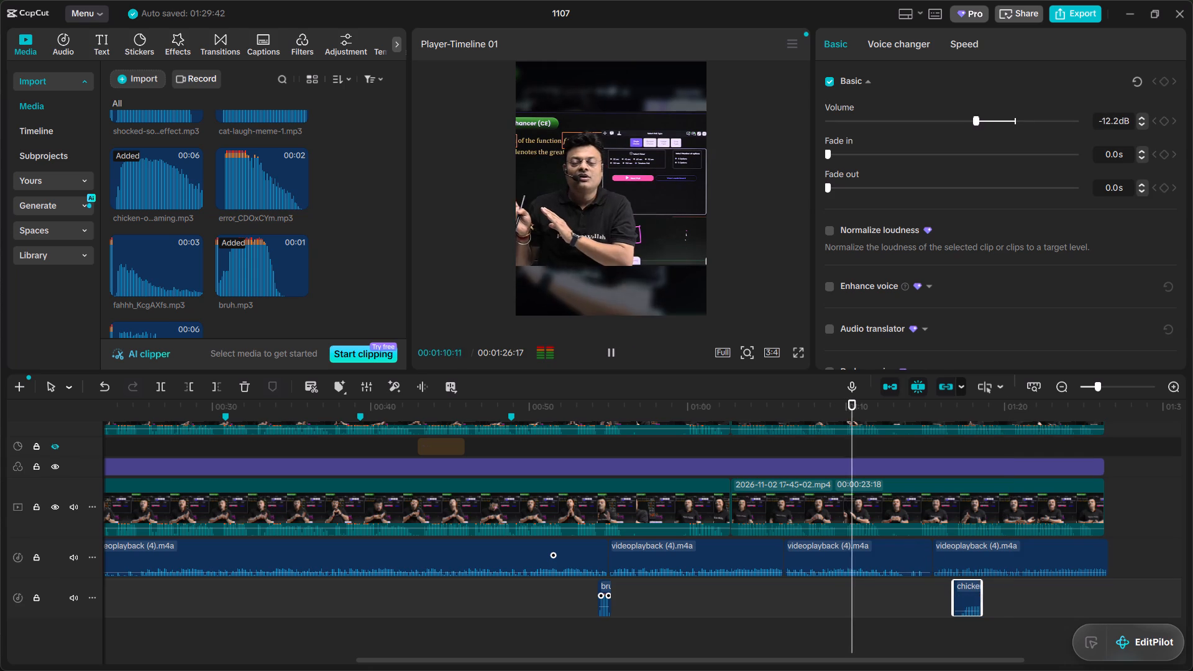
{"action": "key", "text": "space"}
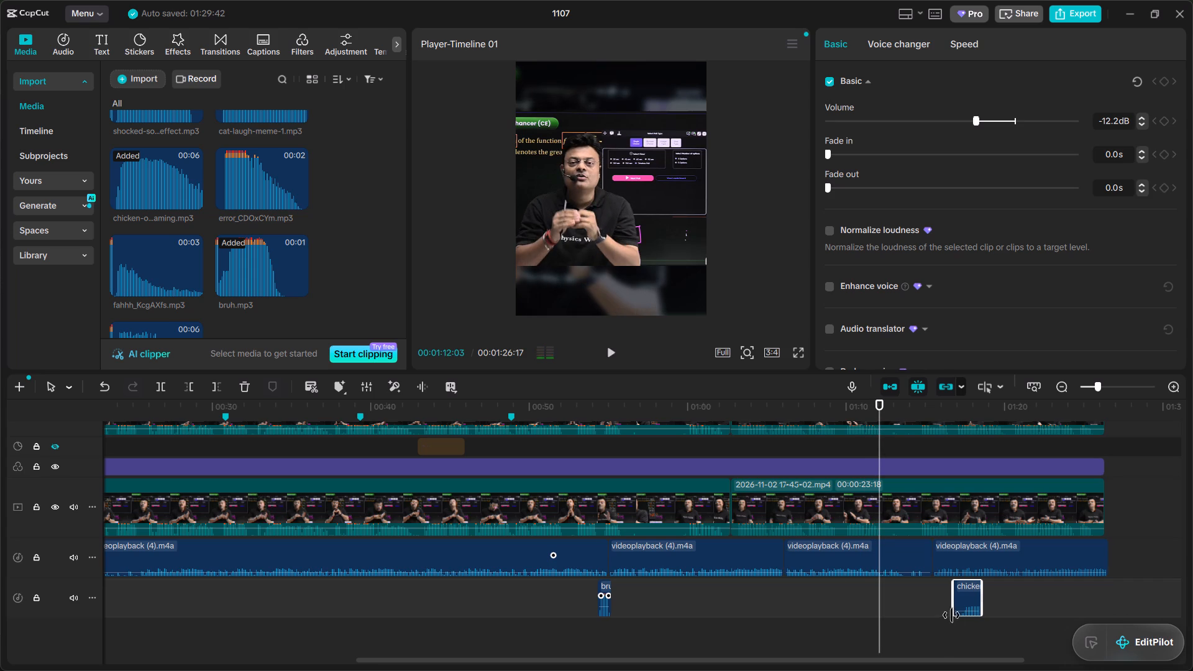
{"action": "left_click_drag", "start_coordinate": [964, 600], "coordinate": [890, 598]}
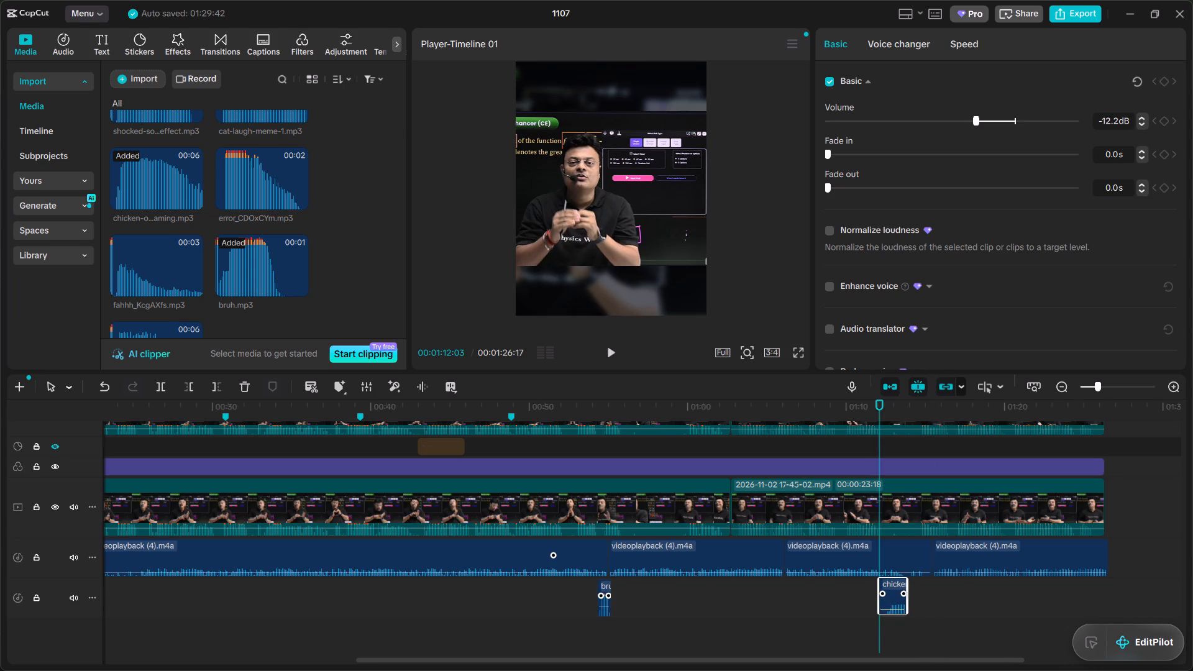
{"action": "left_click_drag", "start_coordinate": [890, 598], "coordinate": [884, 601]}
{"action": "key", "text": "space"}
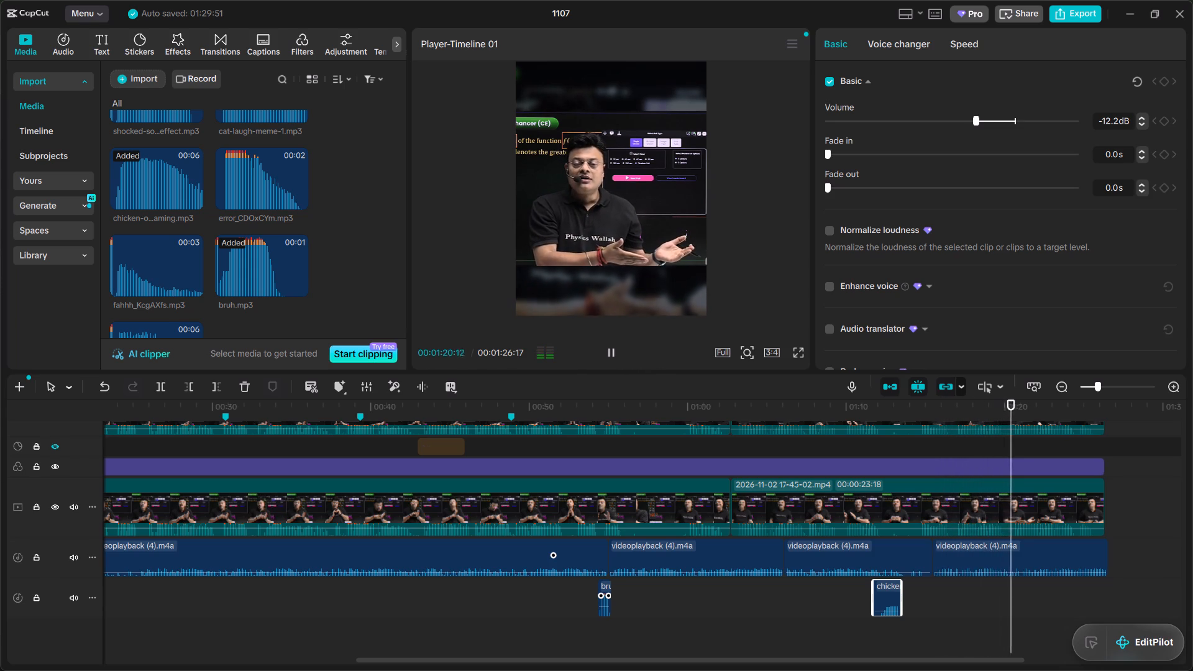
{"action": "key", "text": "space"}
{"action": "left_click_drag", "start_coordinate": [884, 599], "coordinate": [876, 600]}
Play the closing section to check the chicken scream's timing, and replay the edit from the beginning.
{"action": "left_click", "coordinate": [829, 413]}
{"action": "key", "text": "space"}
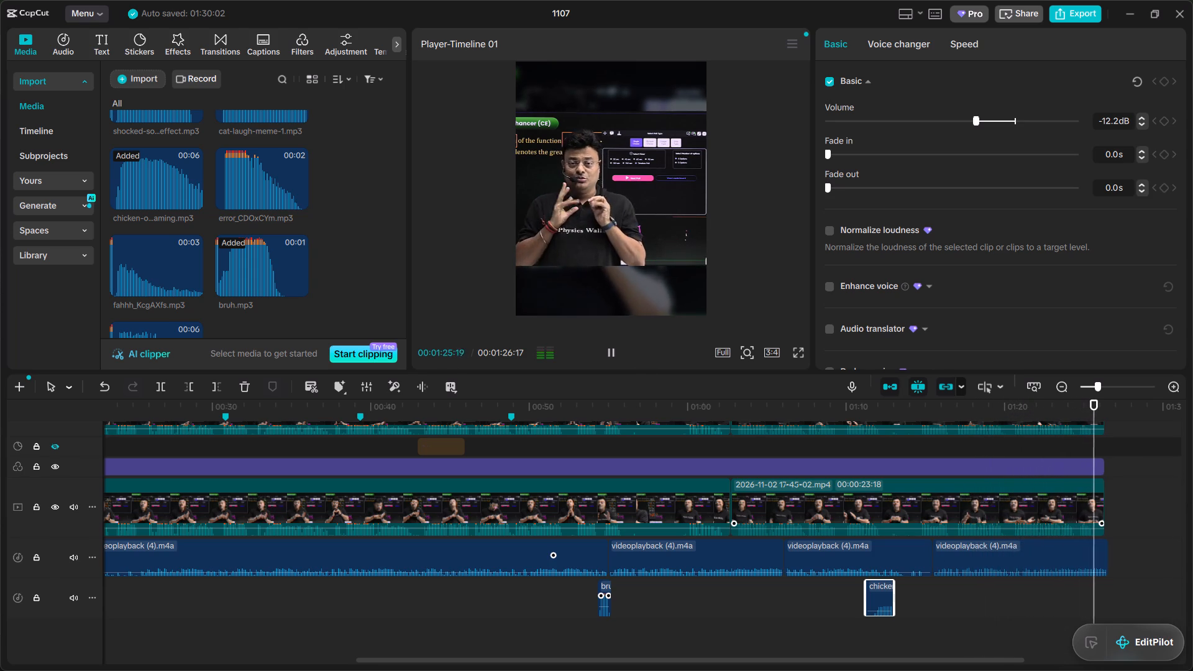
{"action": "key", "text": "space"}
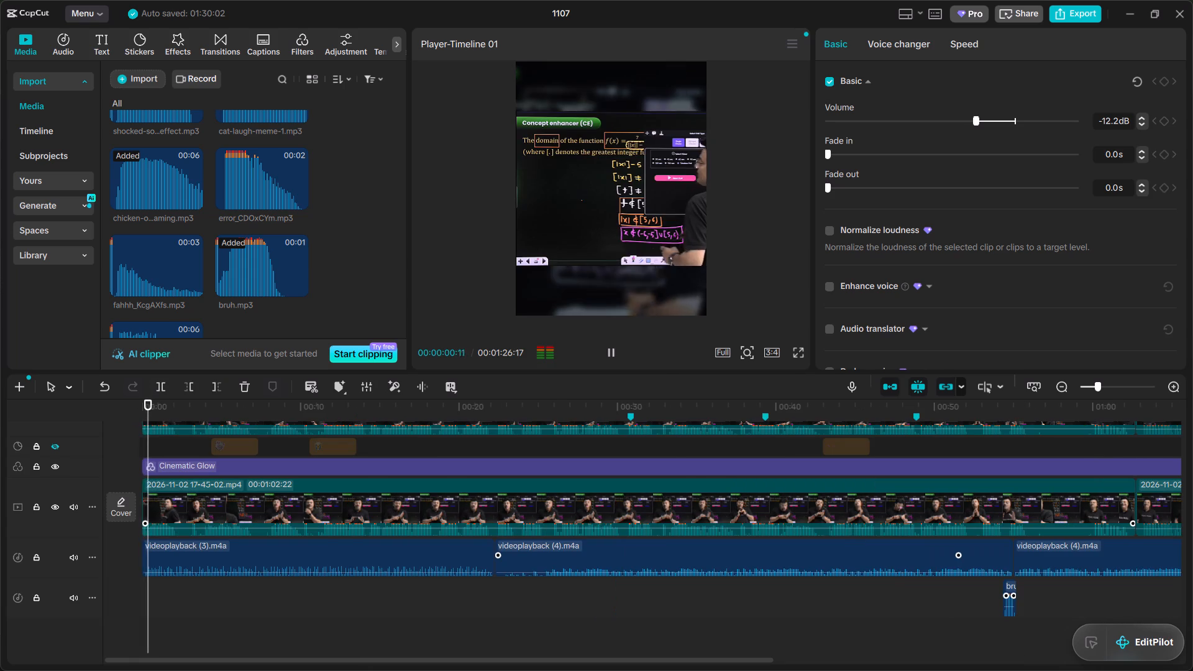
{"action": "scroll", "coordinate": [290, 591], "scroll_direction": "up", "scroll_amount": 3}
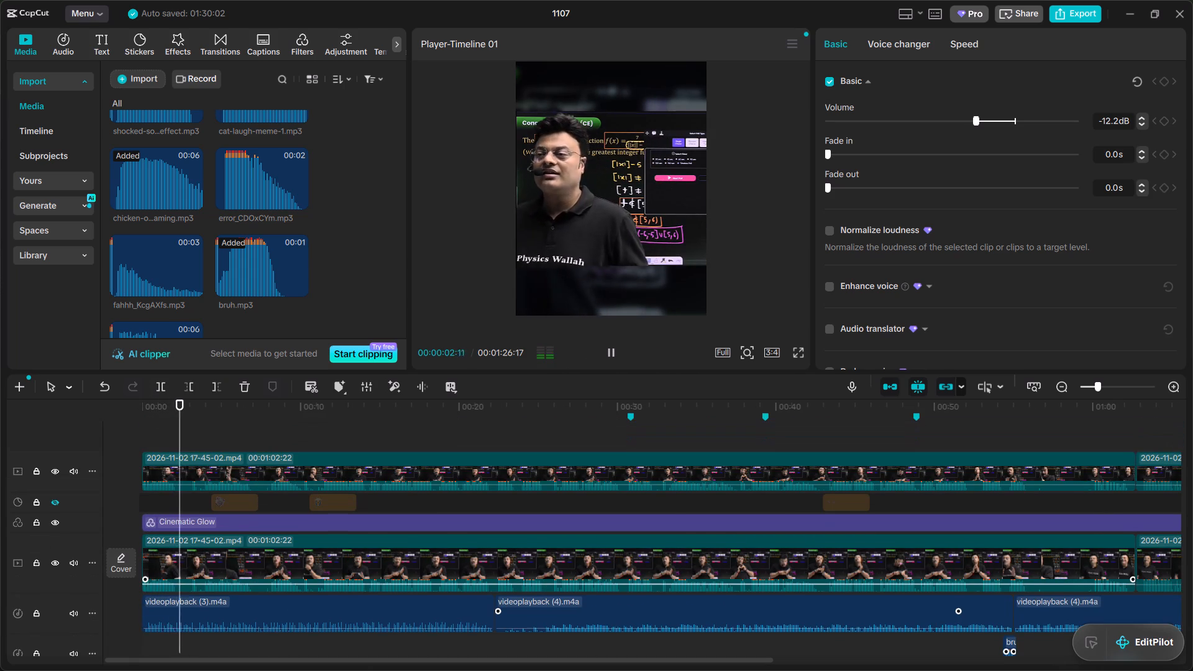
{"action": "scroll", "coordinate": [290, 591], "scroll_direction": "up", "scroll_amount": 1}
{"action": "scroll", "coordinate": [290, 591], "scroll_direction": "down", "scroll_amount": 2}
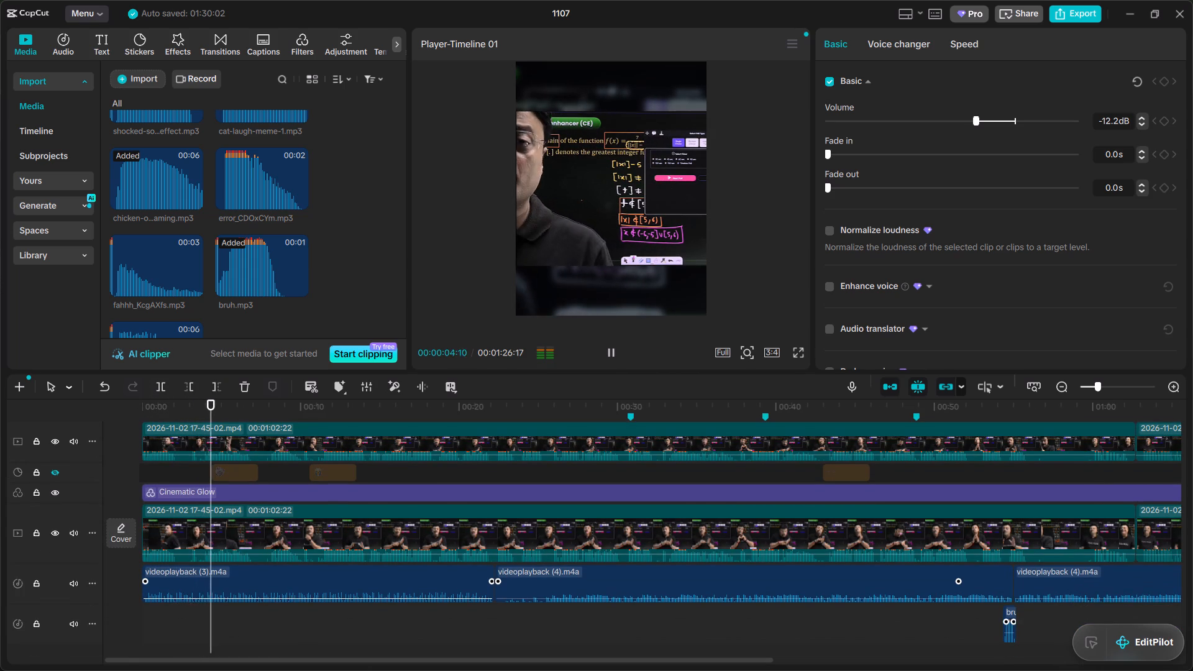
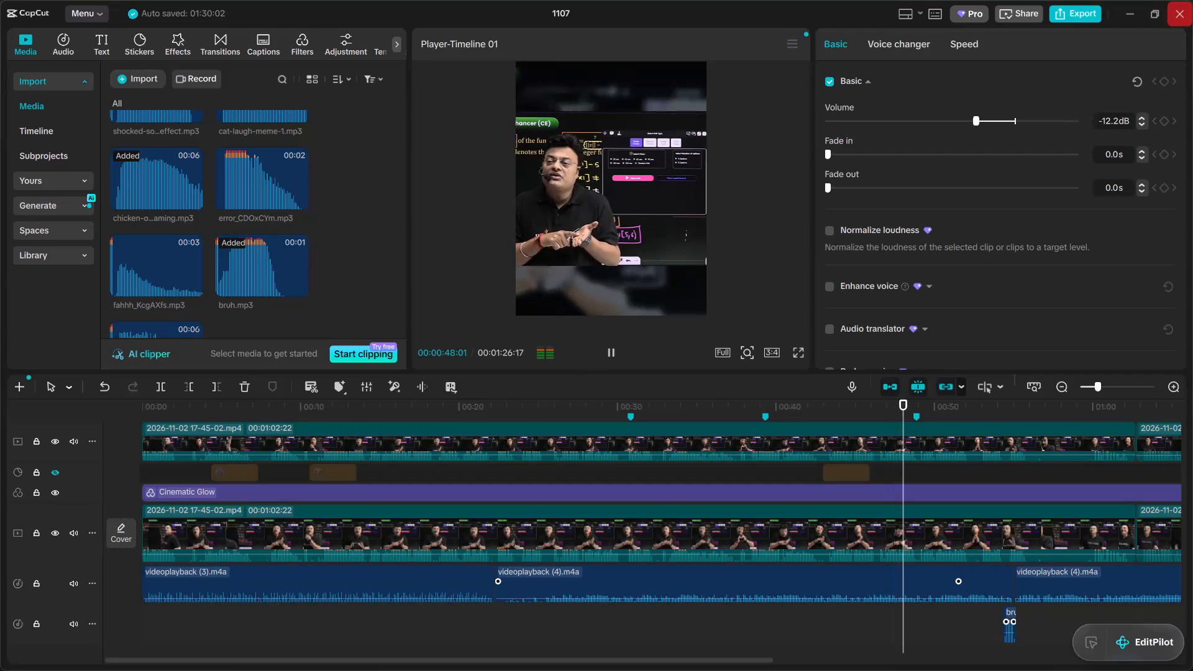
Close the 1107 video project and the browser window with the soundboard and YouTube pages.
{"action": "left_click", "coordinate": [1182, 19]}
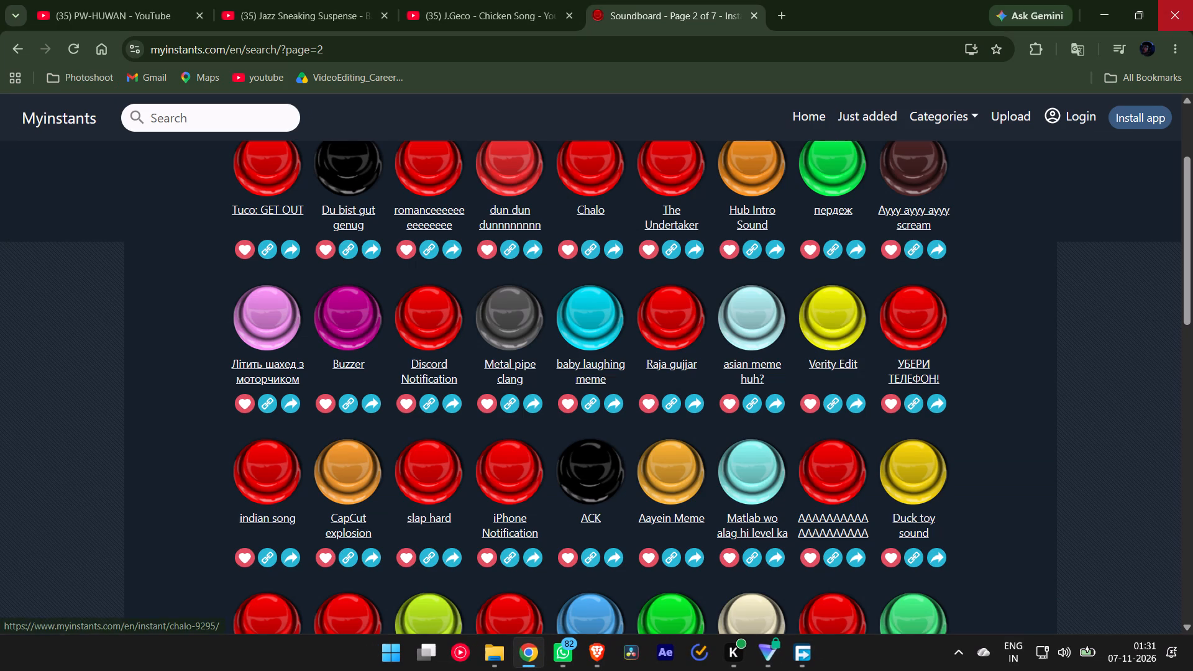
{"action": "left_click", "coordinate": [1192, 0]}
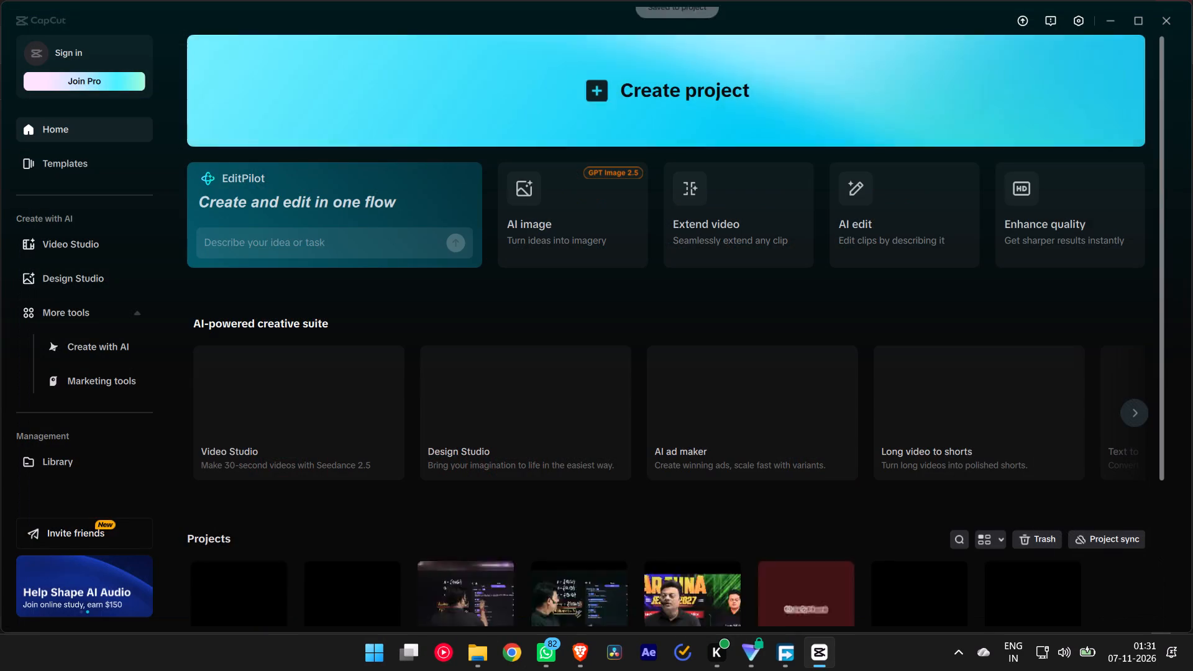
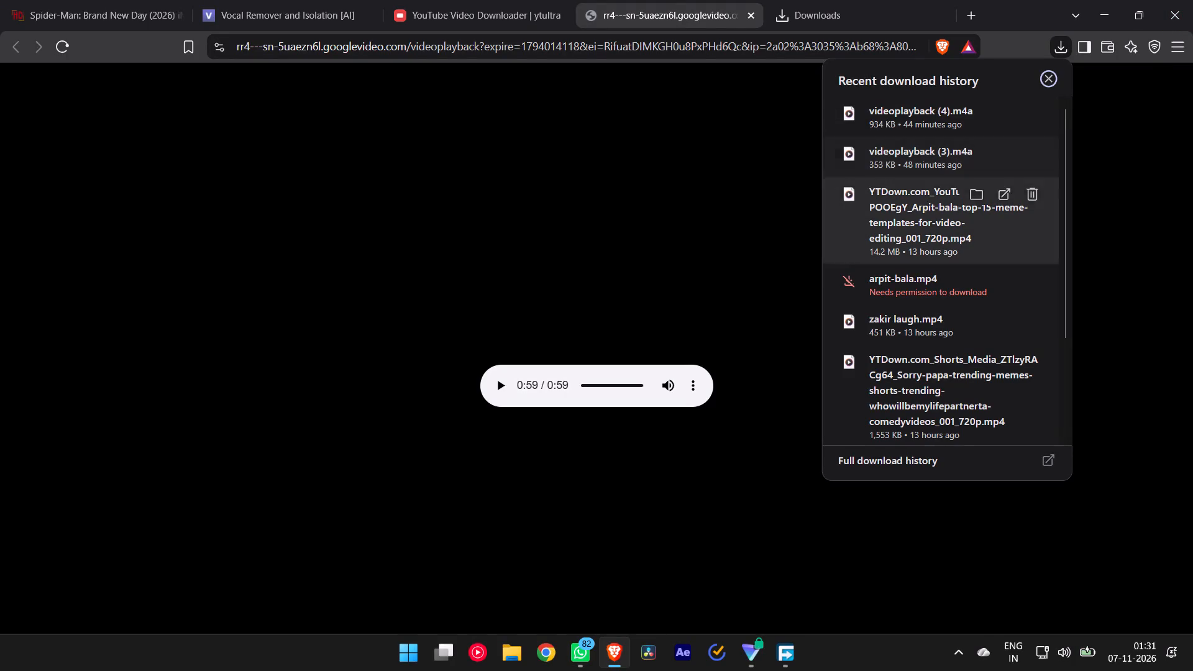
Close the browser window with the video downloader and audio playback pages.
{"action": "left_click", "coordinate": [1192, 0]}
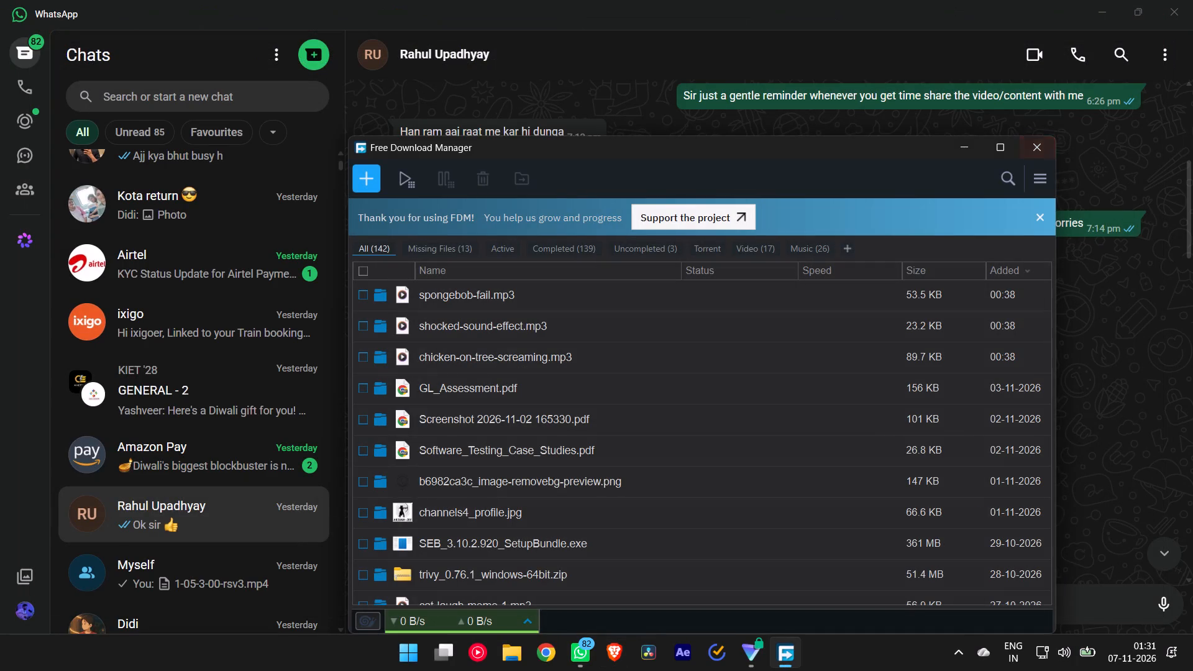